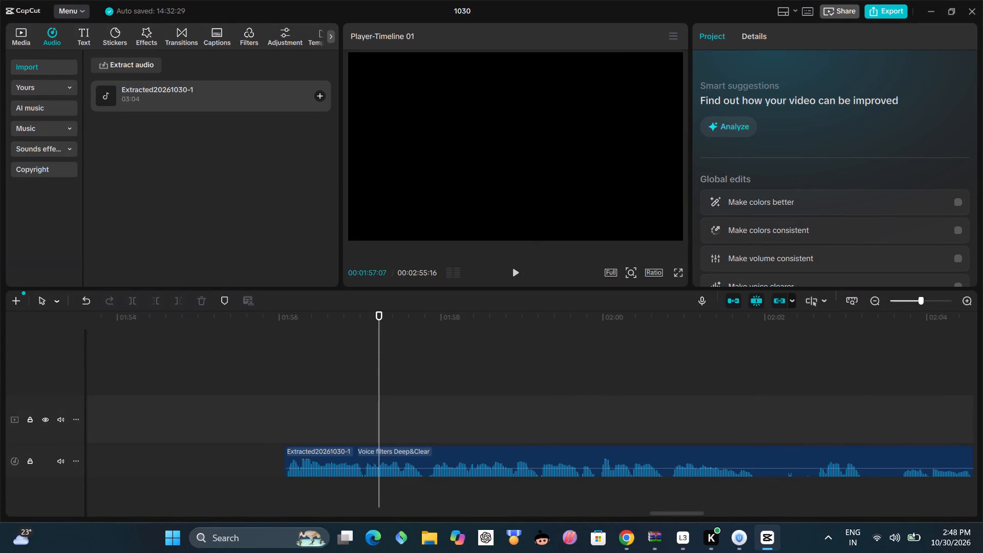
Move the second extracted audio clip earlier on the audio track, close behind the end of the first clip.
left_click_drag(381, 363, 198, 379)
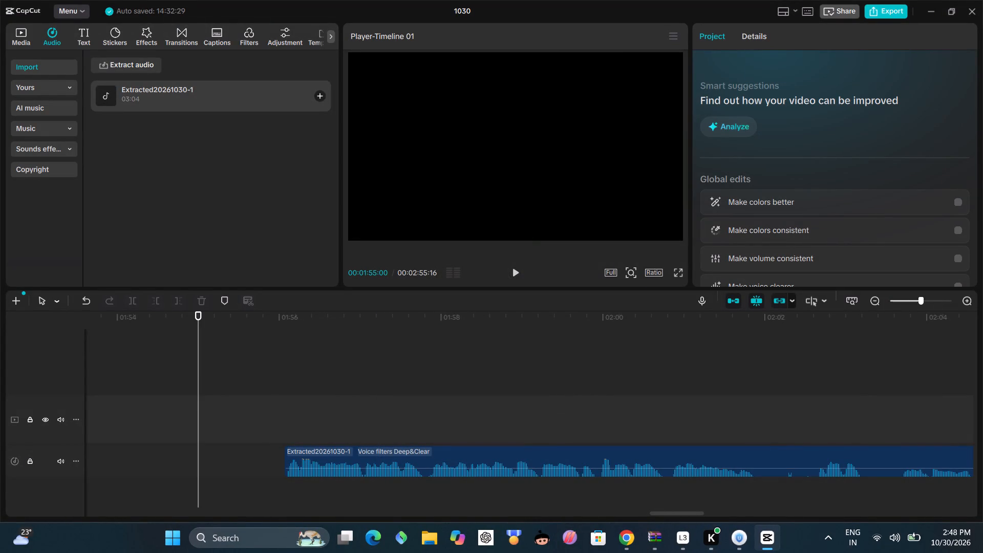
left_click_drag(915, 301, 887, 300)
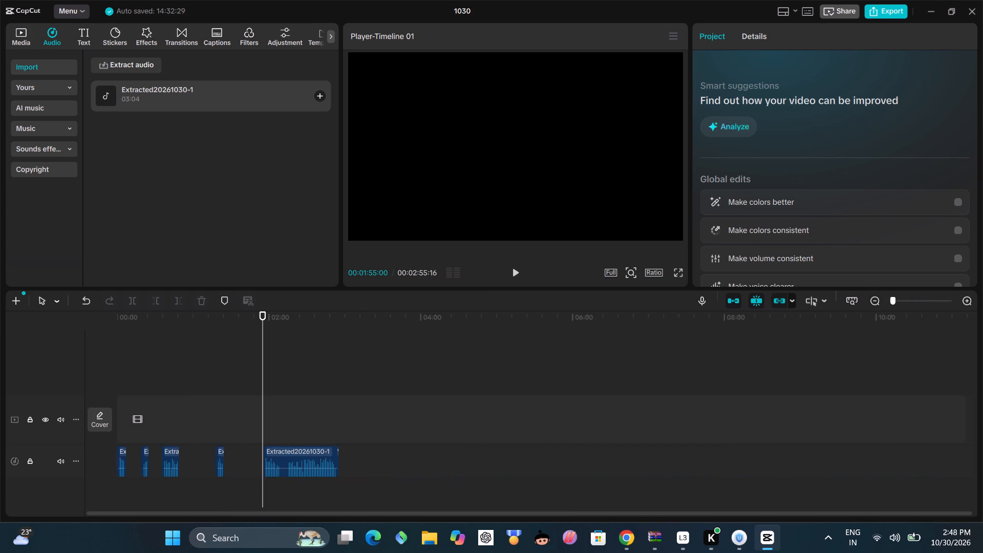
left_click_drag(887, 300, 897, 305)
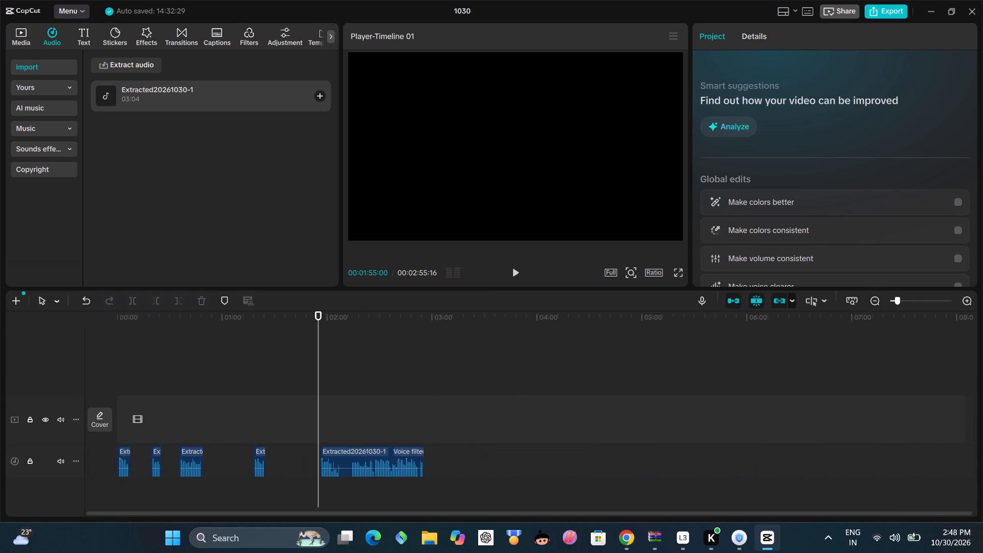
left_click(155, 449)
left_click_drag(155, 449, 138, 450)
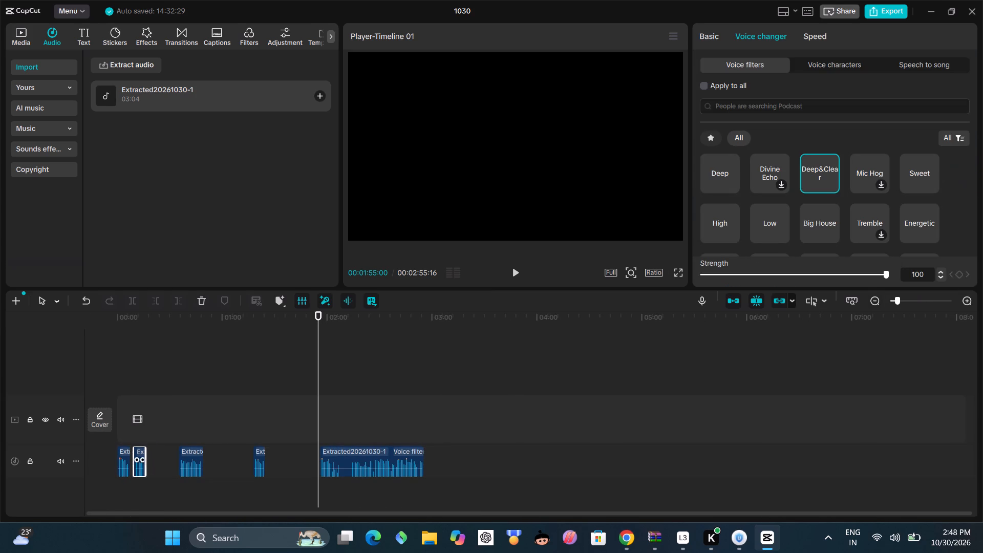
left_click_drag(138, 450, 132, 451)
Select the third extracted audio clip on the audio track.
left_click(191, 452)
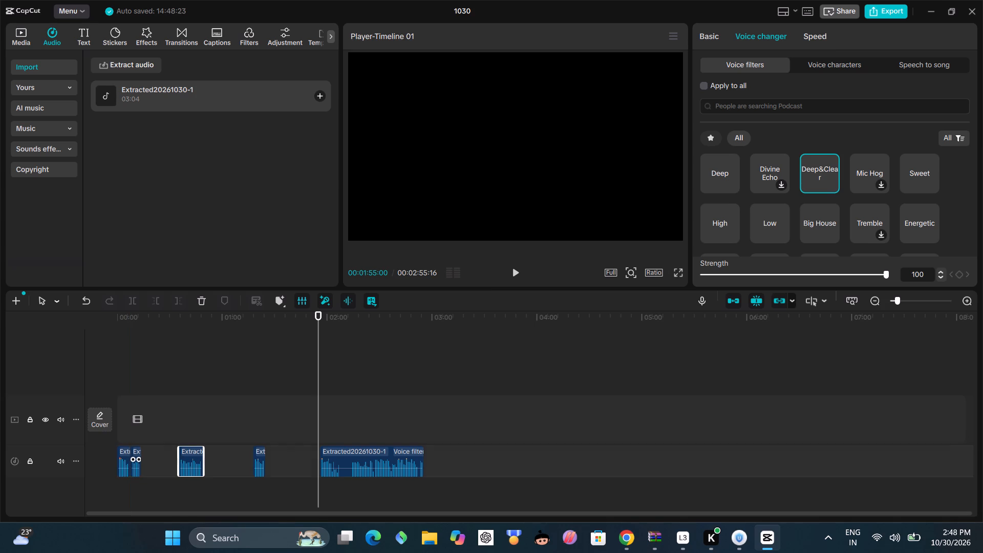
Move the third extracted audio clip earlier on the audio track so it starts at the end of the second clip.
left_click_drag(191, 451, 156, 451)
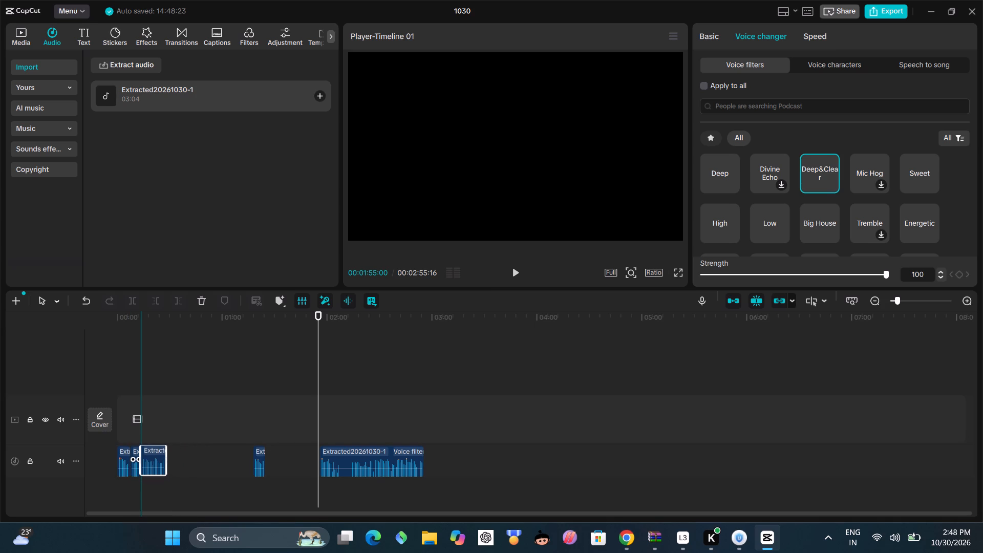
left_click_drag(156, 451, 156, 455)
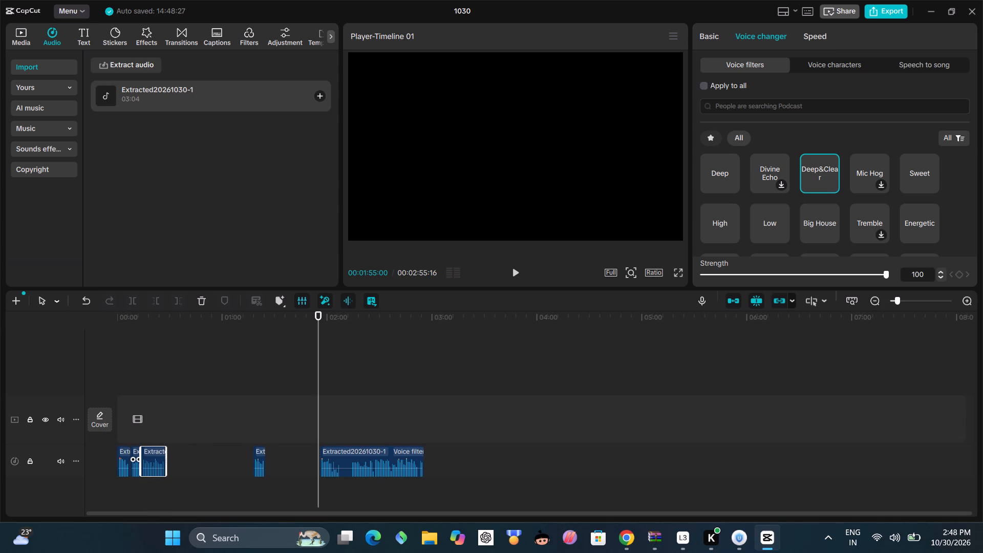
Move the fourth extracted audio clip earlier on the audio track, directly behind the end of the third clip.
left_click(258, 452)
left_click_drag(261, 450, 172, 453)
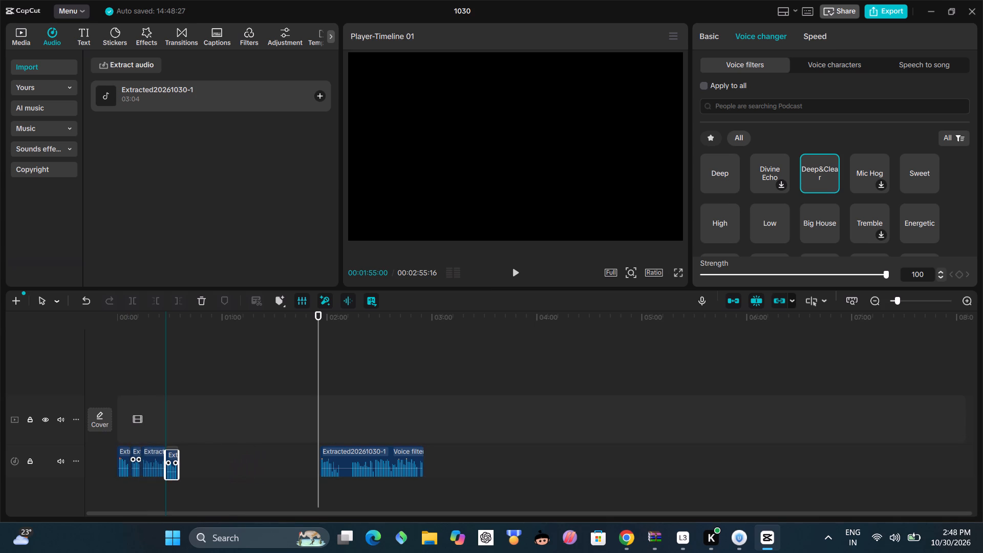
left_click_drag(172, 453, 172, 452)
Move the long last audio clip earlier on the audio track so it starts at the end of the fourth clip.
left_click(343, 456)
left_click_drag(352, 458, 240, 453)
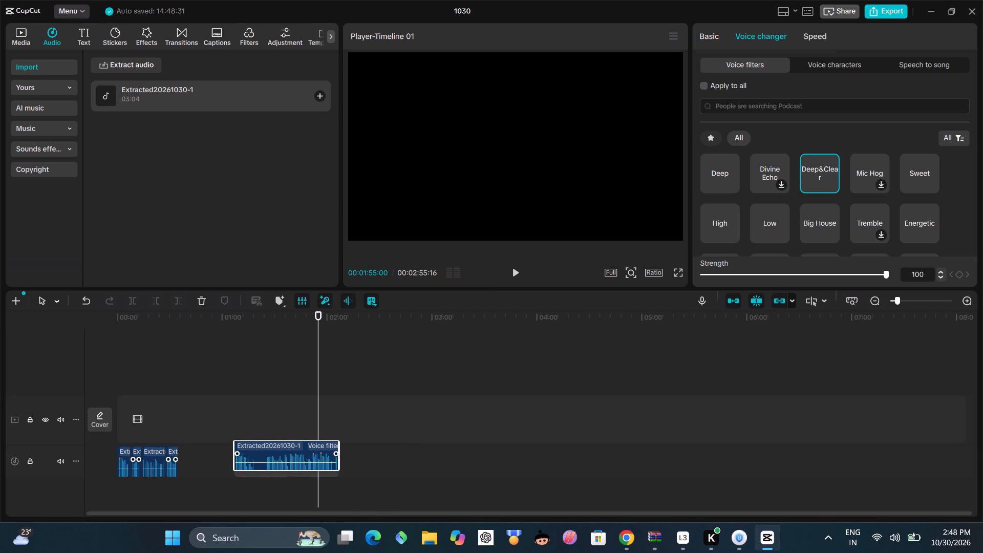
left_click_drag(240, 453, 207, 459)
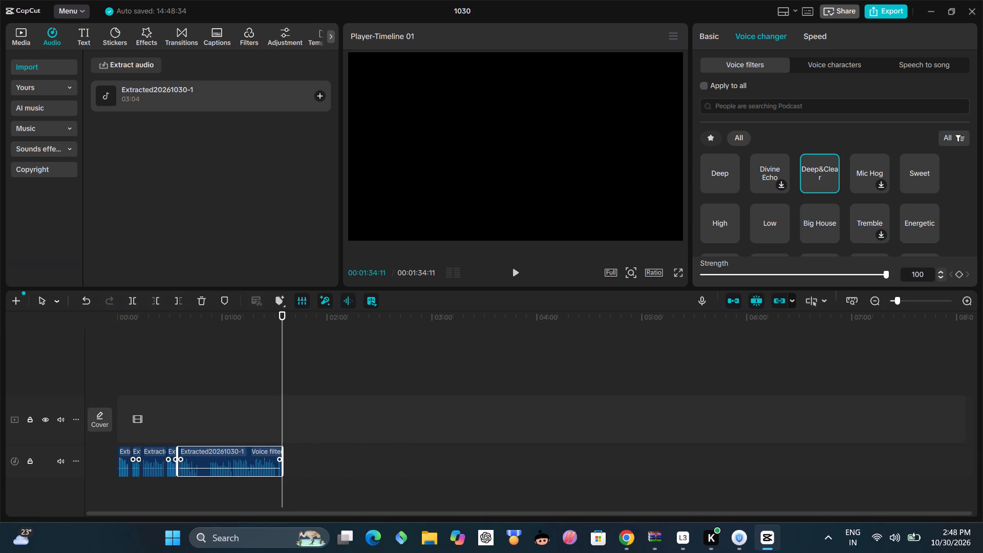
Return the playhead to 00:00:00:00 and play the joined audio from the start.
left_click_drag(283, 391, 82, 392)
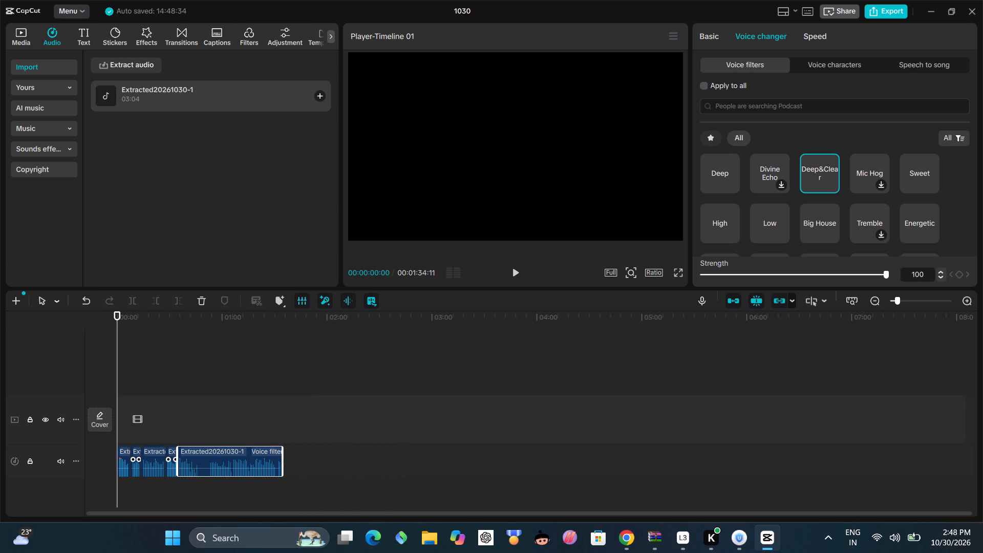
left_click(520, 272)
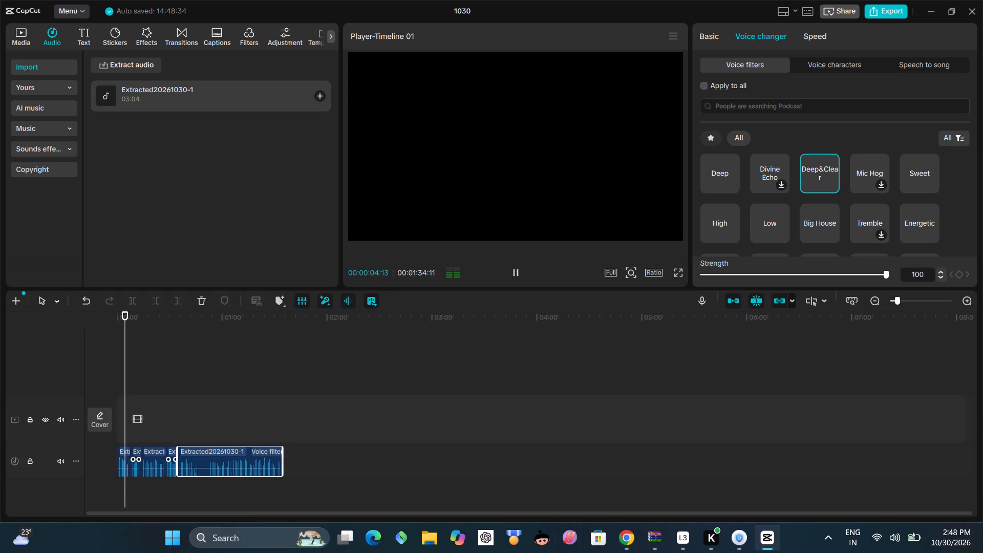
Lower the Windows system volume to 40 while the audio plays, and close the quick settings.
left_click(876, 549)
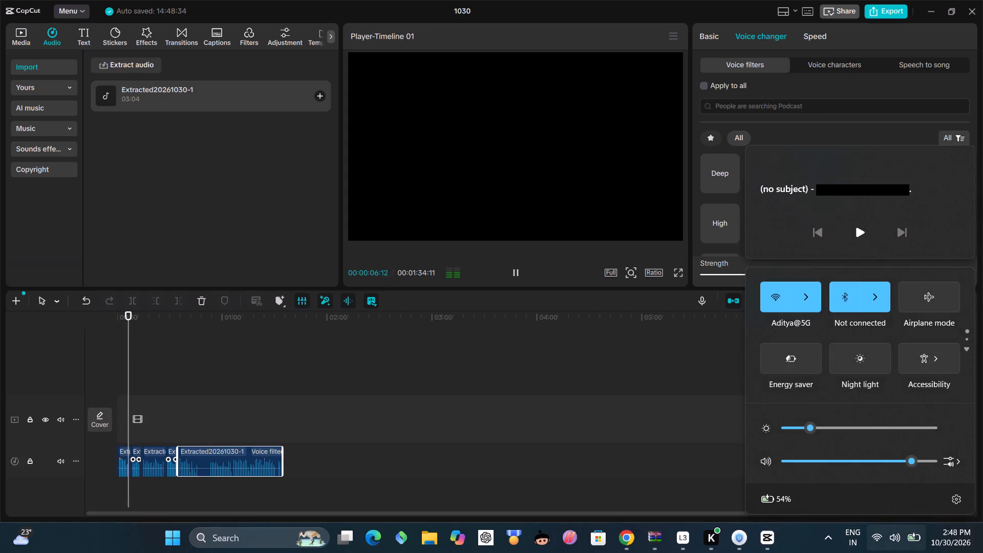
left_click(845, 457)
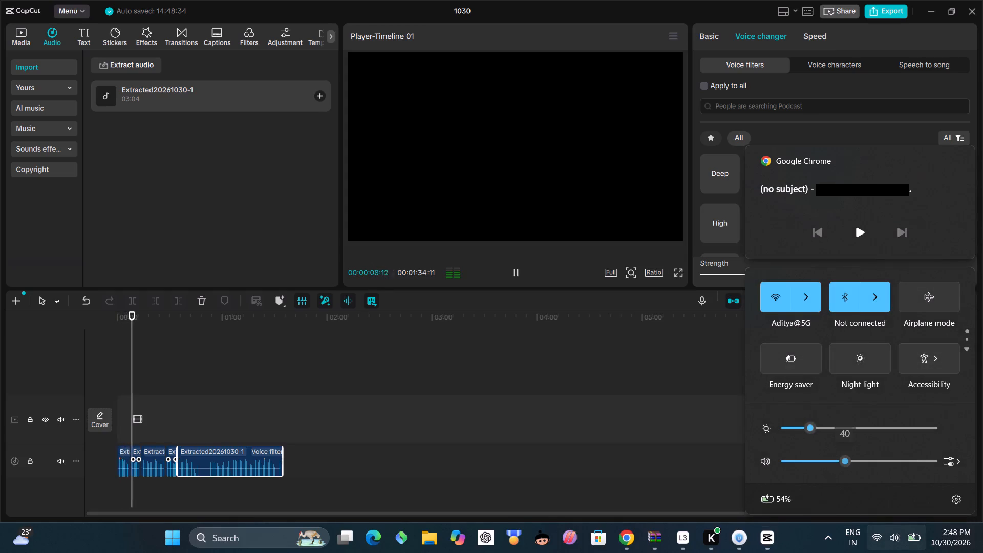
double_click(891, 537)
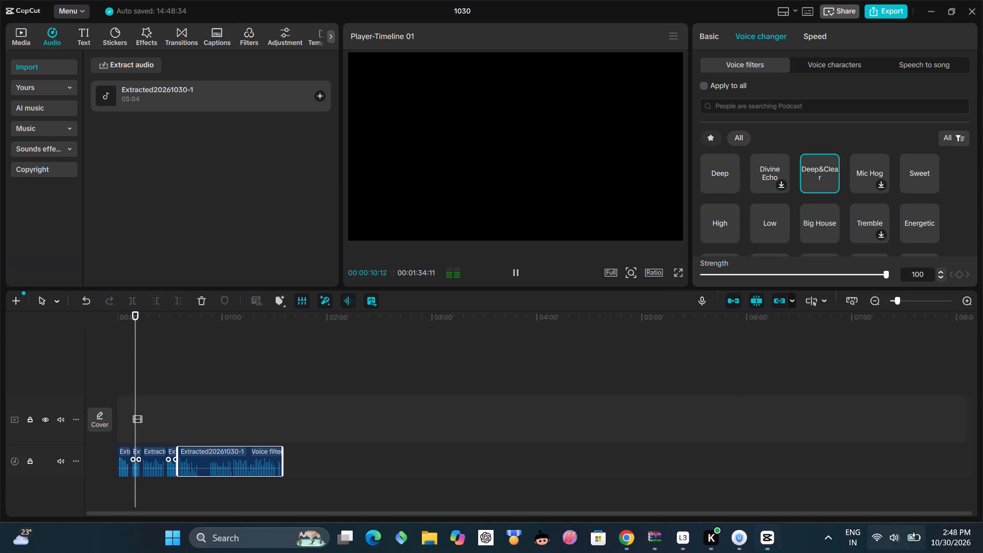
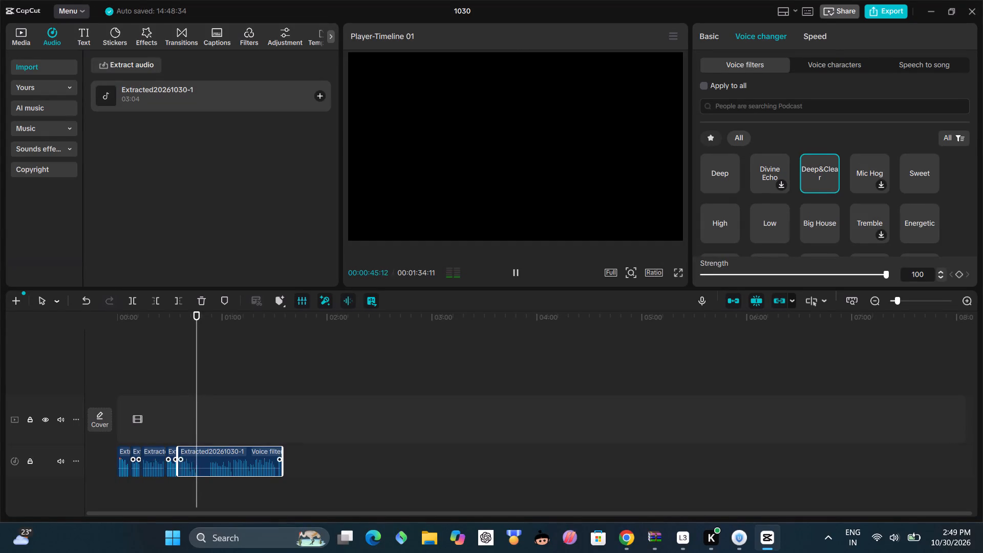
Trim the unwanted opening portion off the last extracted audio clip on the audio track.
left_click_drag(179, 468, 209, 475)
left_click(209, 475)
Move the trimmed last audio clip earlier on the same audio track, directly against the end of the fourth clip.
left_click_drag(250, 453, 231, 459)
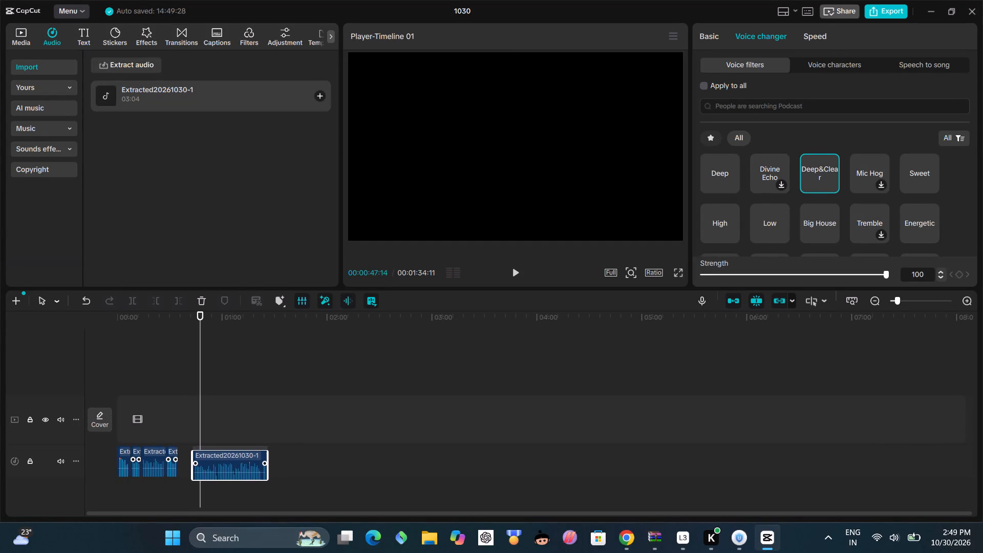
left_click_drag(231, 459, 229, 459)
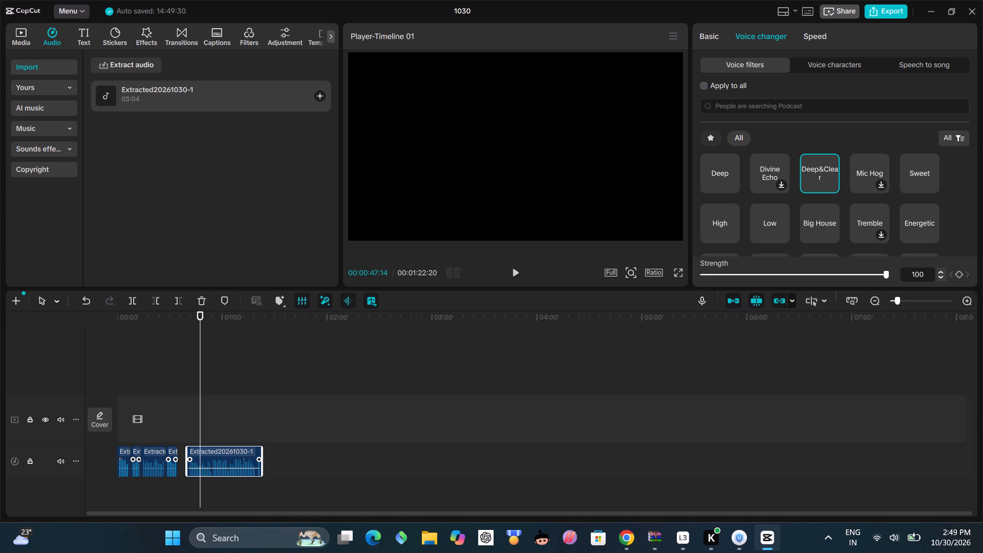
left_click_drag(229, 455, 202, 457)
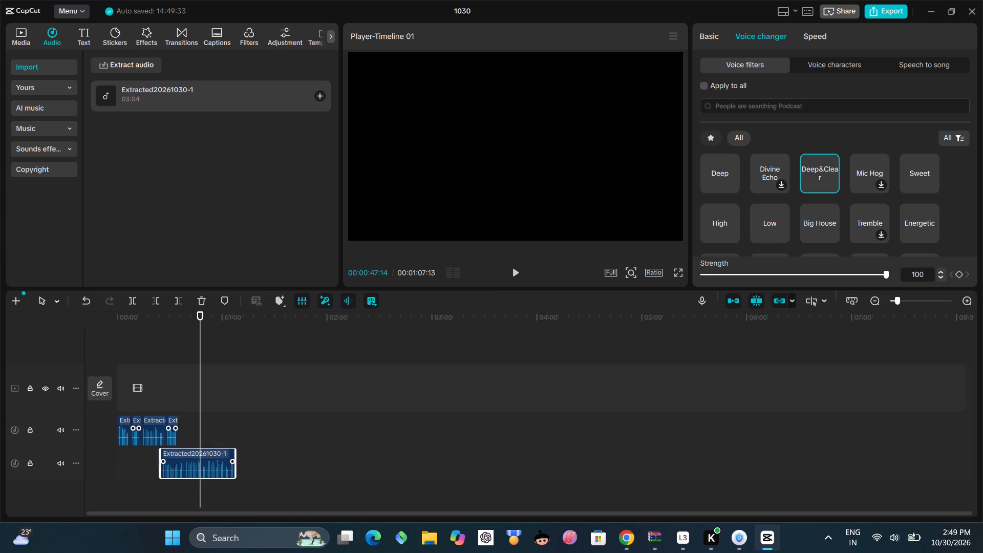
left_click_drag(184, 459, 209, 434)
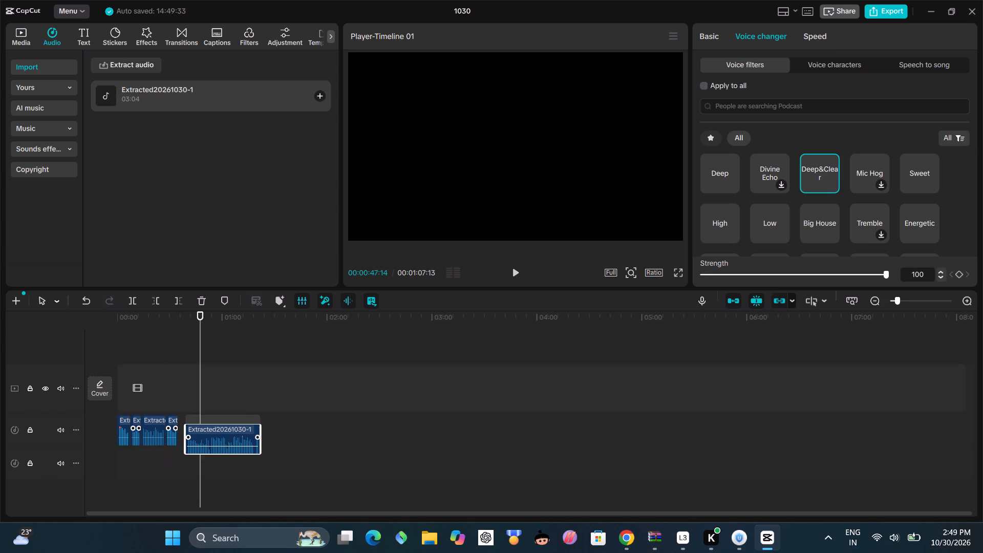
left_click_drag(209, 434, 203, 428)
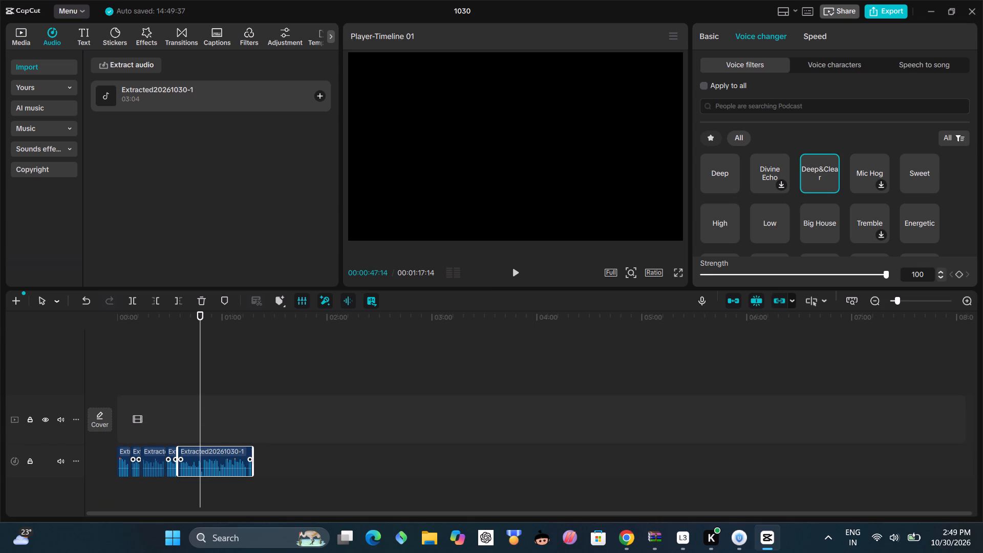
Play the last audio clip from its start and split it at about 01:01 on the timeline.
left_click(179, 418)
left_click(516, 273)
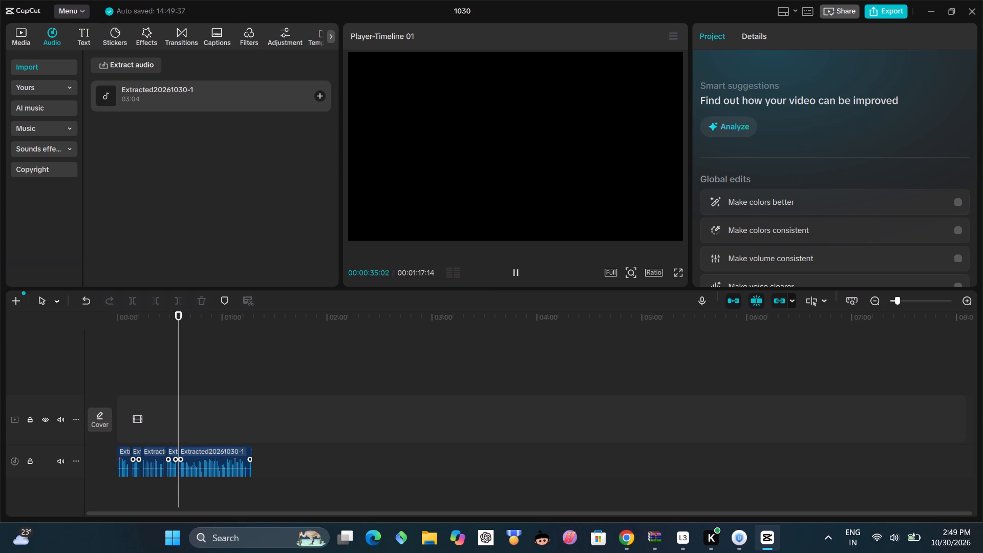
key("b")
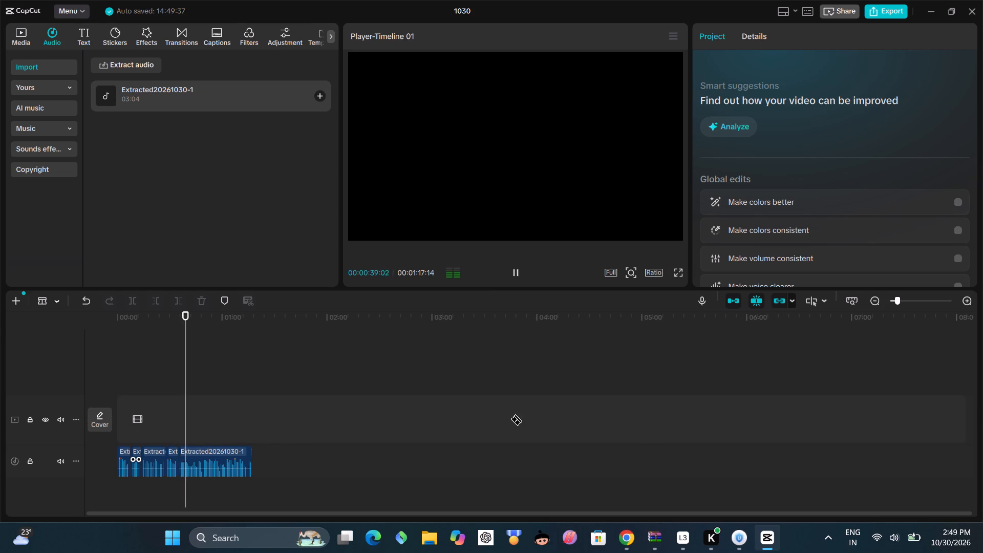
left_click(912, 294)
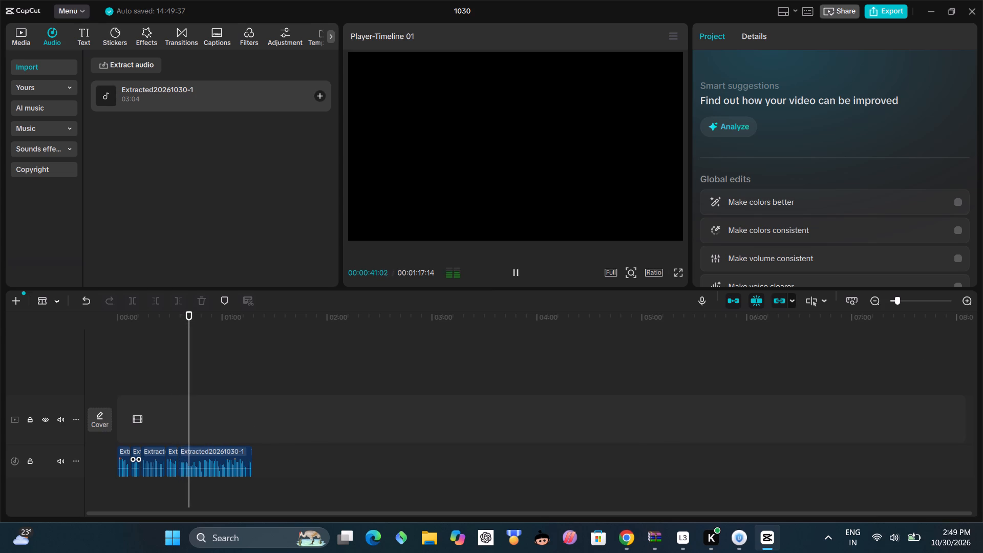
left_click(906, 301)
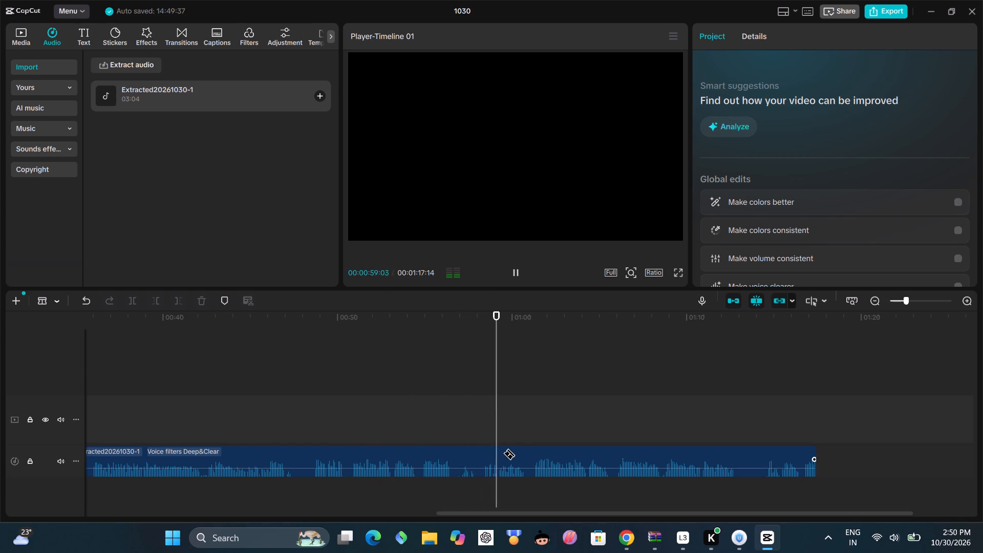
left_click(532, 460)
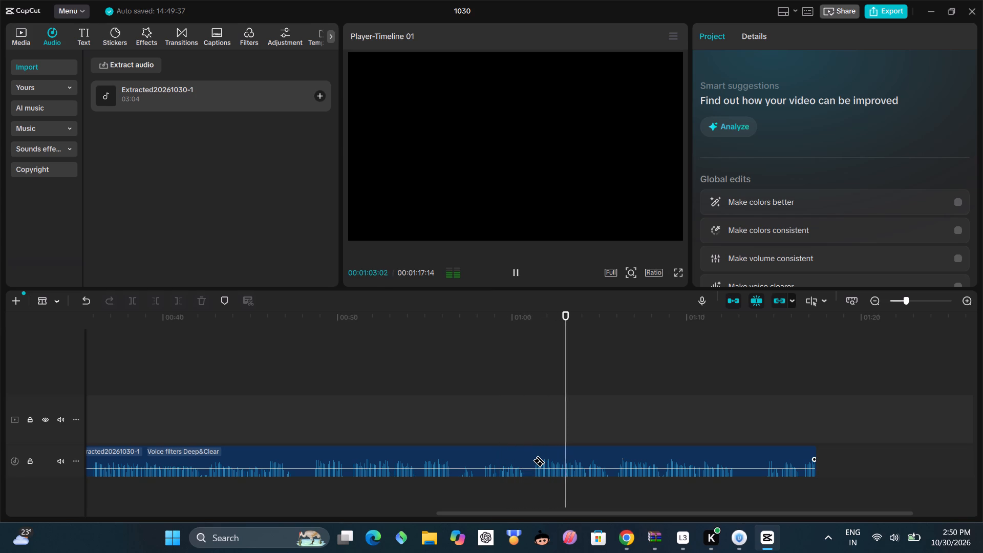
left_click(515, 270)
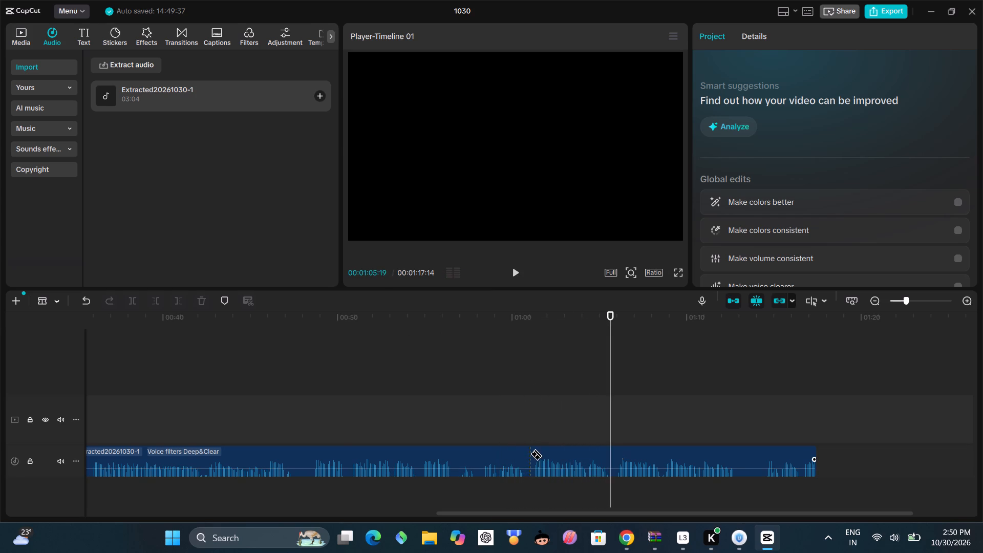
left_click(531, 454)
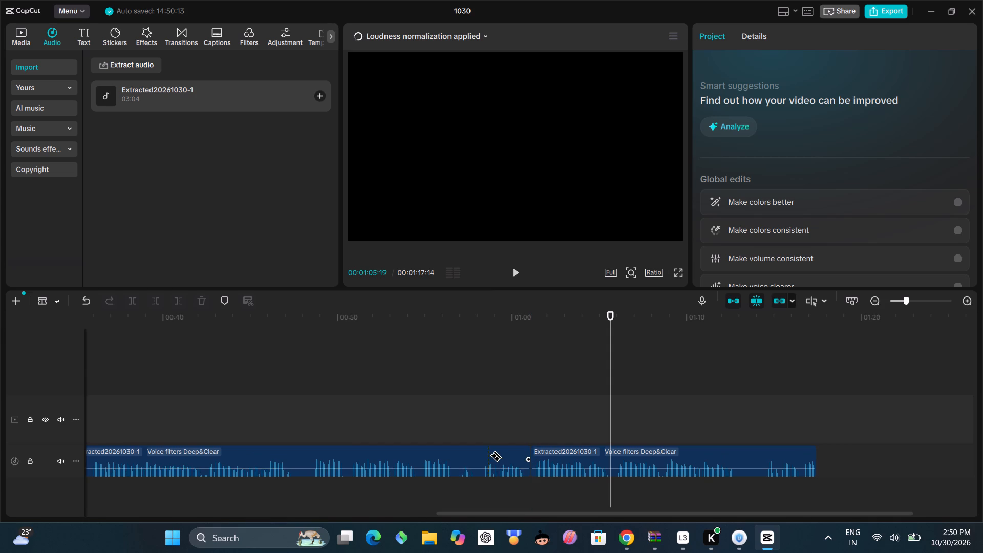
Delete the part of the last audio clip that lies before the split.
key("a")
left_click(489, 455)
key("BackSpace")
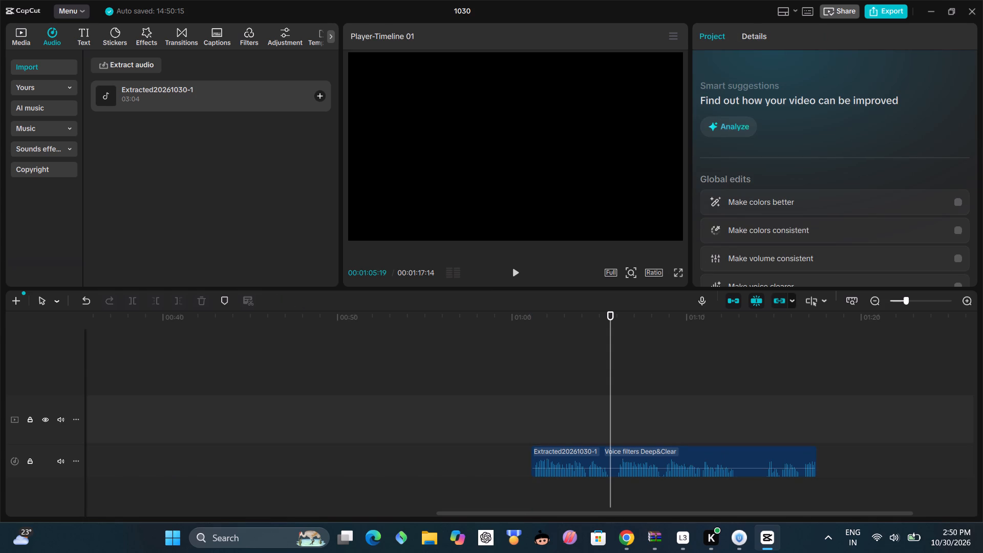
Move the remaining final audio piece earlier so that it directly follows the end of the fourth clip.
left_click(741, 462)
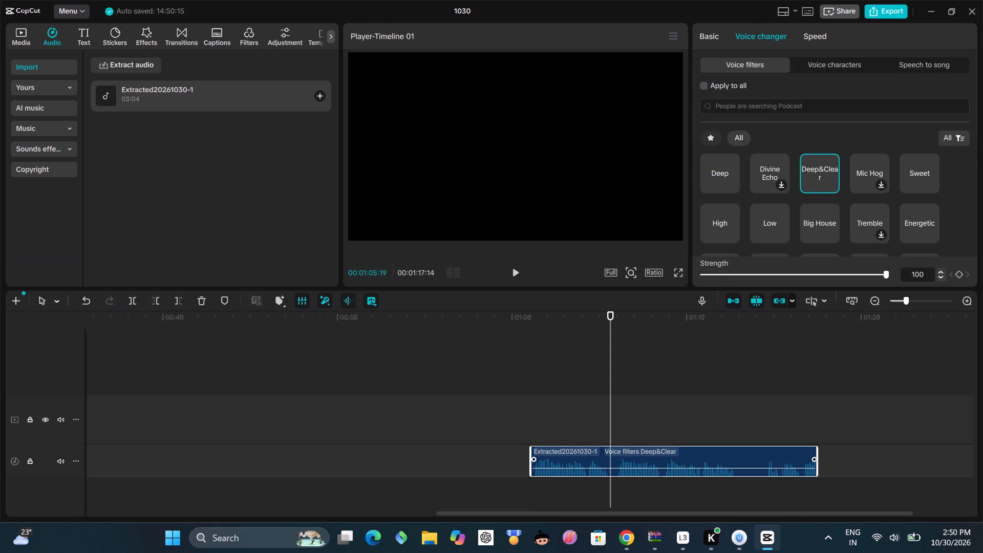
left_click_drag(759, 454, 279, 466)
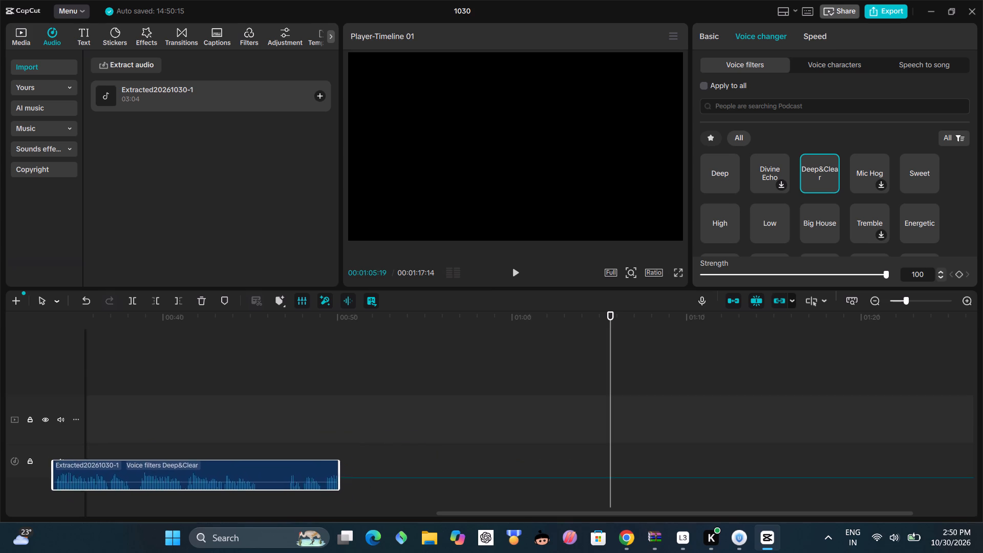
left_click_drag(279, 466, 368, 463)
left_click_drag(621, 456, 620, 456)
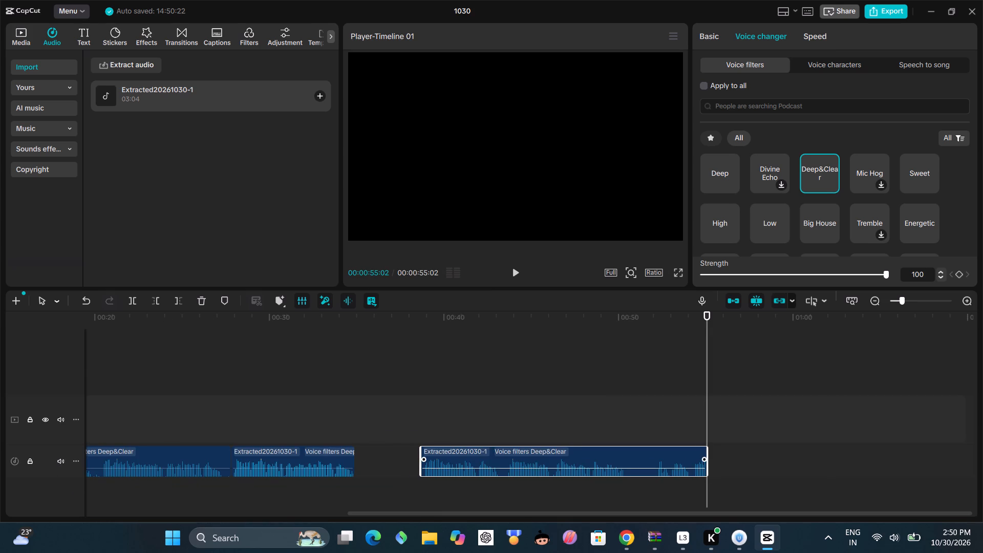
left_click_drag(620, 456, 554, 456)
left_click(554, 456)
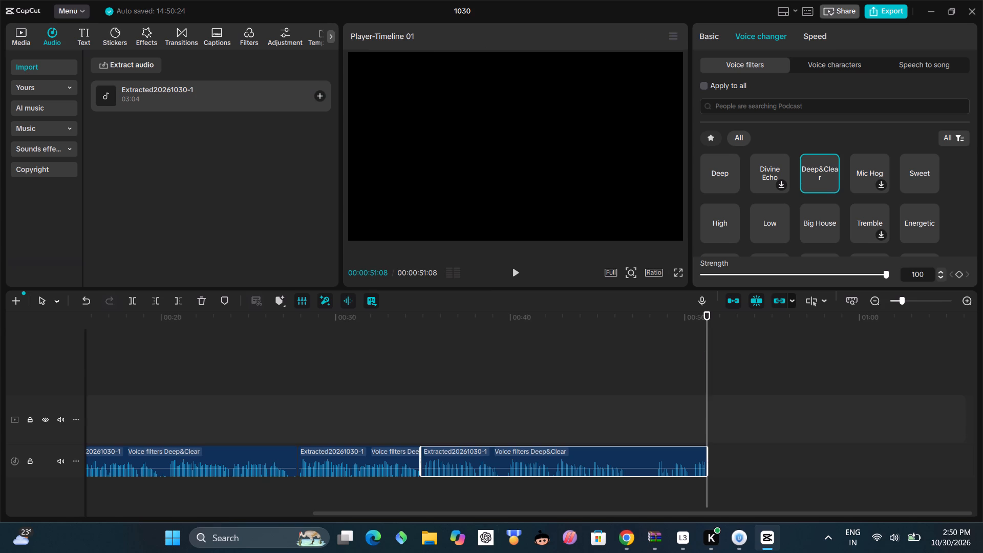
Bring the playhead back to the start of the timeline at 00:00:00:00.
left_click_drag(709, 371, 687, 378)
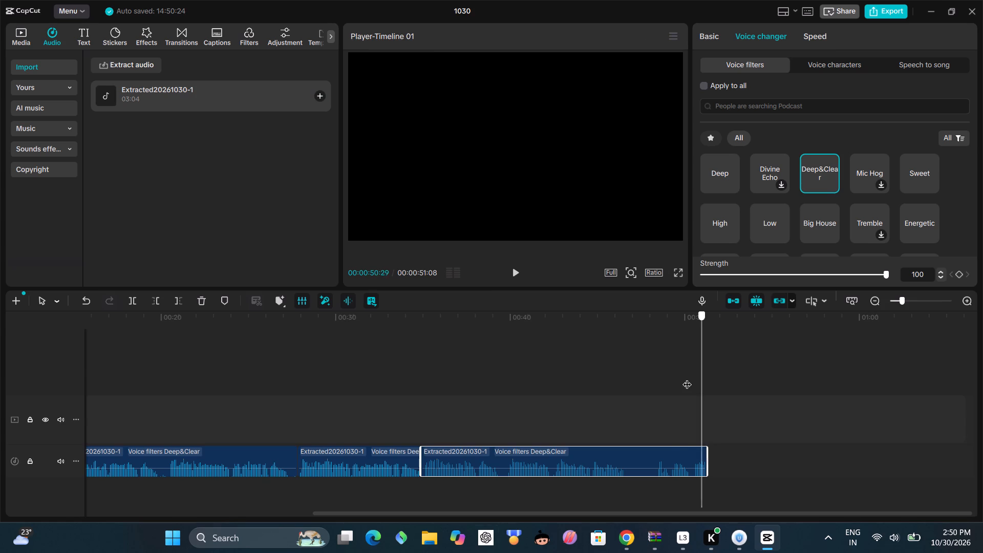
left_click_drag(687, 378, 669, 369)
left_click(668, 369)
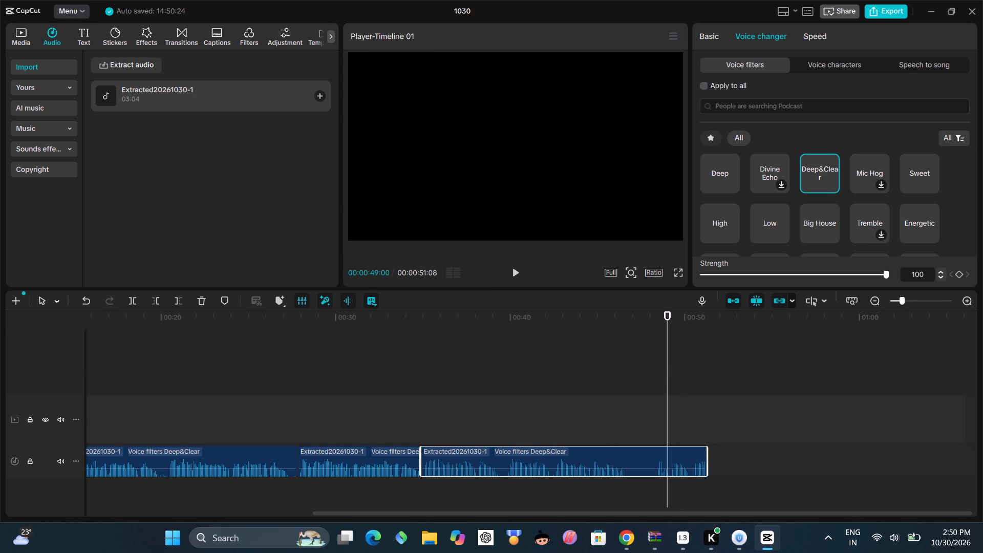
left_click_drag(323, 371, 315, 374)
left_click(510, 342)
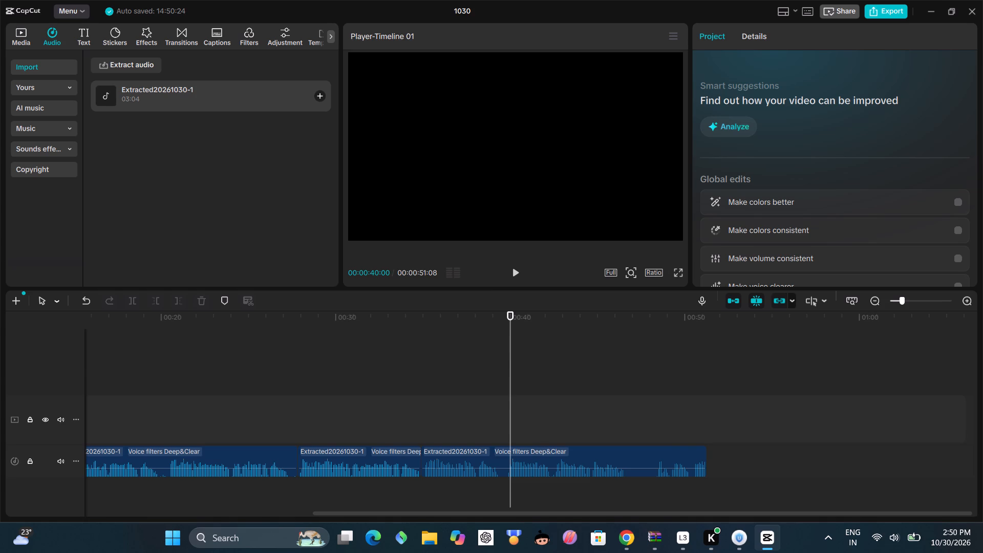
left_click_drag(514, 358, 38, 434)
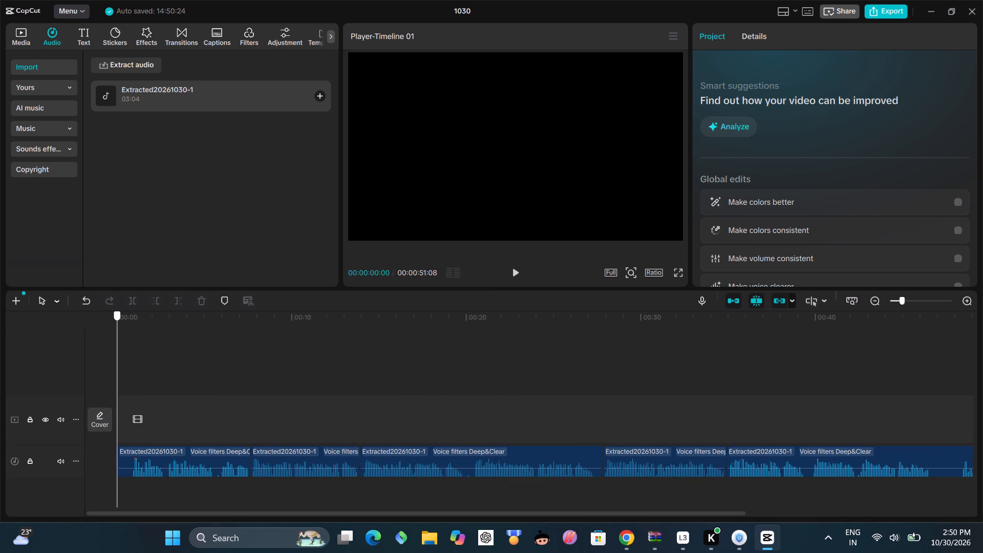
left_click_drag(38, 434, 96, 413)
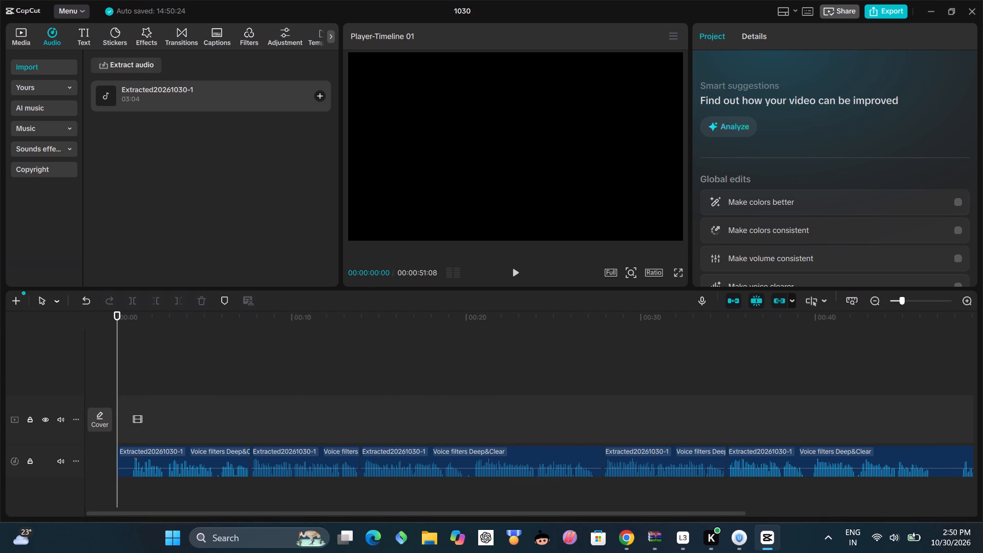
Import the golden meditating Hanuman video from the device's Downloads folder into the project media.
left_click(27, 40)
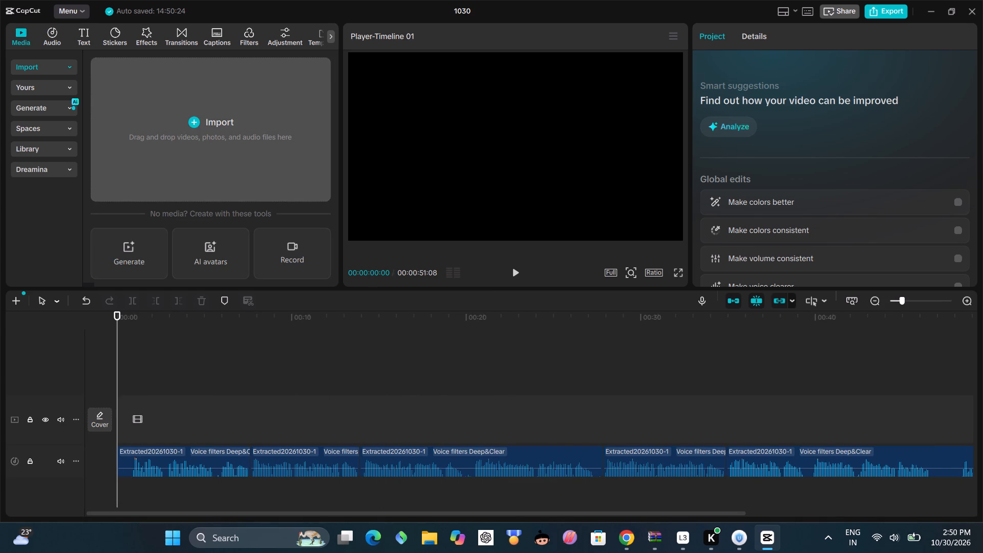
left_click(195, 127)
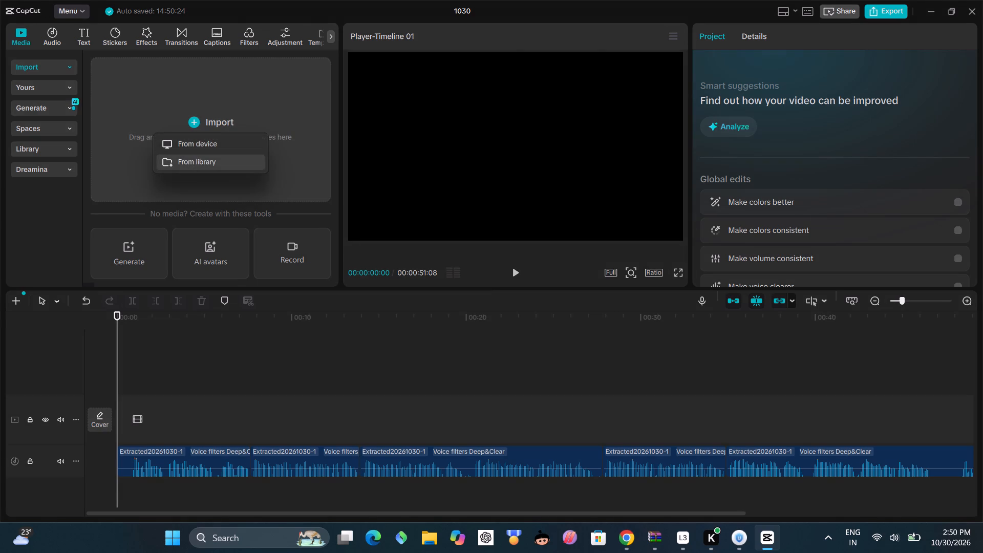
left_click(221, 145)
scroll(302, 190, "down", 1)
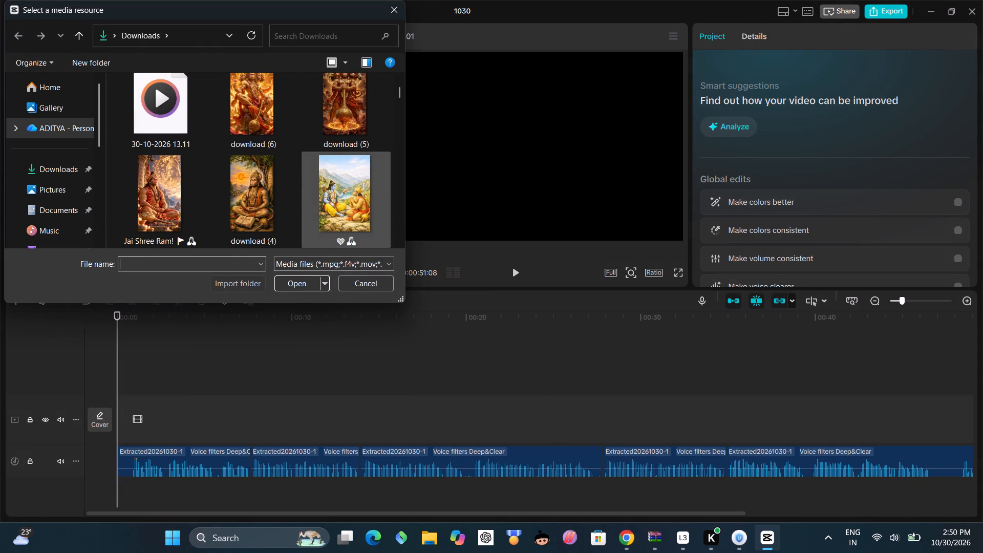
scroll(253, 197, "down", 4)
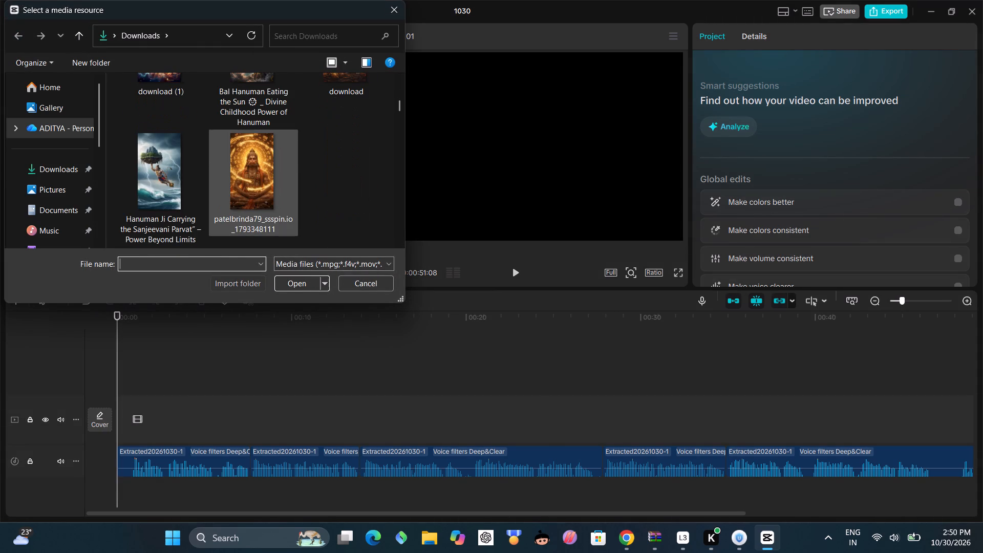
left_click(253, 199)
left_click(281, 280)
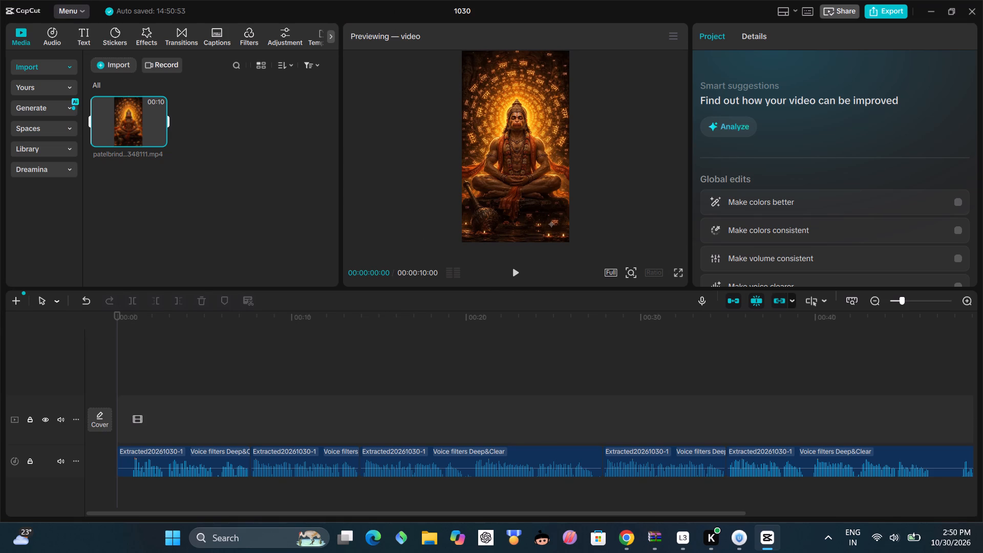
Add the imported Hanuman video to the main video track at the start of the timeline.
left_click(155, 143)
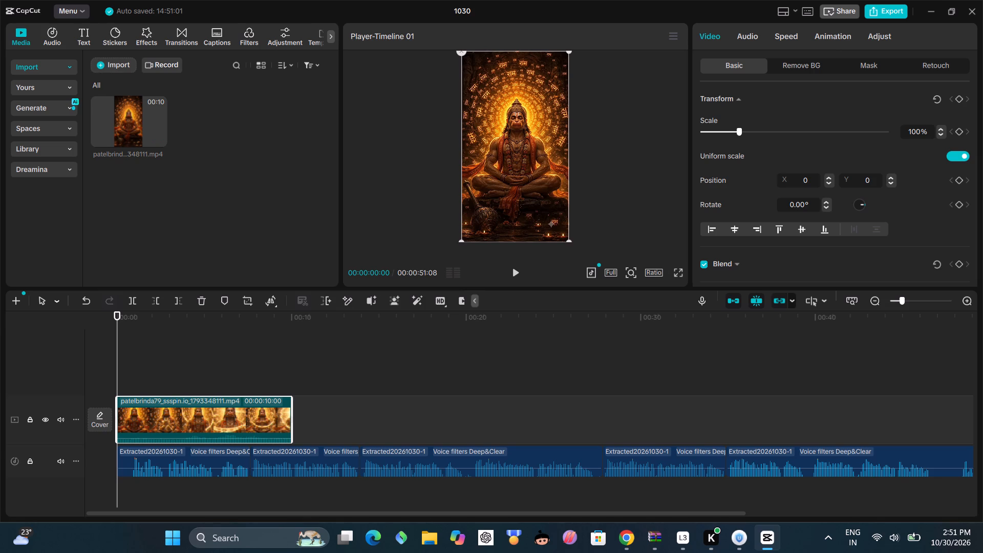
Set the Hanuman video clip's standard speed to 1.48x.
double_click(790, 39)
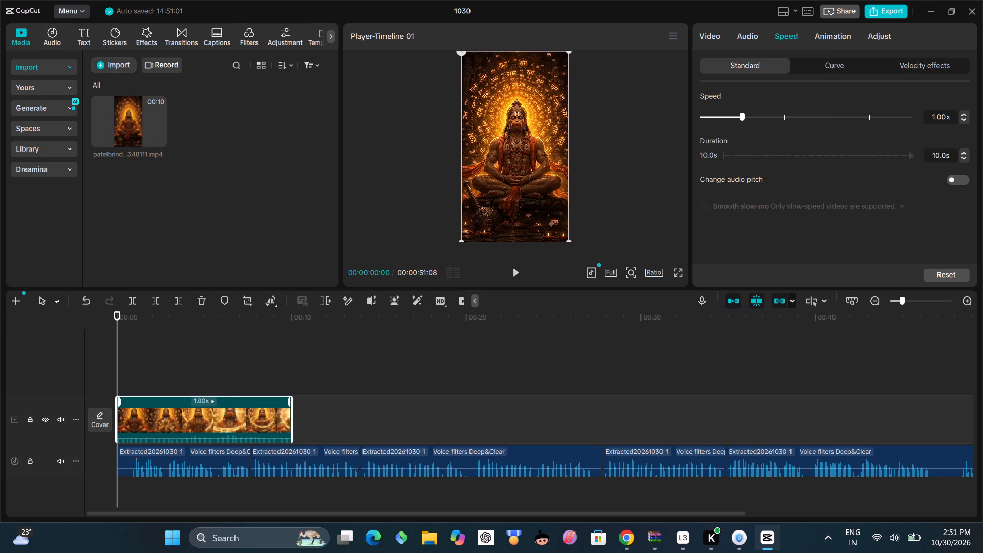
left_click(753, 119)
left_click(763, 113)
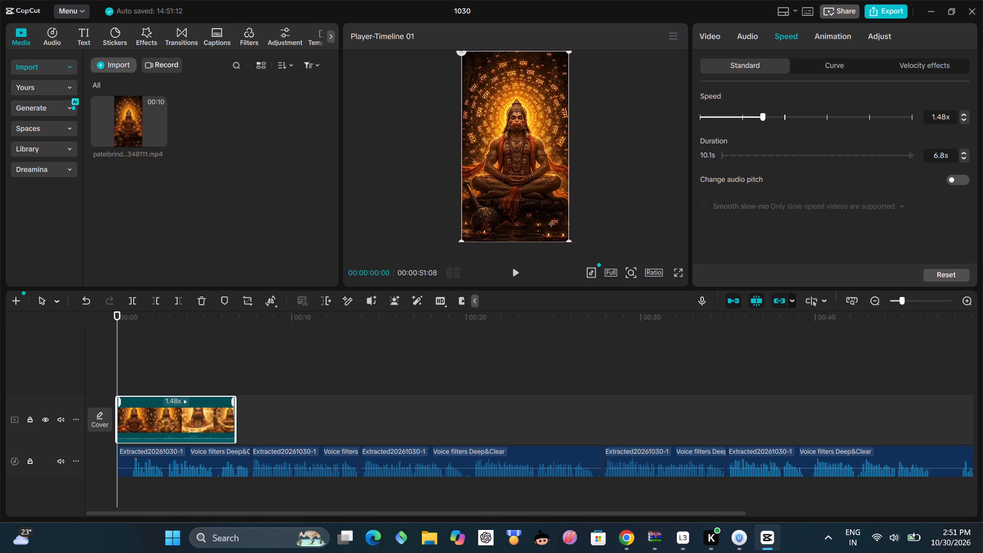
Import the image "Hanuman Ji Carrying the Sanjeevani Parvat – Power Beyond Limits" from the Downloads folder.
left_click(115, 60)
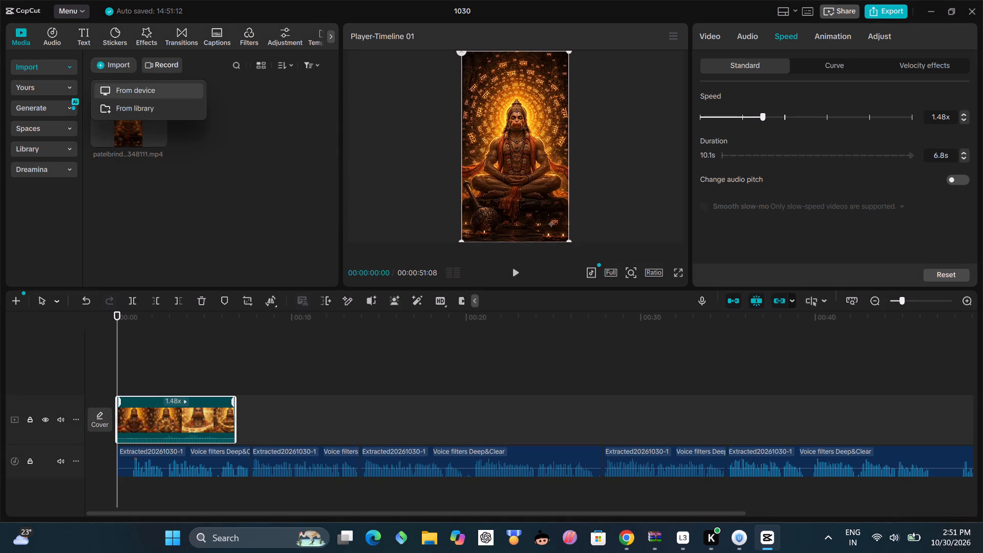
left_click(168, 81)
left_click(163, 95)
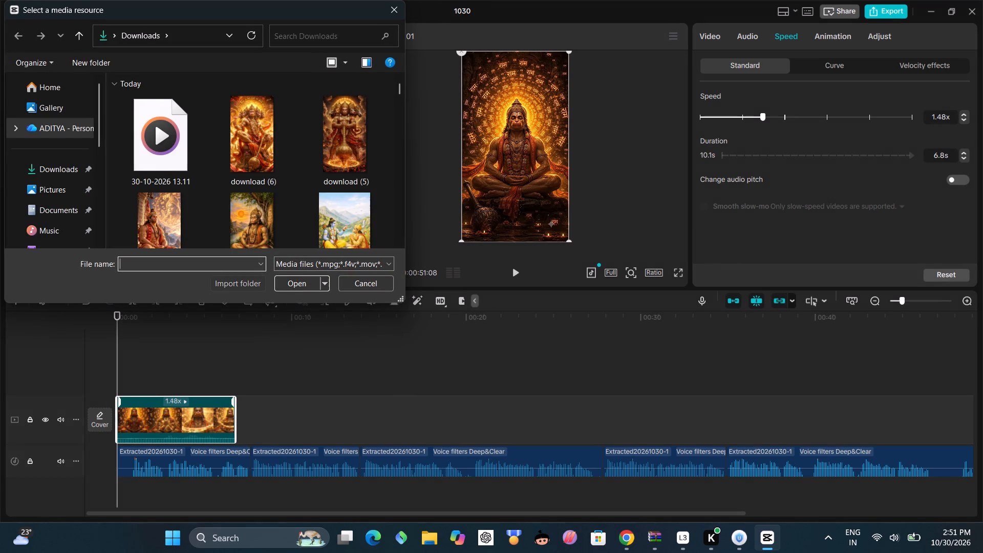
scroll(339, 126, "down", 6)
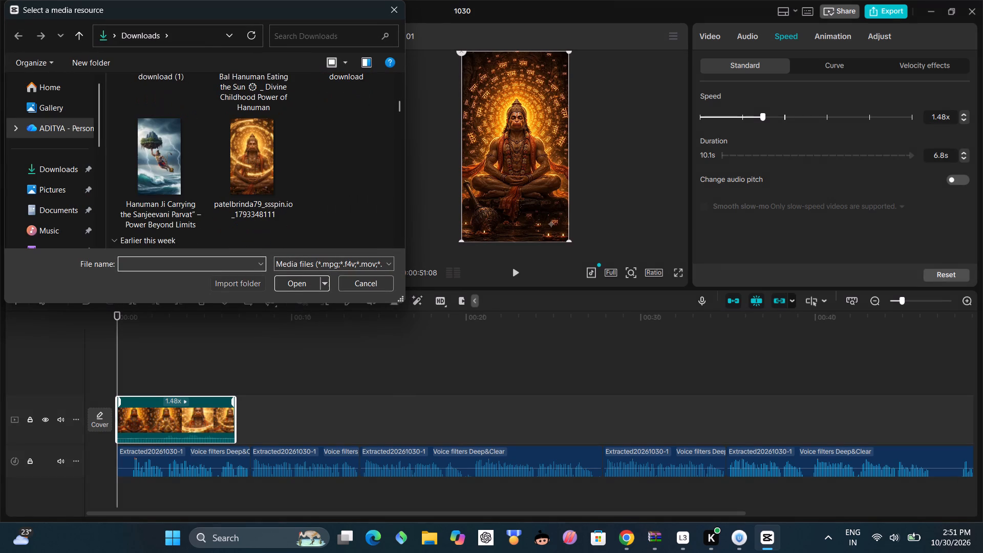
left_click(185, 150)
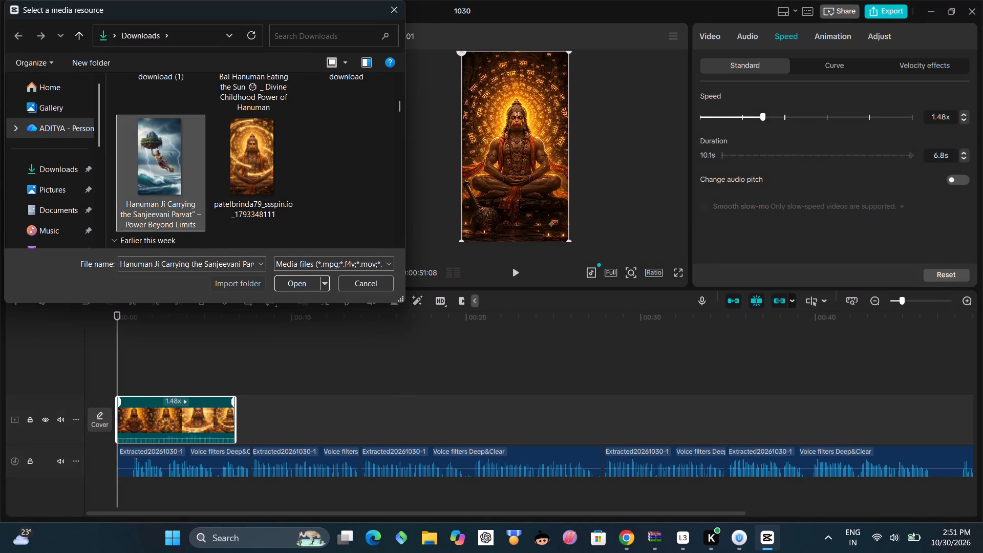
left_click(303, 286)
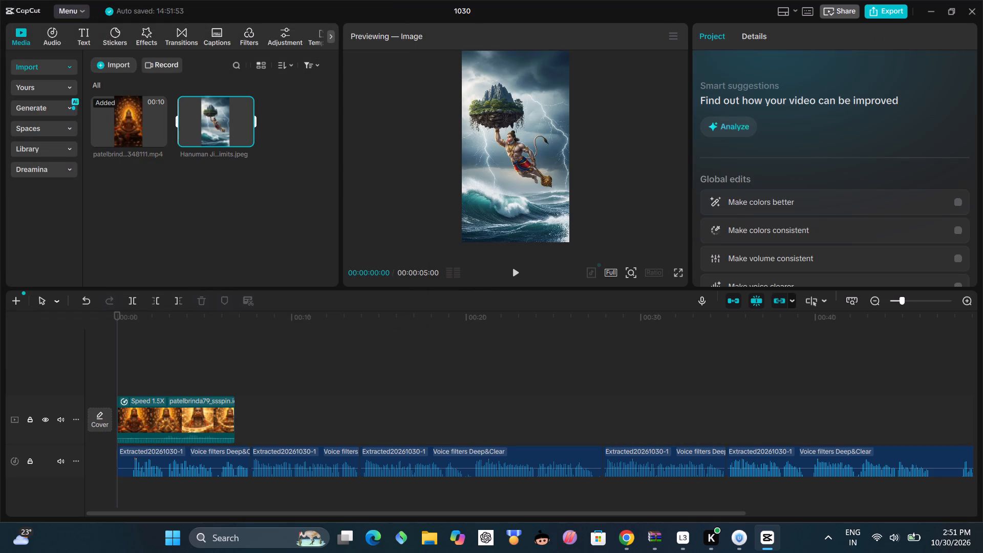
Add the Hanuman carrying Sanjeevani Parvat image to the main track directly after the Hanuman video clip.
left_click(236, 379)
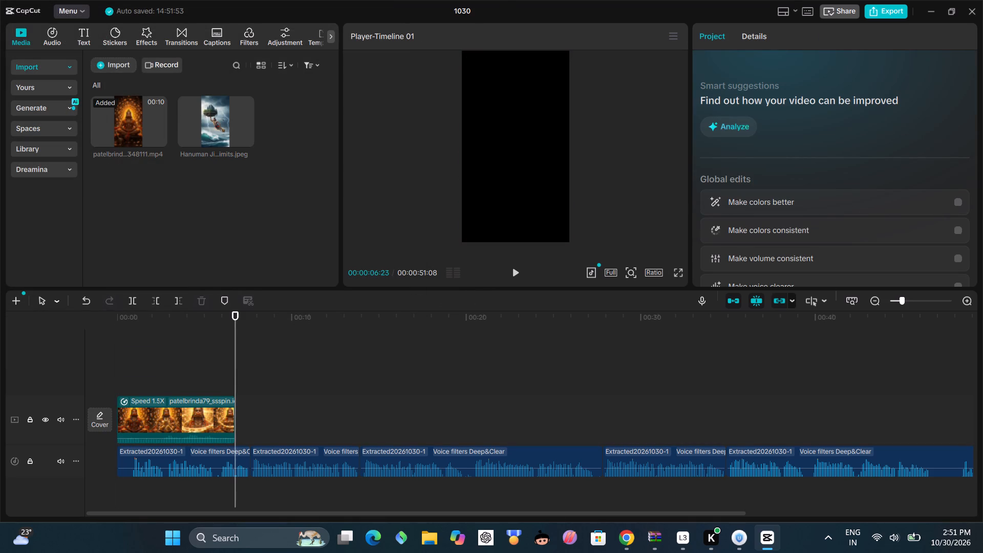
left_click(243, 138)
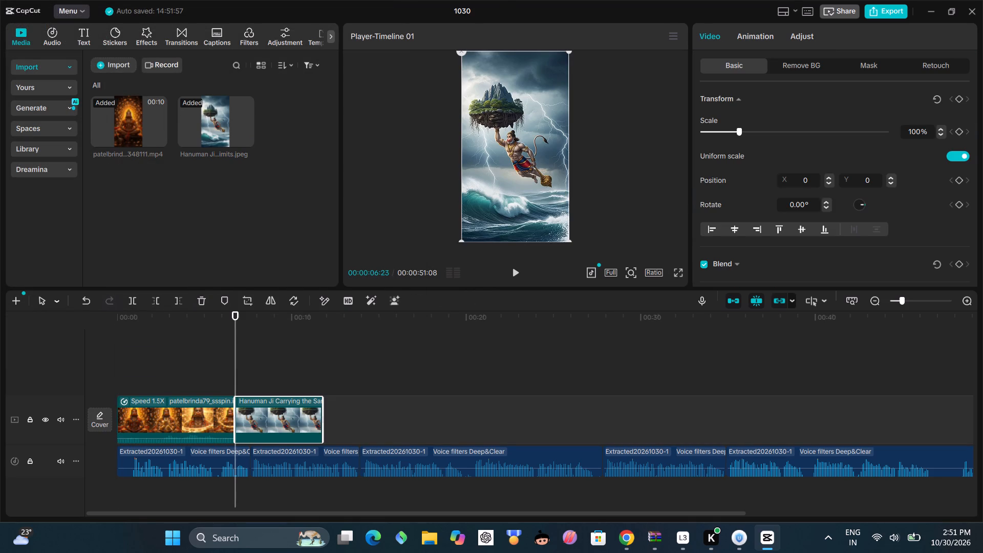
Import the image "download", showing Hanuman kneeling before Ram, from the device's Downloads folder.
left_click(102, 61)
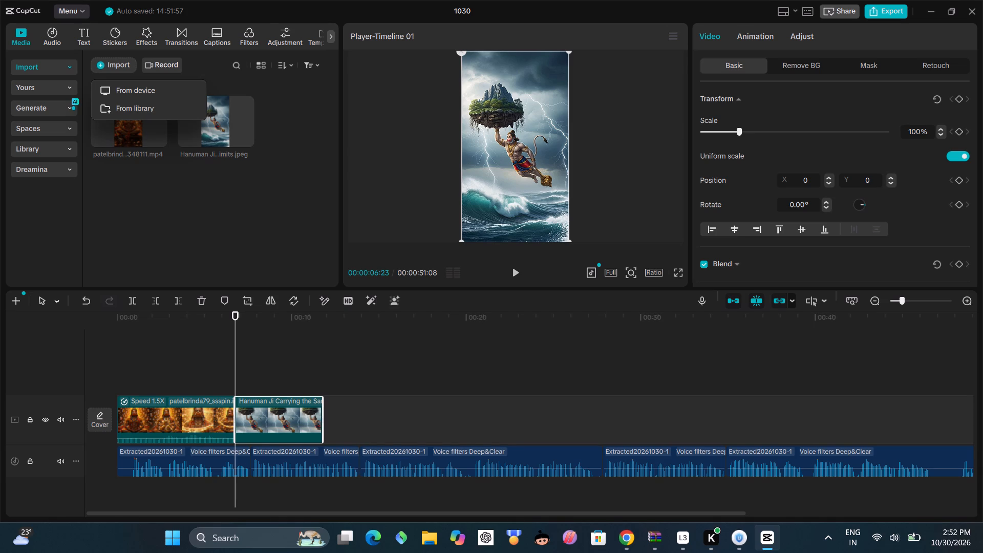
left_click(113, 88)
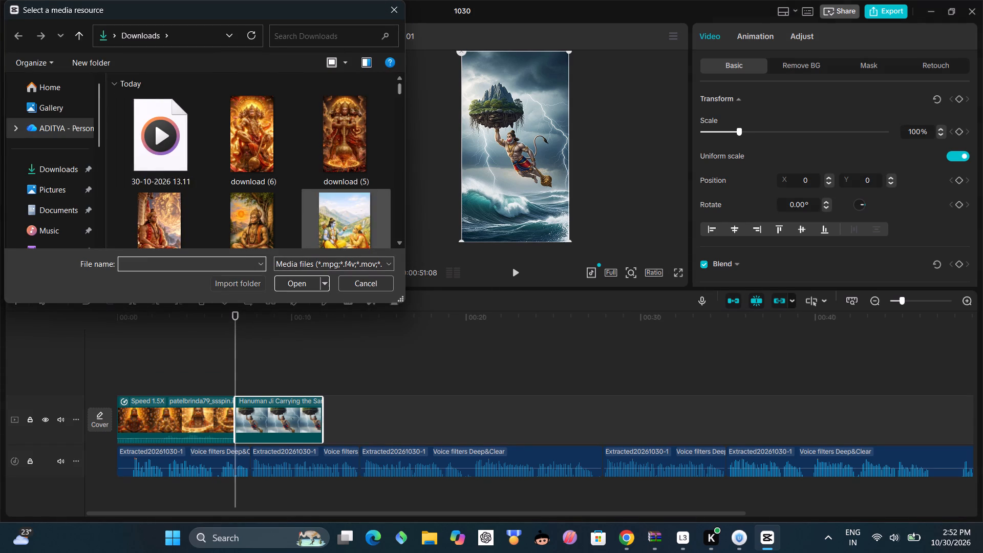
scroll(314, 173, "down", 5)
scroll(306, 172, "up", 1)
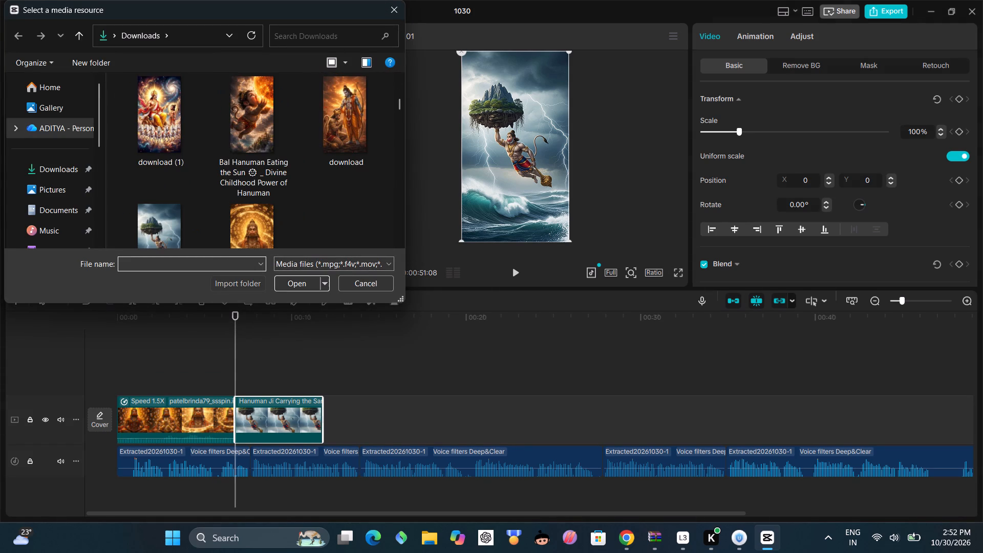
left_click(328, 144)
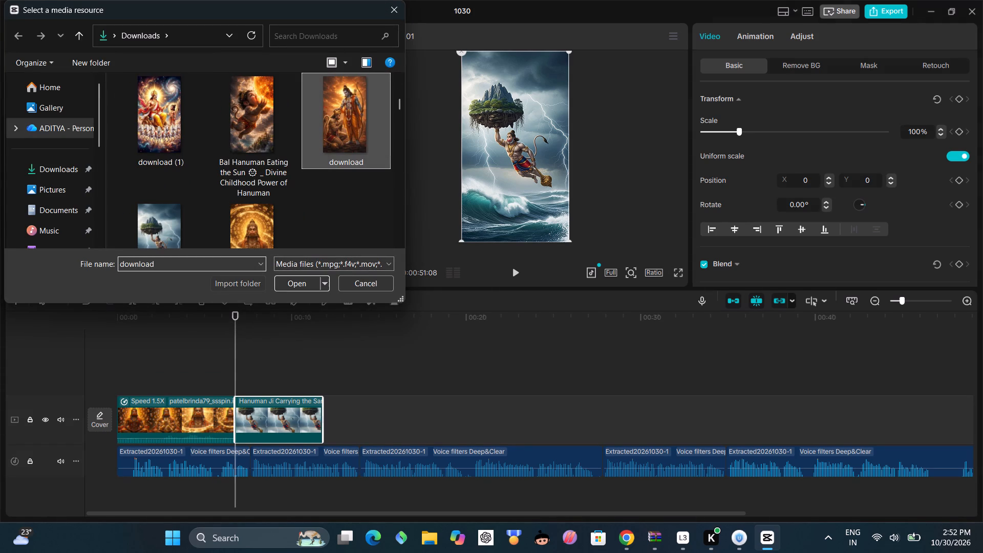
left_click(302, 284)
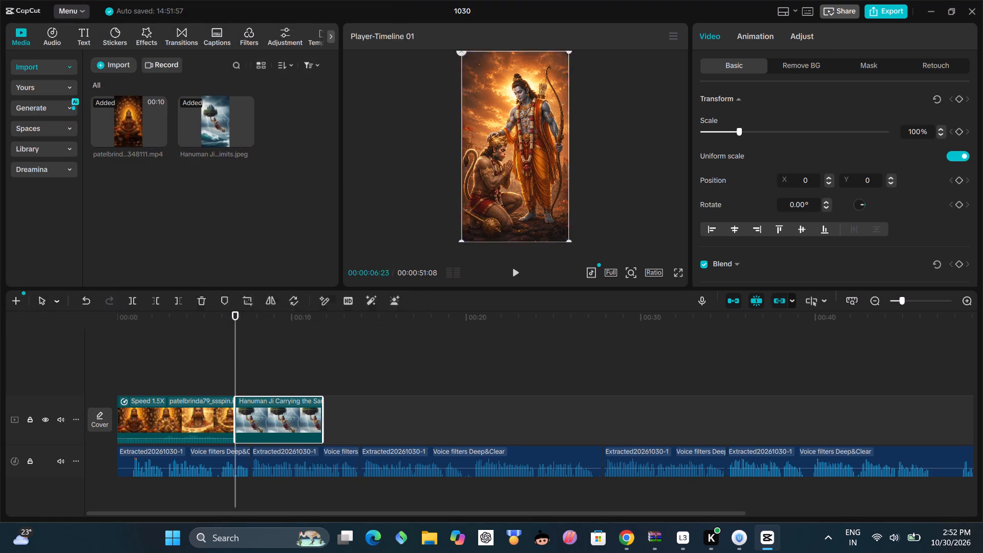
Add download.jpeg to the main track directly after the Sanjeevani Parvat image.
left_click(335, 361)
left_click(160, 209)
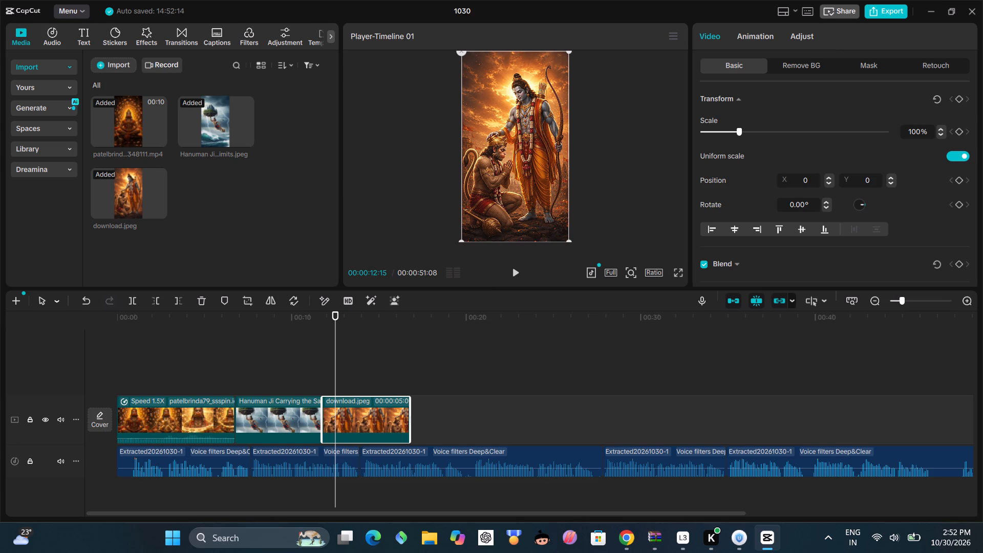
With the playhead at the end of the download.jpeg clip, import the image "Bal Hanuman Eating the Sun" from the Downloads folder.
left_click(416, 372)
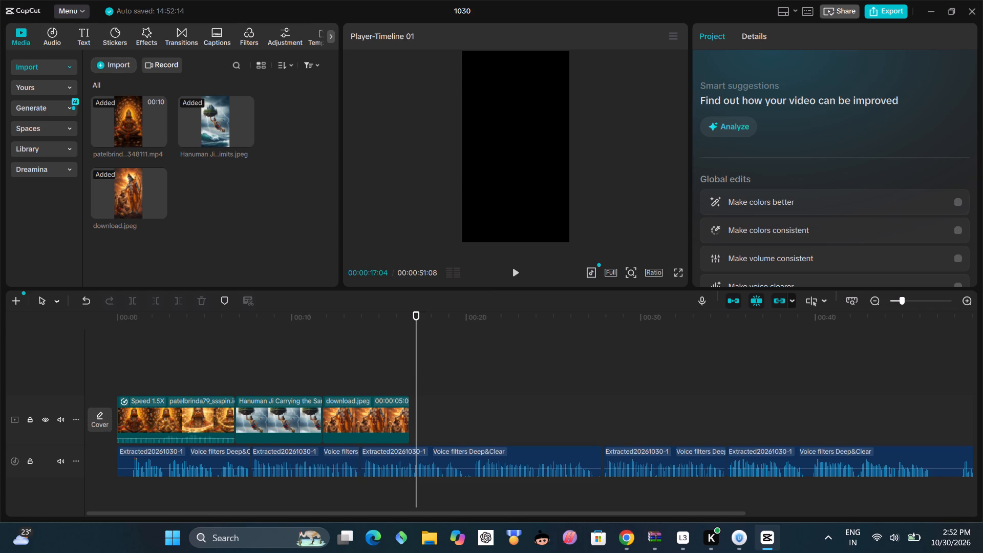
double_click(408, 380)
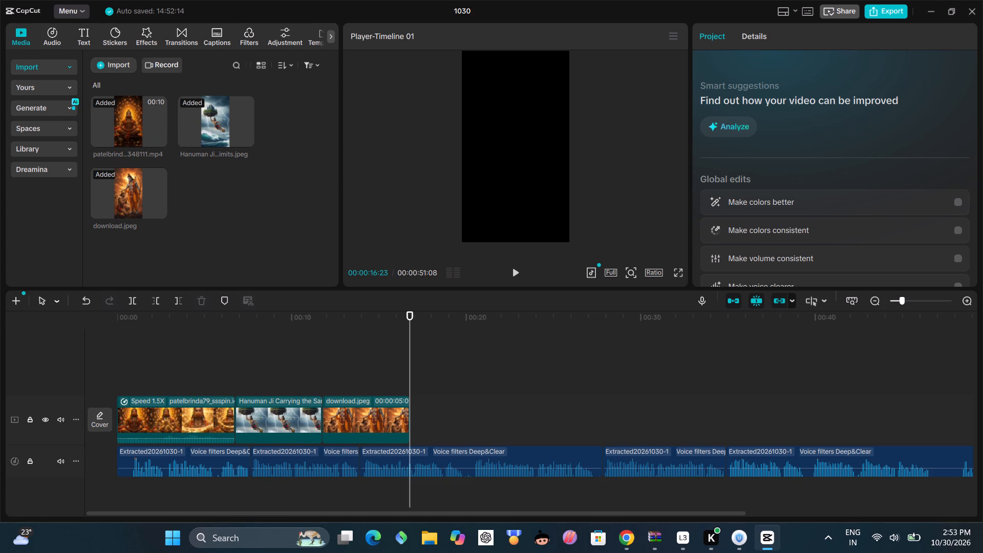
left_click(125, 61)
left_click(151, 86)
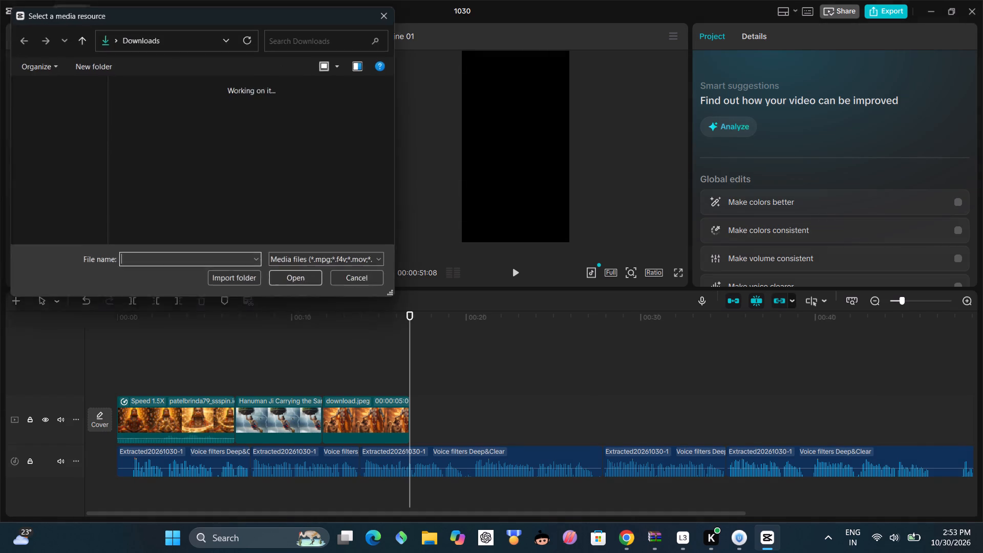
scroll(223, 156, "down", 4)
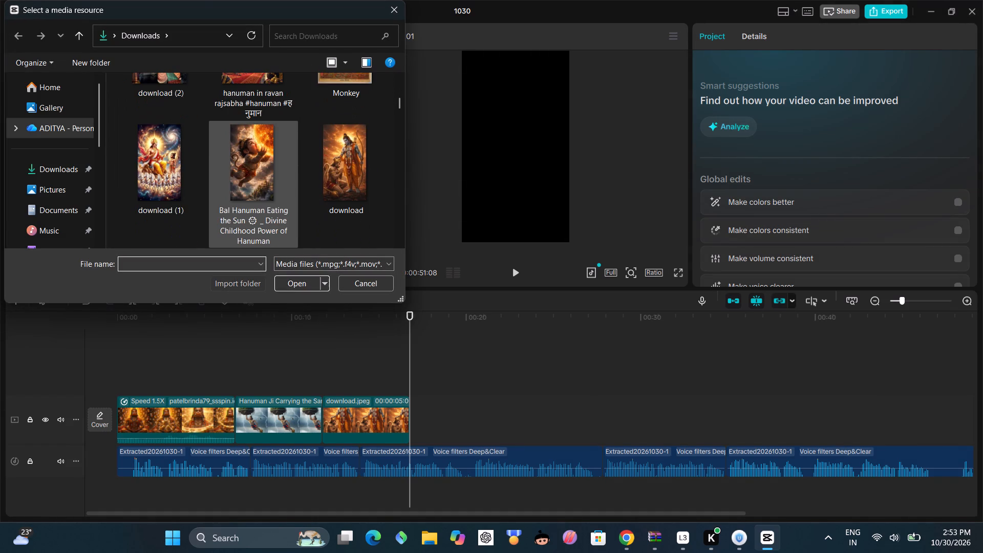
scroll(223, 156, "down", 1)
scroll(223, 156, "up", 1)
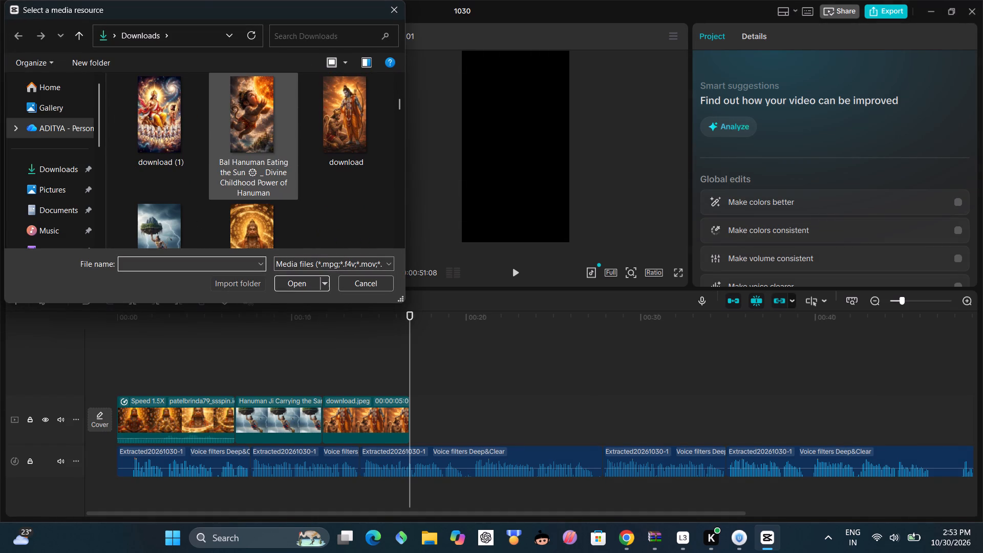
left_click(244, 135)
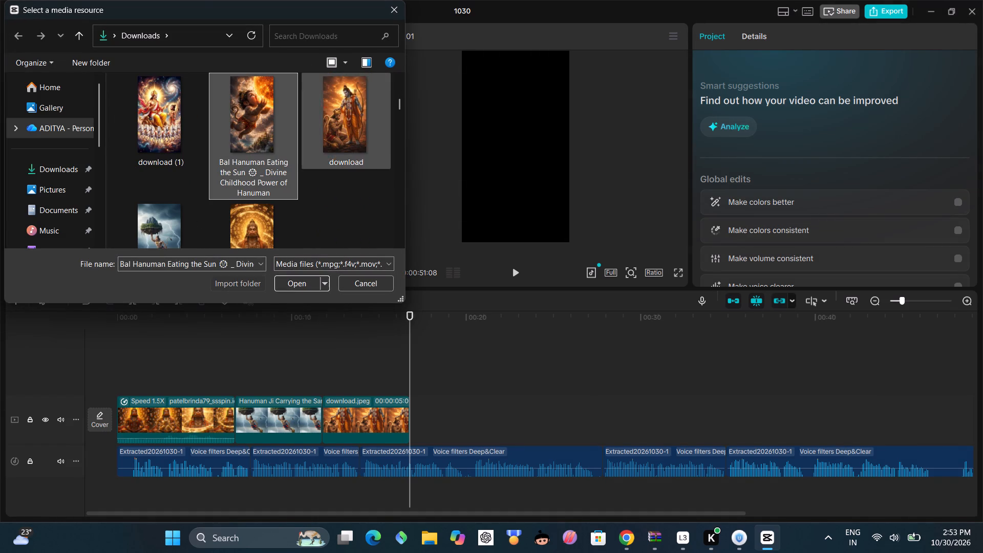
left_click(294, 278)
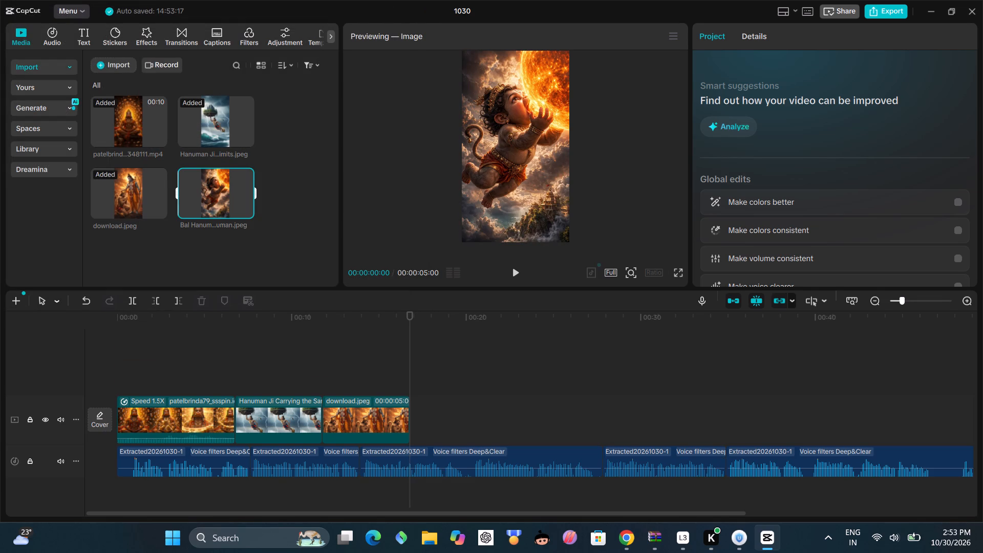
Add the Bal Hanuman image to the main track directly after download.jpeg.
left_click(244, 212)
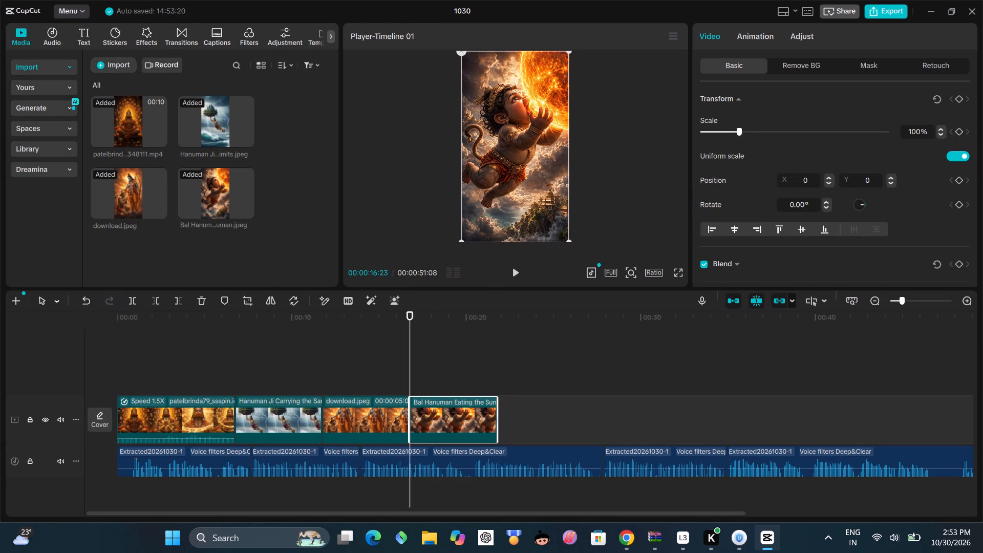
With the playhead near the end of the Bal Hanuman clip, import the image "download (1)" from the Downloads folder.
left_click(393, 423)
left_click(474, 370)
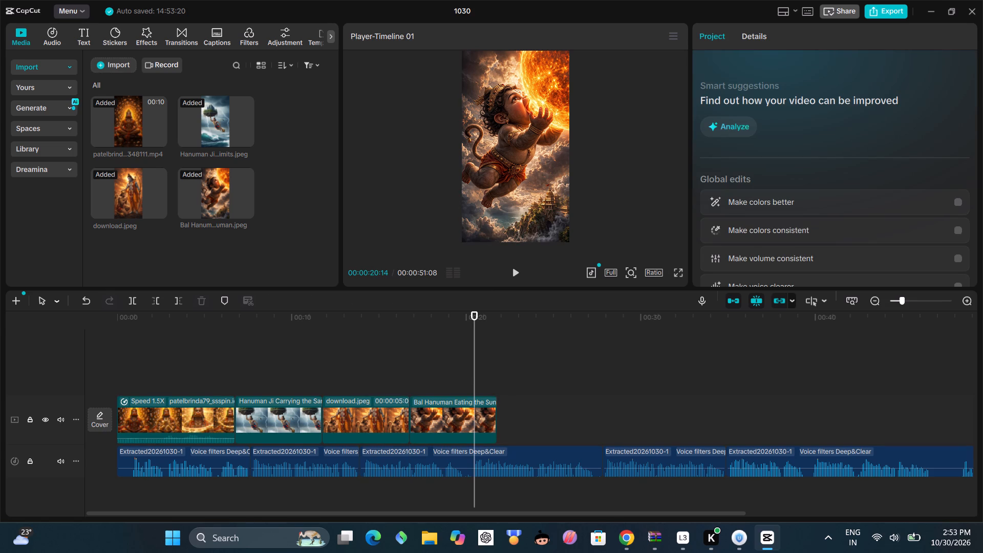
left_click(463, 370)
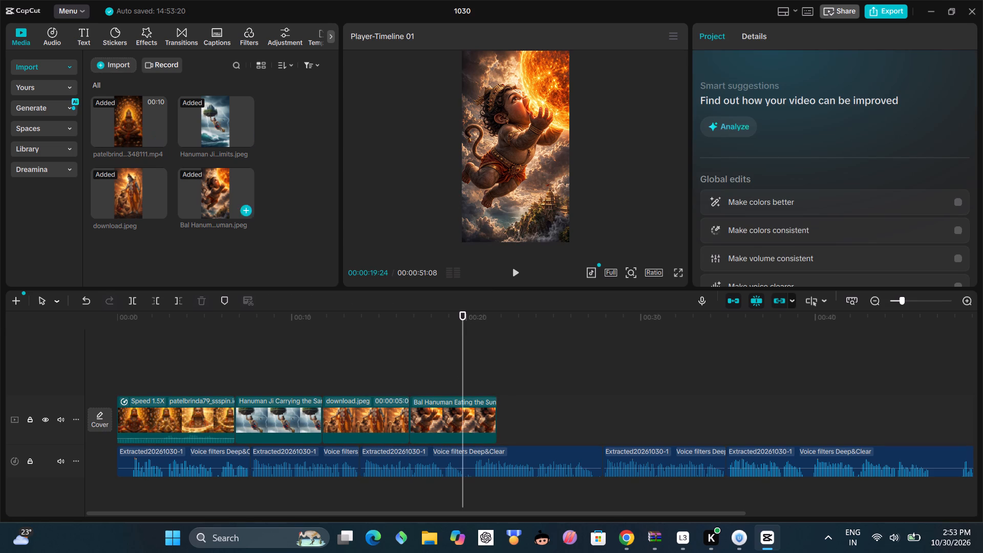
left_click(486, 373)
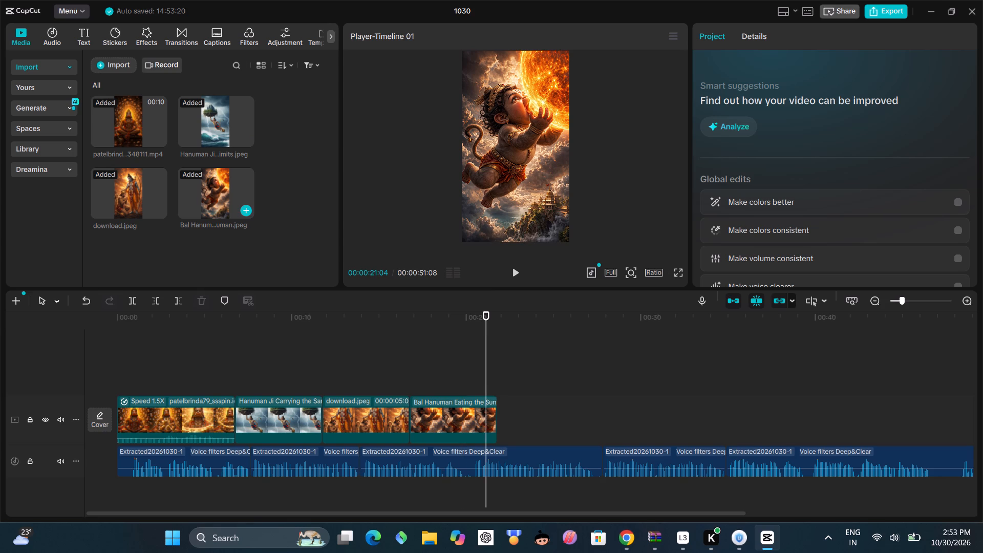
left_click(493, 376)
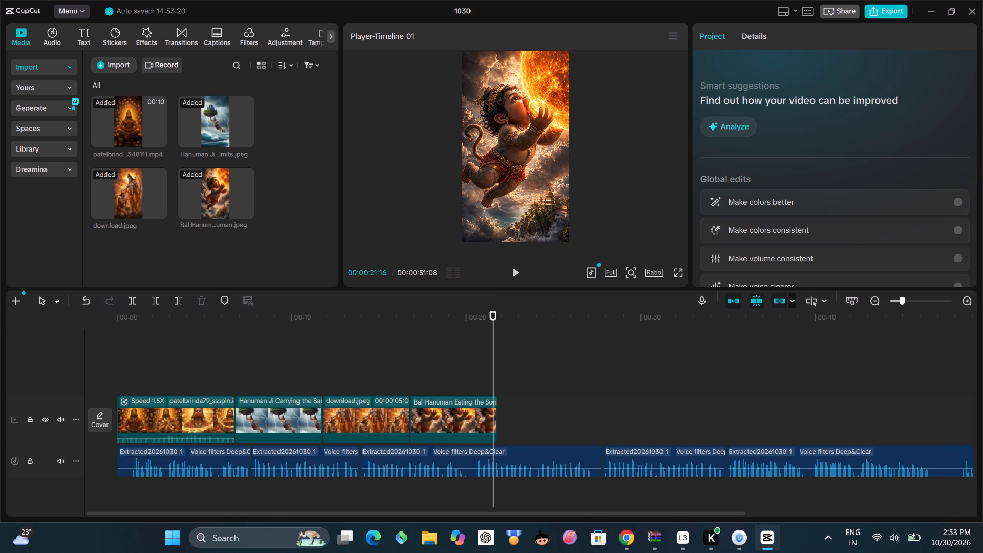
left_click(95, 66)
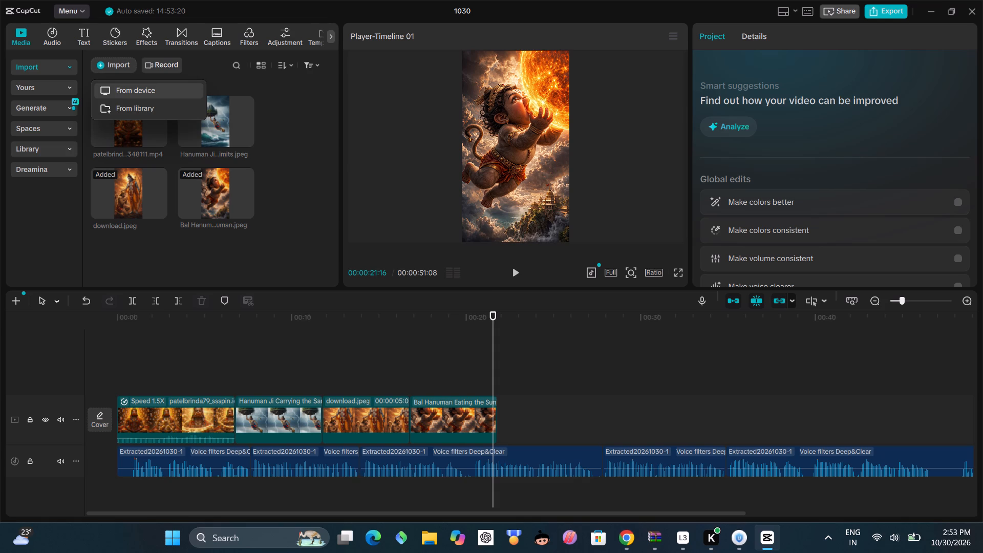
left_click(183, 89)
scroll(203, 174, "down", 2)
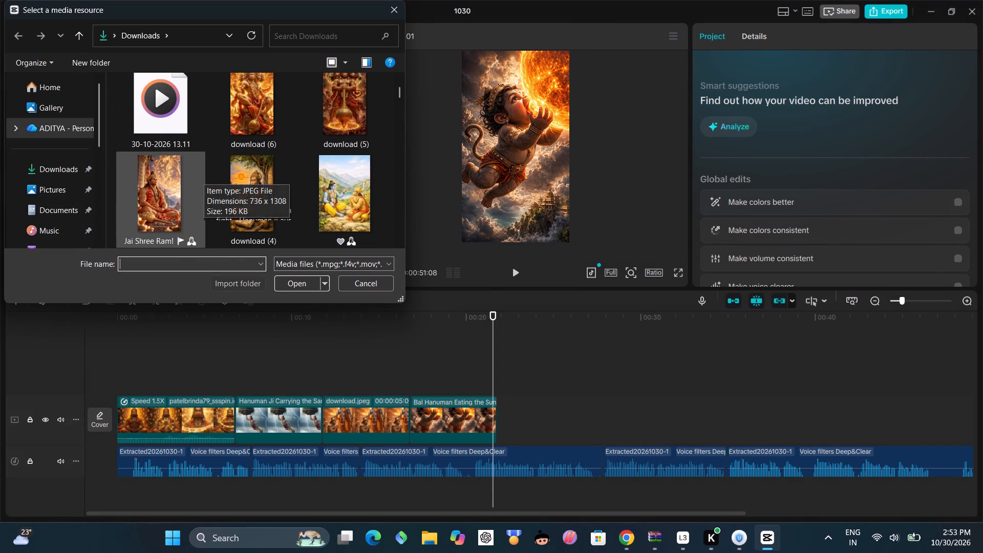
scroll(204, 174, "down", 3)
scroll(201, 176, "up", 1)
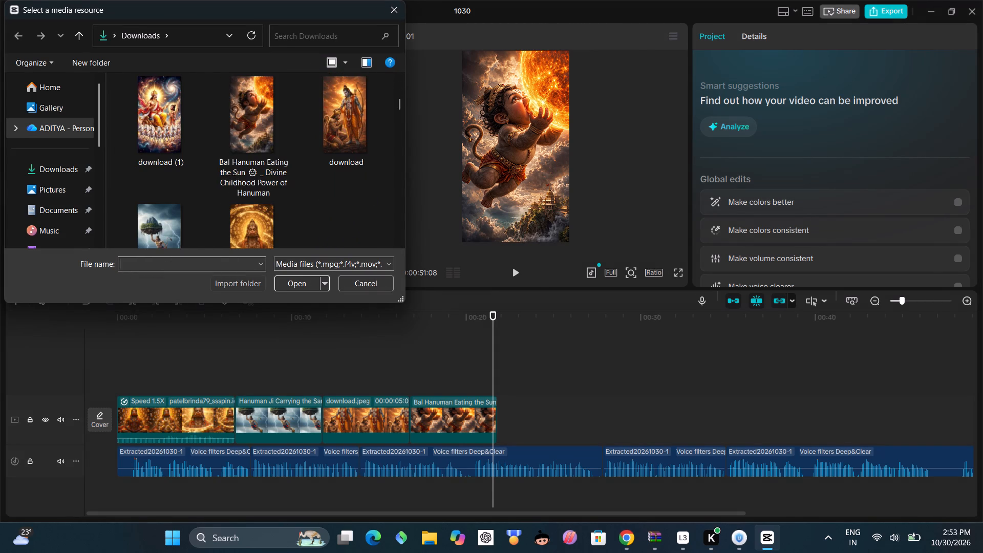
left_click(172, 141)
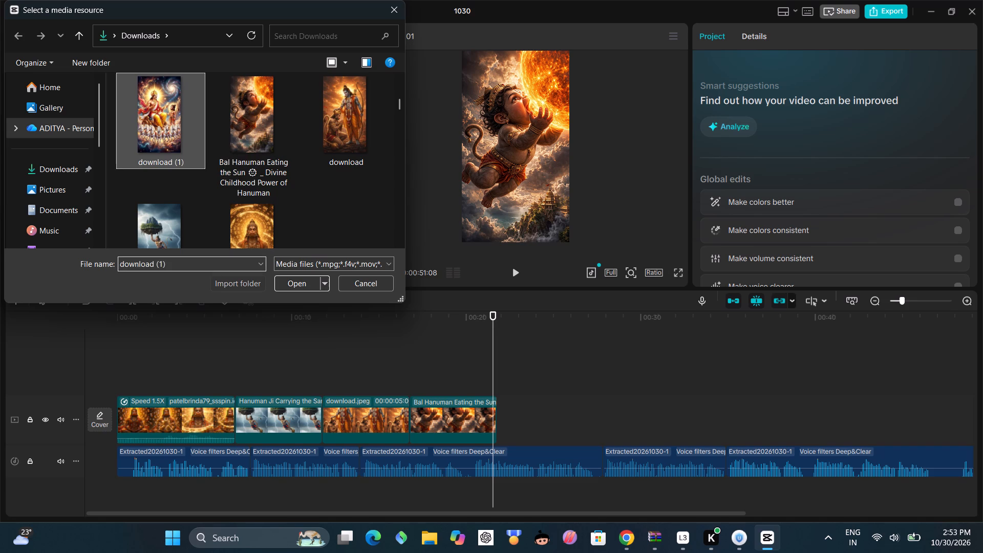
left_click(301, 290)
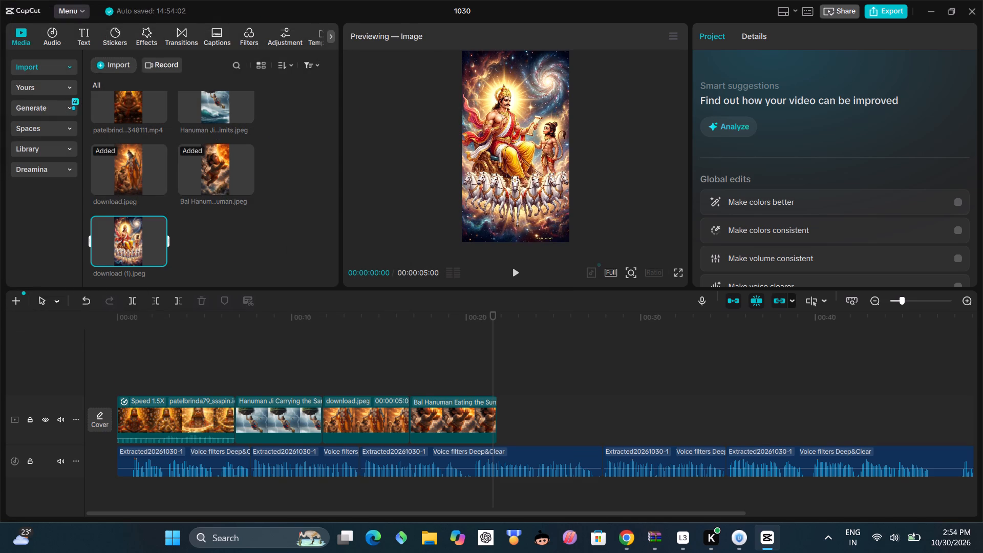
Add download (1).jpeg to the main track directly after the Bal Hanuman image.
left_click(156, 257)
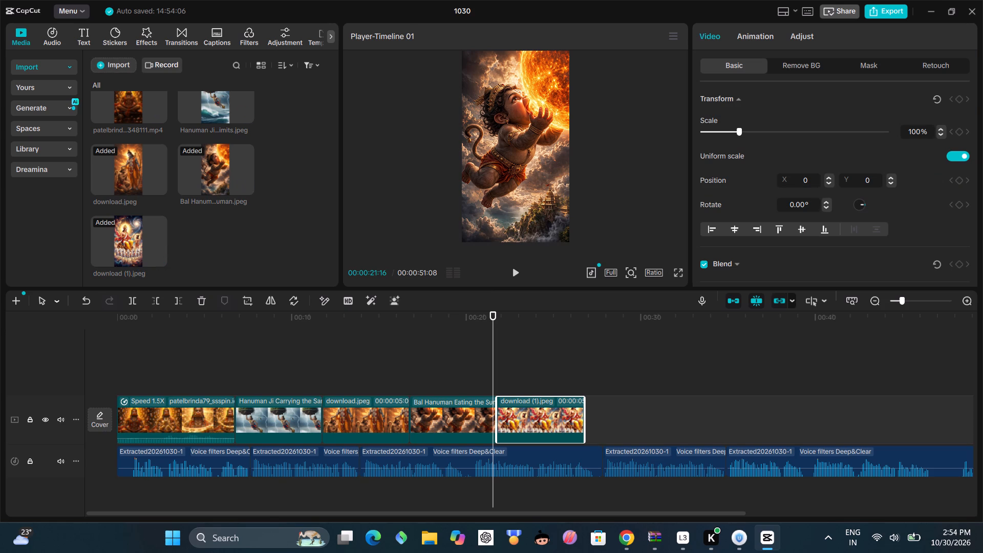
With the playhead at 00:00:24:11, import "download (2)" from the Downloads folder and add it to the main track directly after download (1).jpeg.
left_click(542, 377)
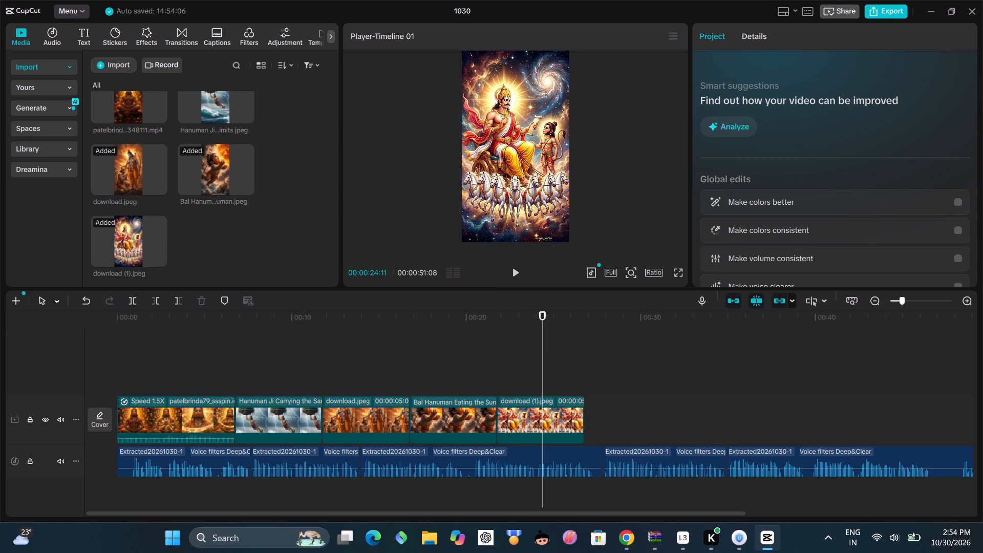
left_click(117, 63)
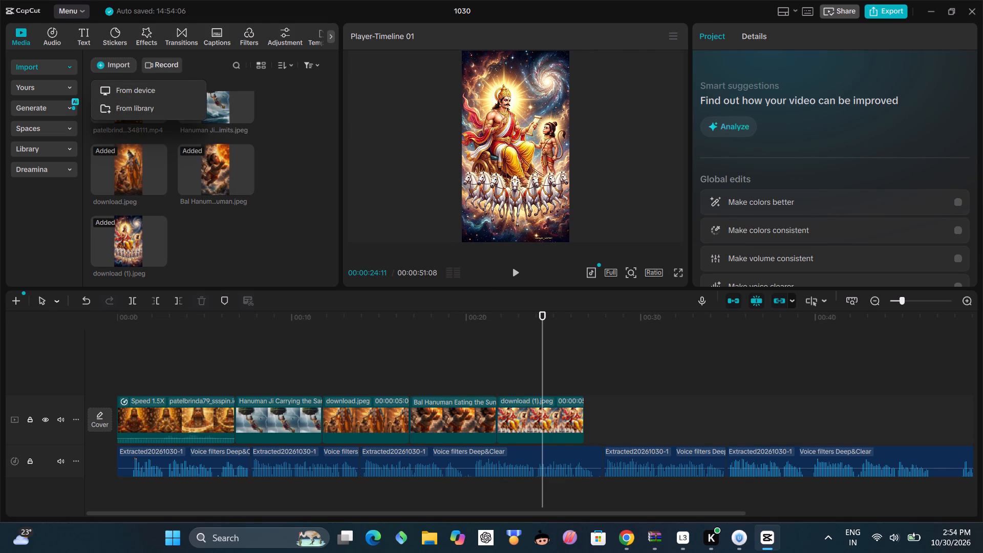
left_click(139, 84)
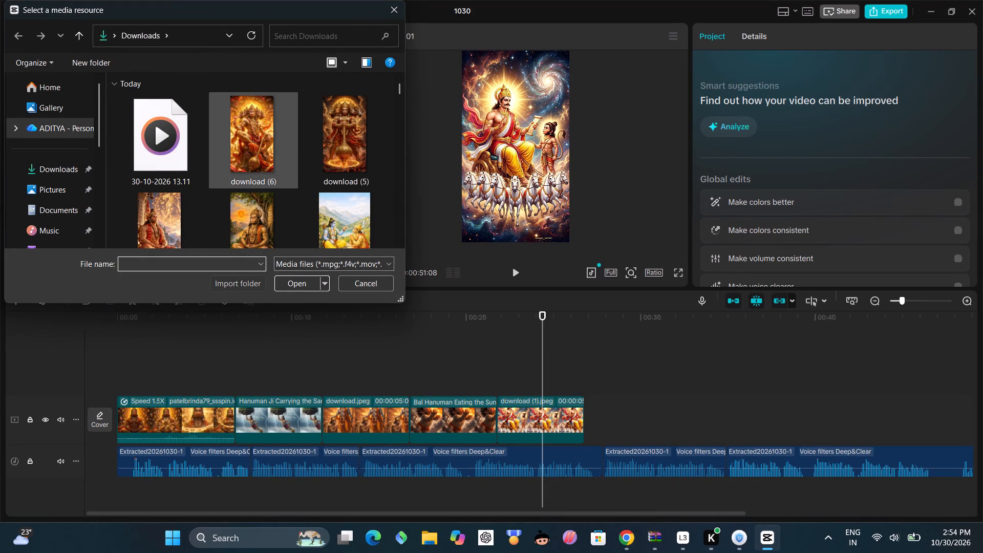
scroll(284, 167, "down", 1)
scroll(302, 222, "down", 1)
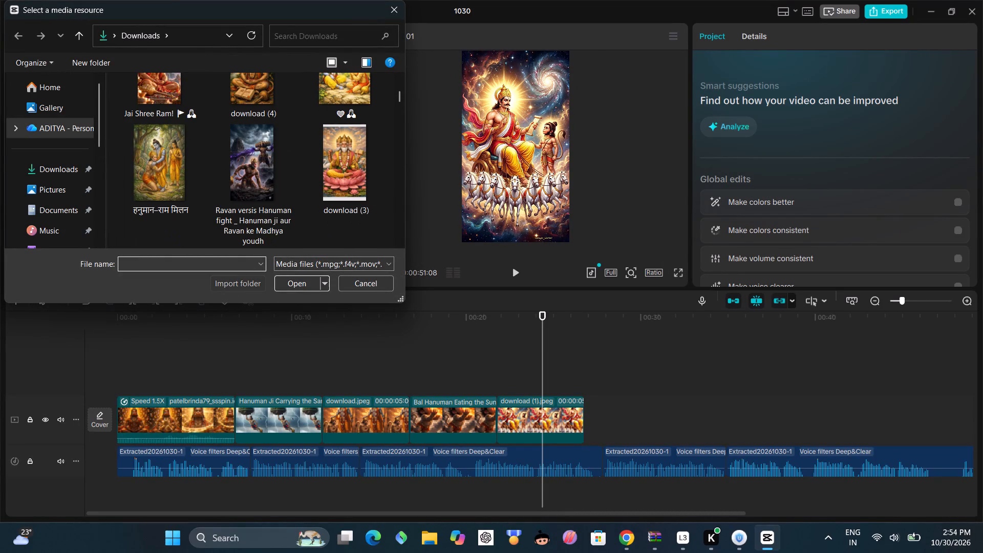
scroll(227, 174, "down", 1)
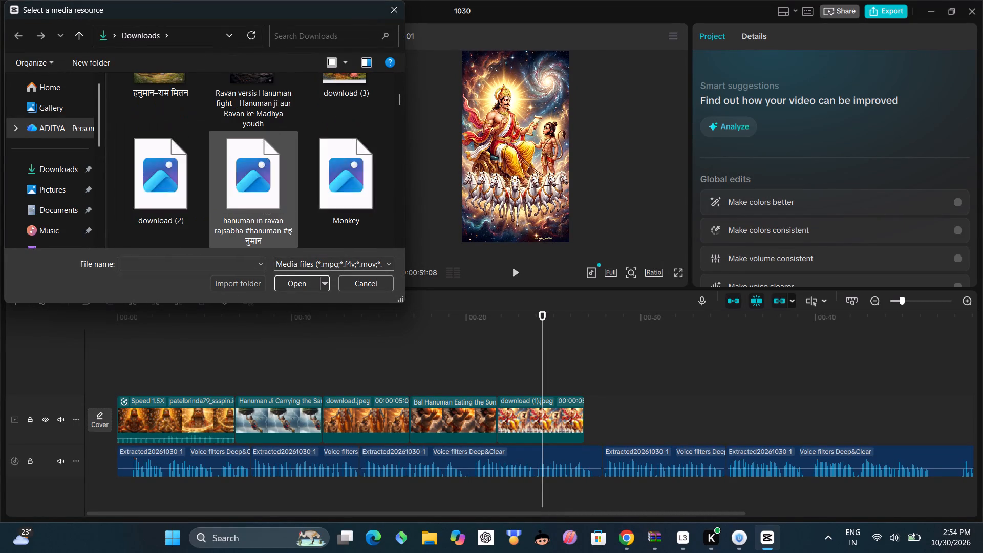
scroll(227, 174, "down", 2)
scroll(227, 174, "up", 1)
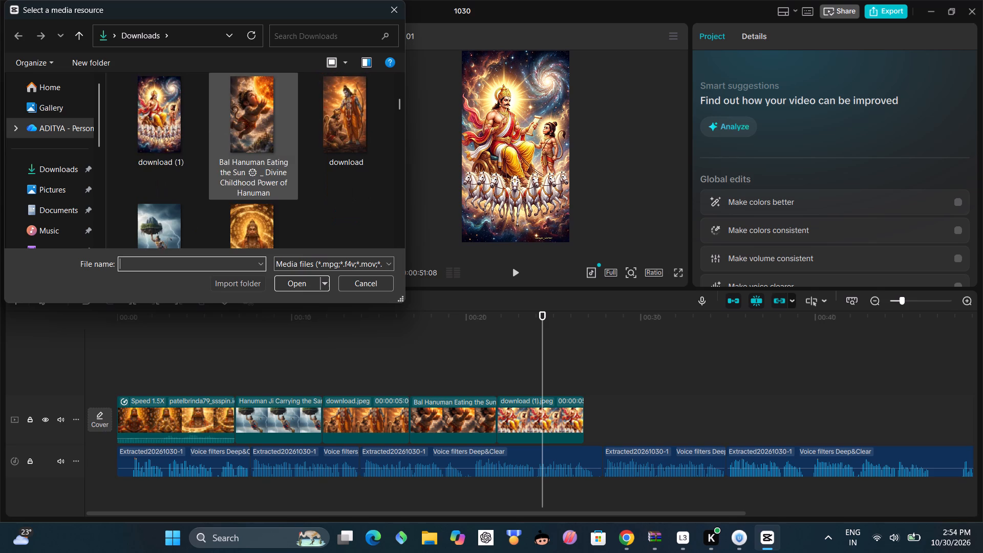
scroll(227, 174, "up", 1)
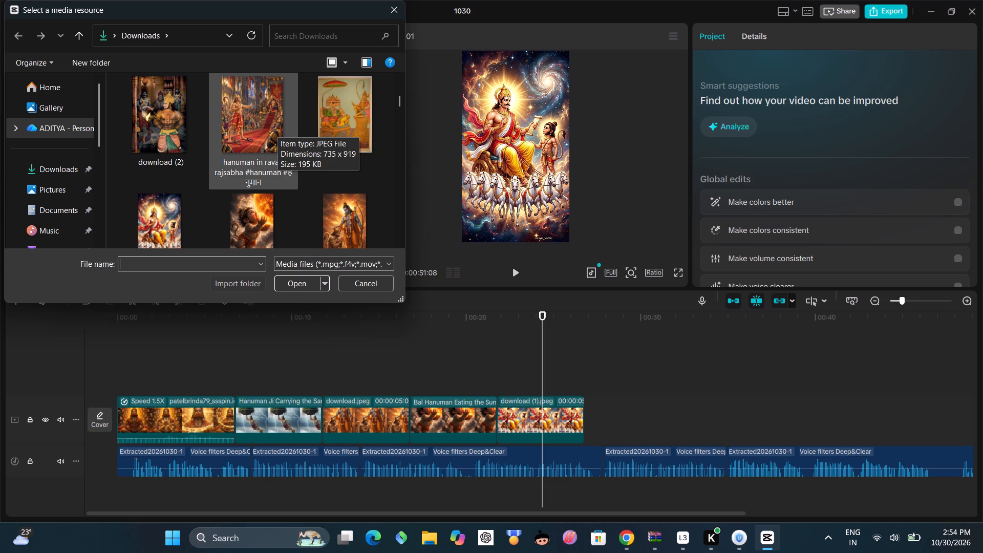
left_click(162, 139)
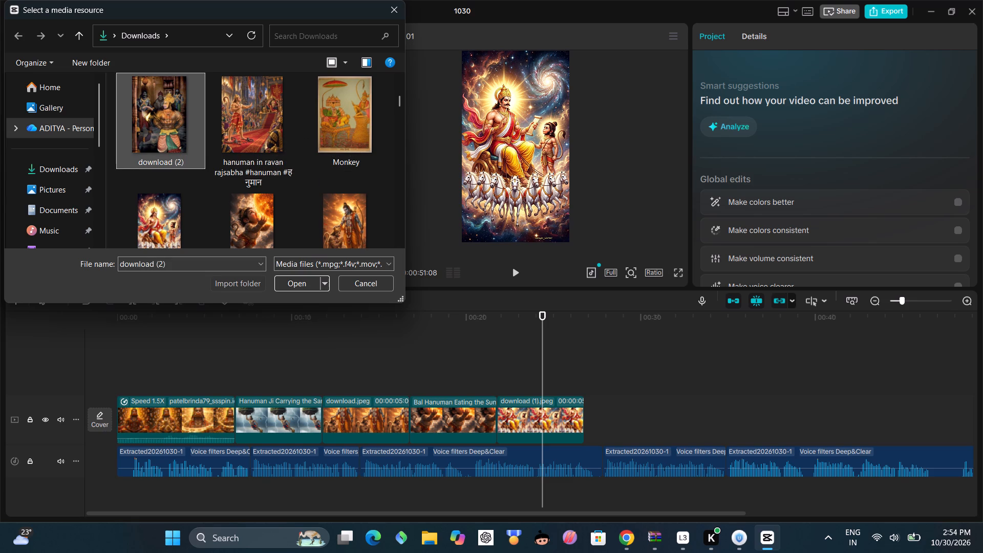
left_click(168, 132)
double_click(152, 124)
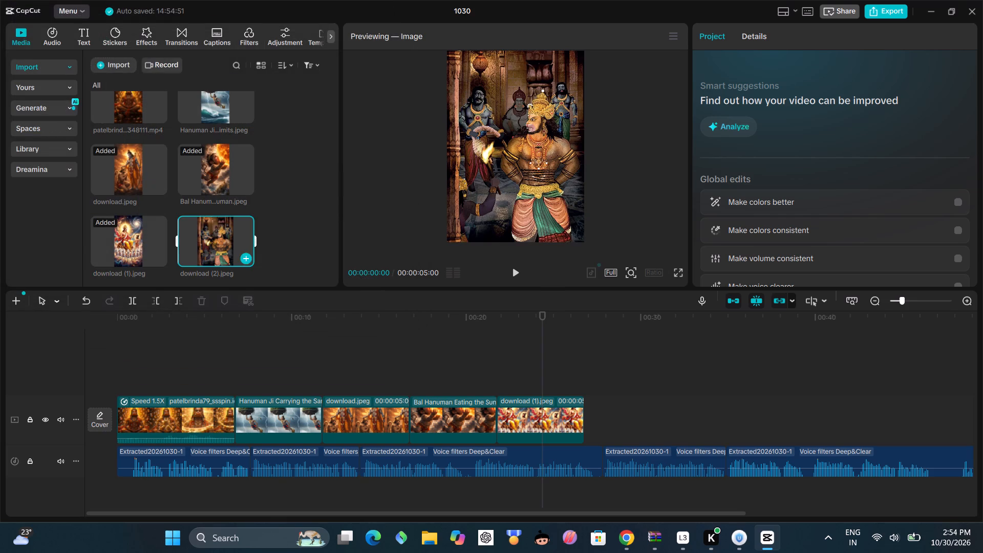
left_click(243, 257)
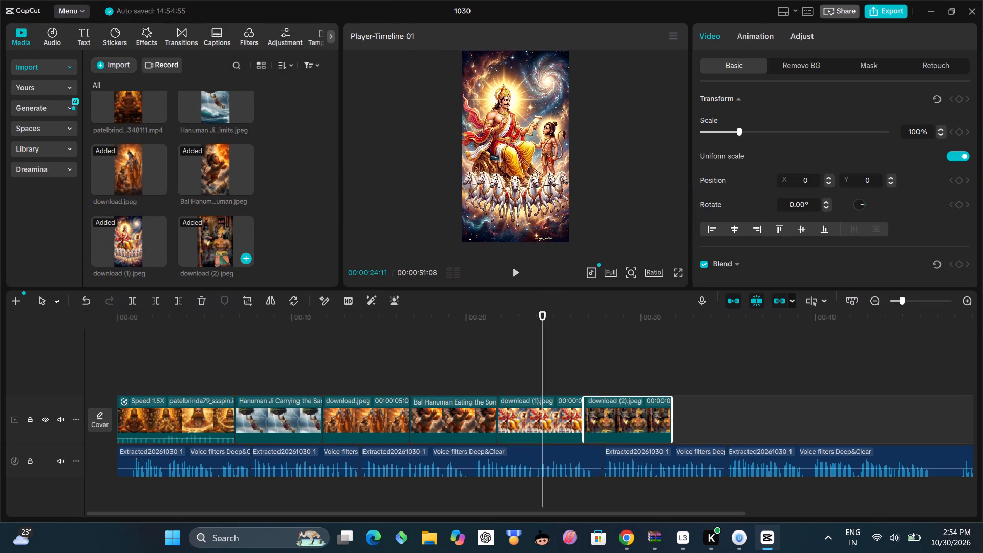
With the playhead at 00:00:31:08, import "download (3)" from the Downloads folder and add it to the main track directly after download (2).jpeg.
left_click(663, 359)
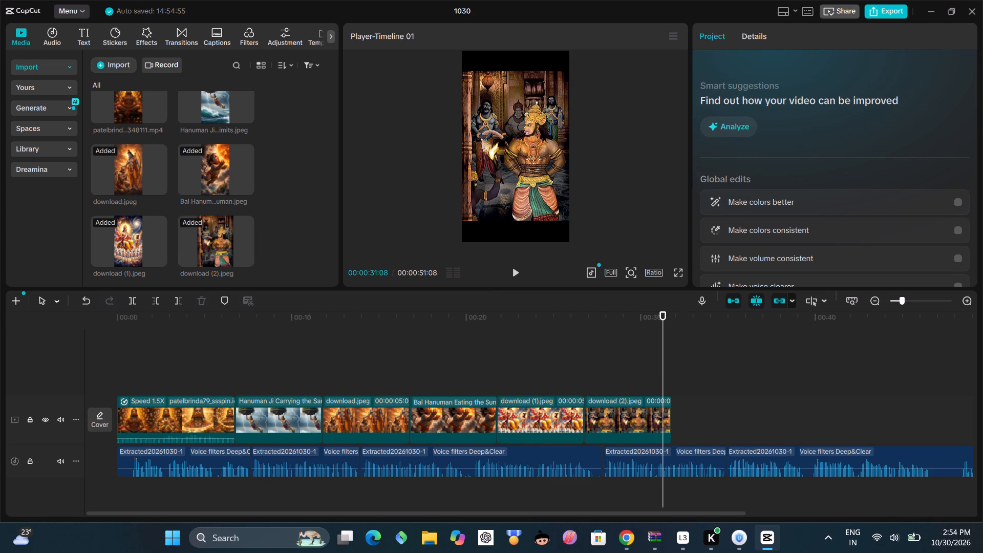
left_click(112, 62)
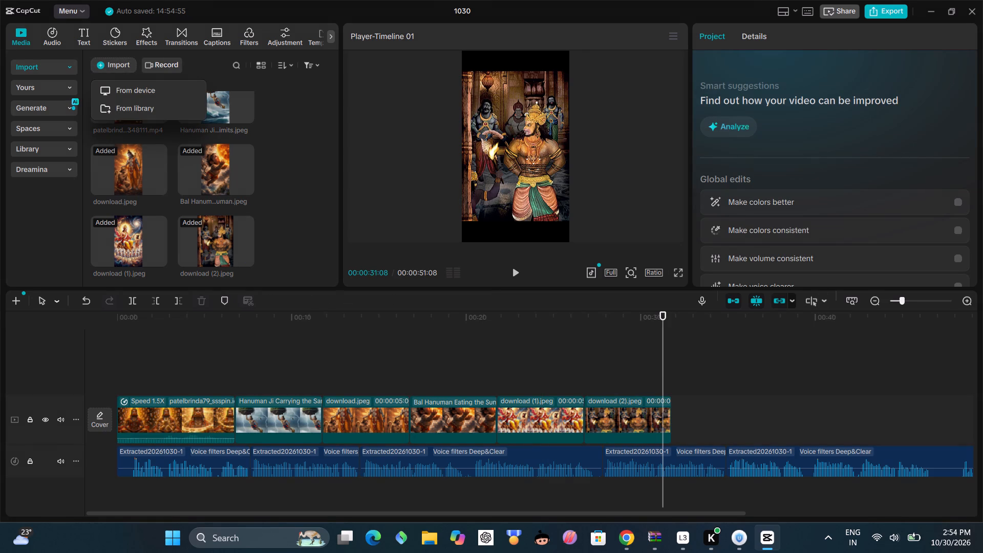
left_click(159, 88)
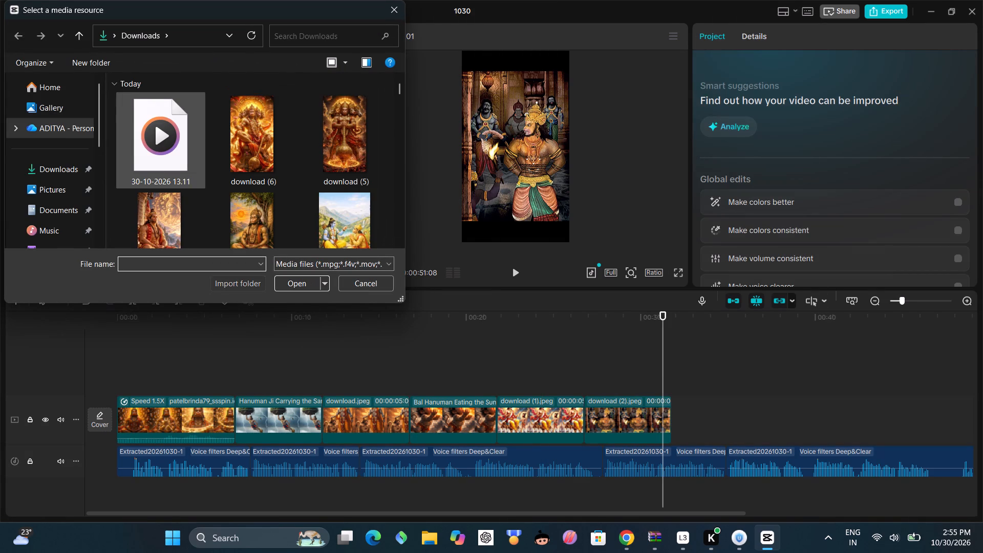
scroll(268, 282, "down", 1)
scroll(245, 154, "down", 3)
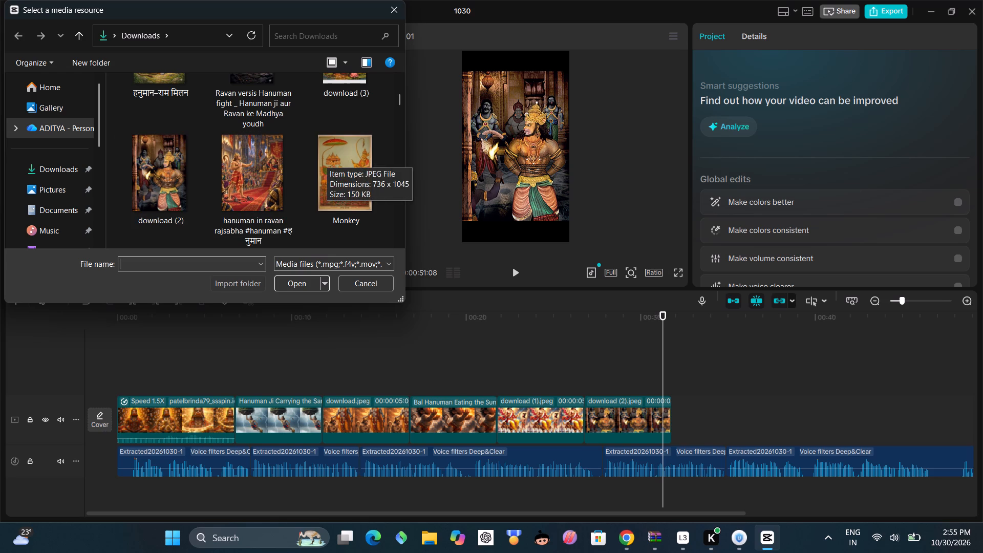
scroll(257, 186, "up", 2)
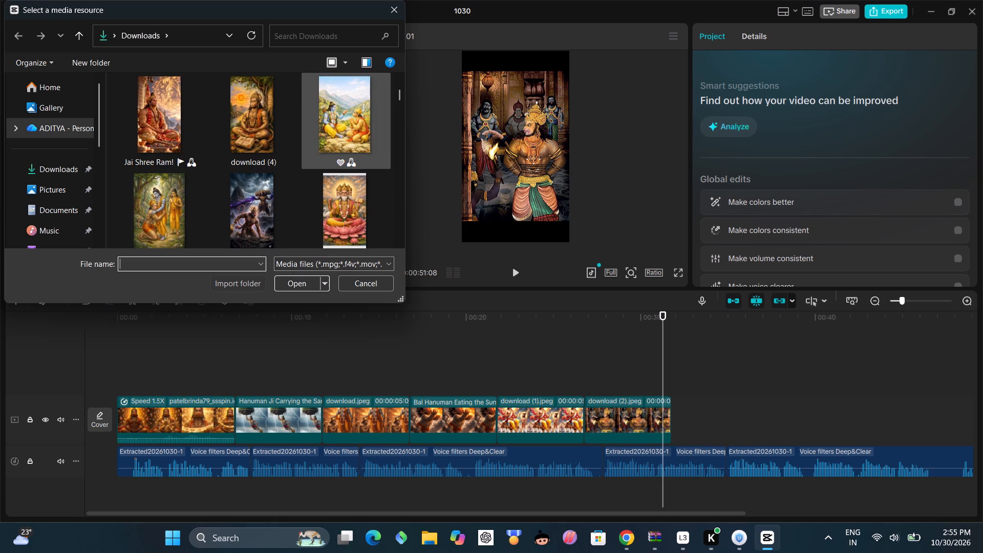
left_click(346, 211)
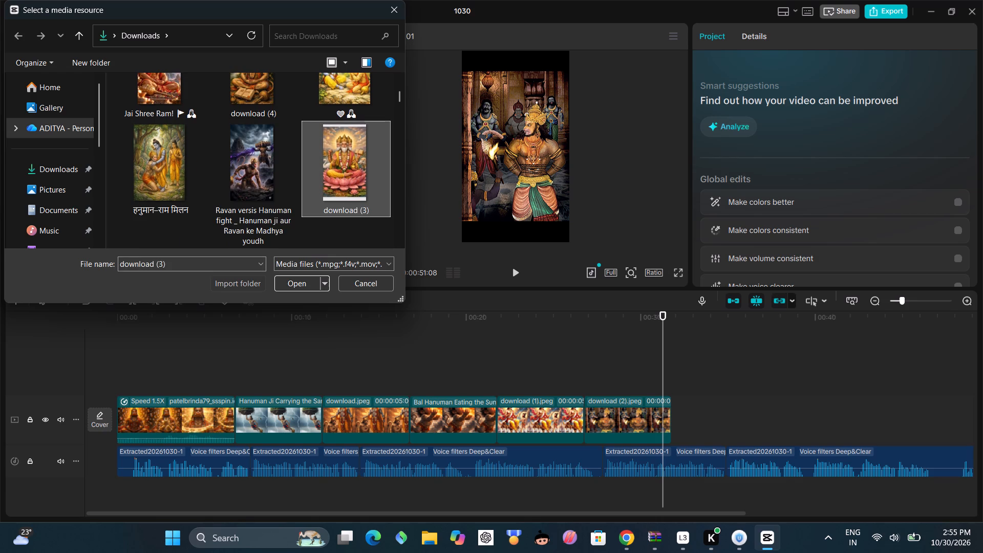
left_click(308, 286)
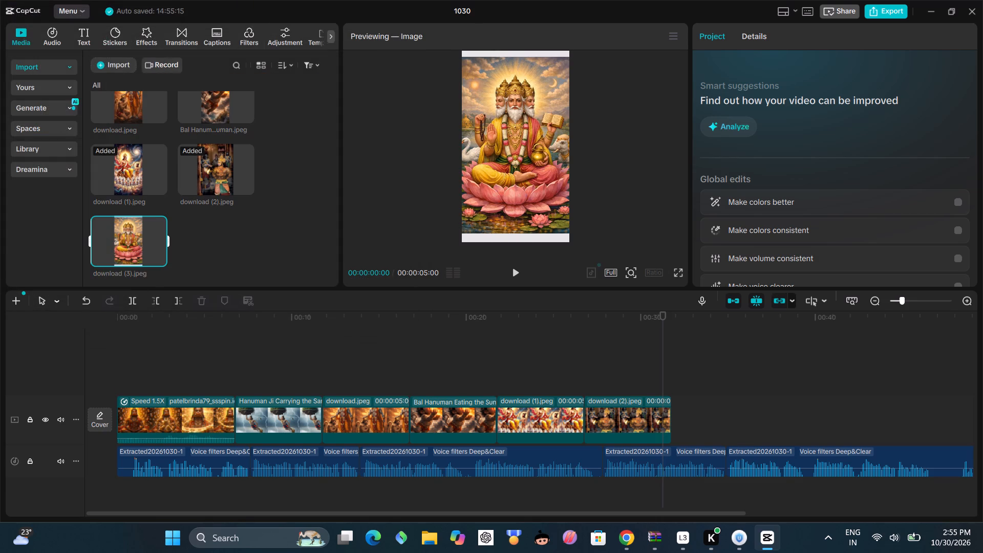
left_click(158, 261)
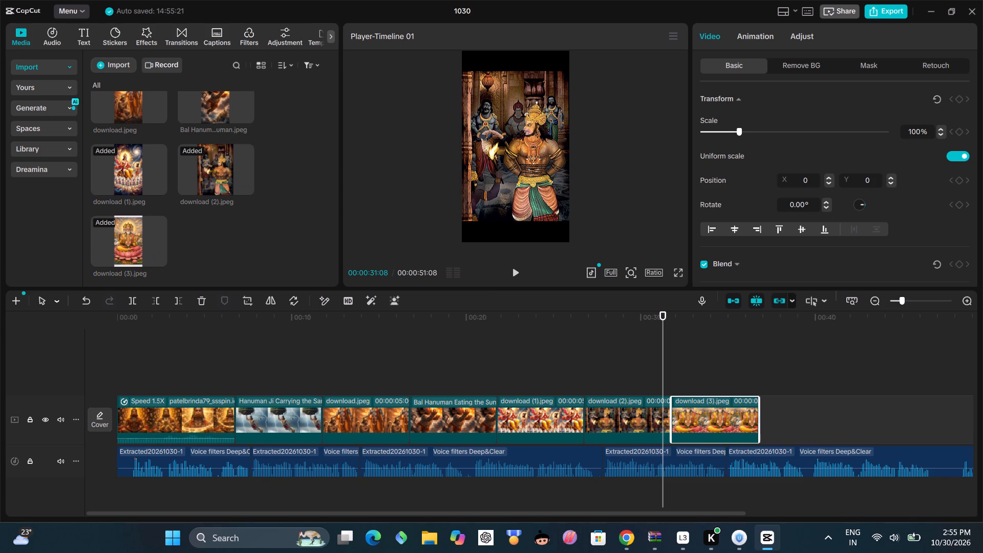
With the playhead at 00:00:34:27, import "Ravan versis Hanuman fight" from Downloads and add it to the main track directly after download (3).jpeg.
left_click(727, 361)
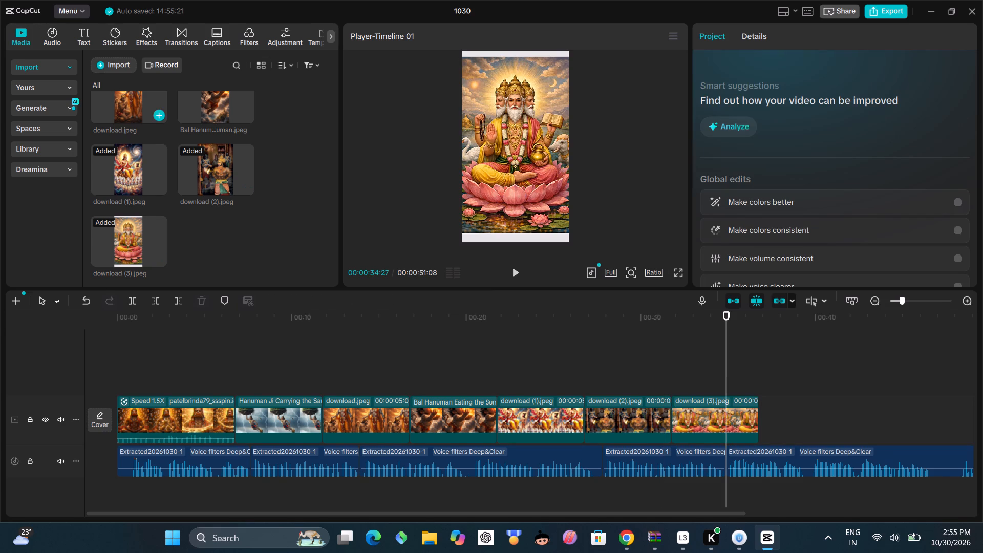
left_click(108, 65)
left_click(117, 91)
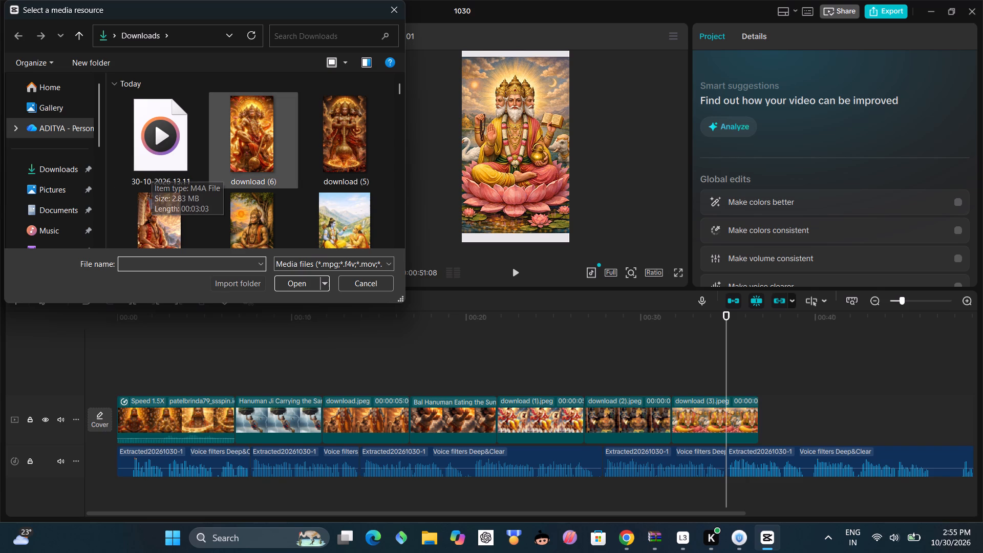
scroll(248, 176, "down", 2)
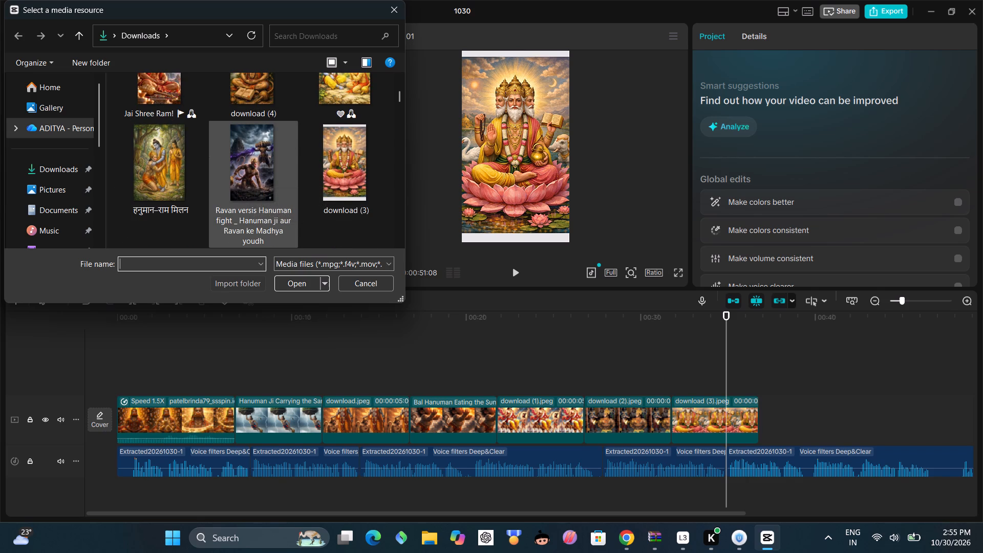
left_click(246, 153)
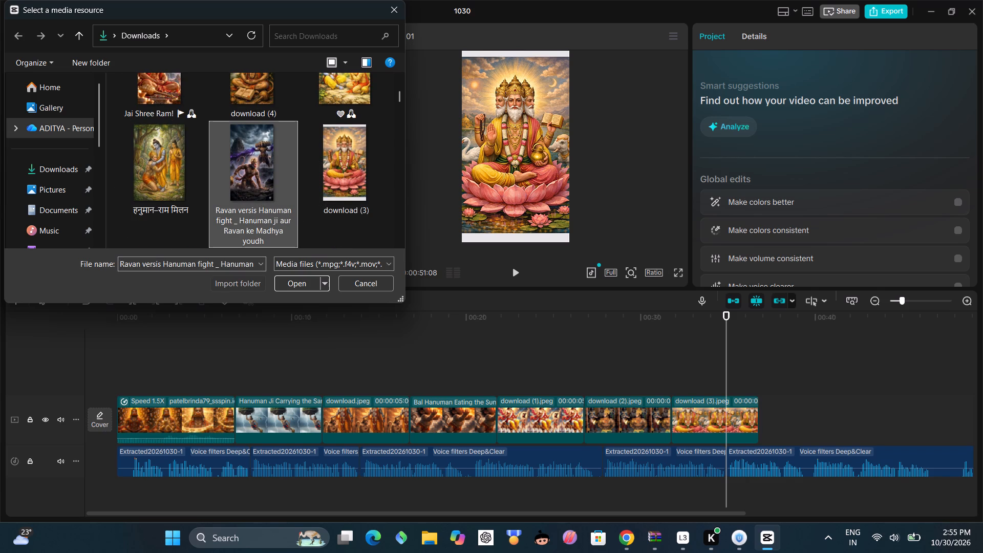
left_click(287, 282)
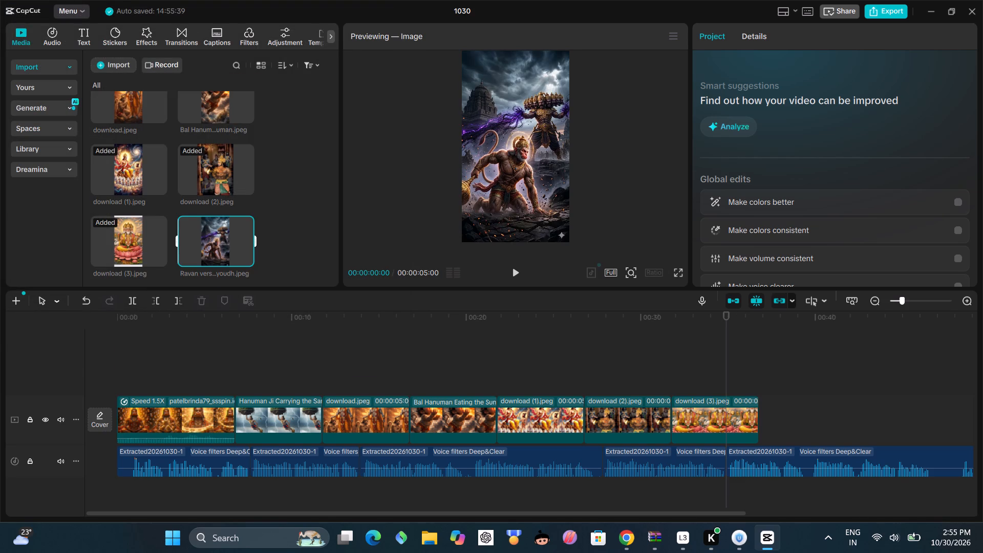
left_click(249, 259)
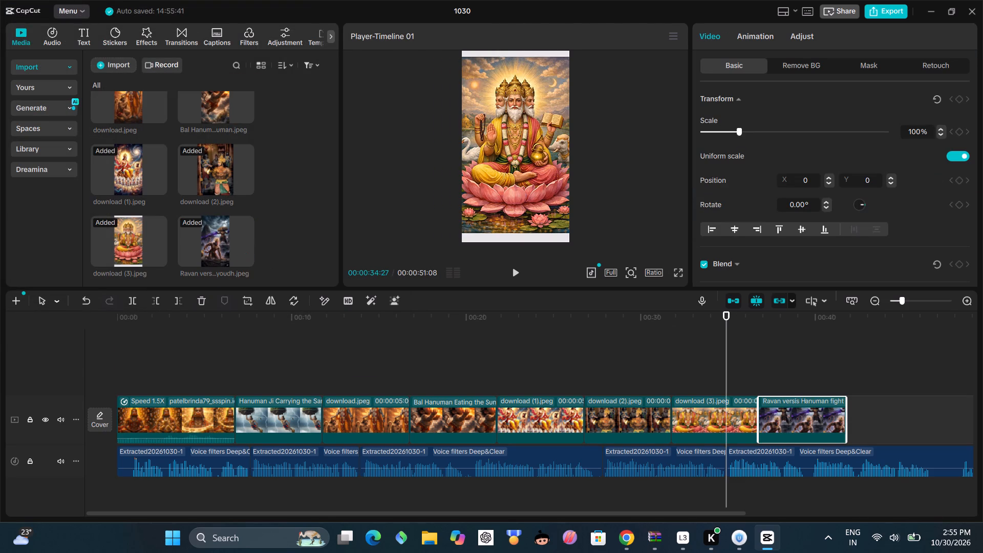
With the playhead at 00:00:38:15, import the emoji-named image of Ram and Hanuman seated outdoors from Downloads and add it to the main track.
left_click(789, 366)
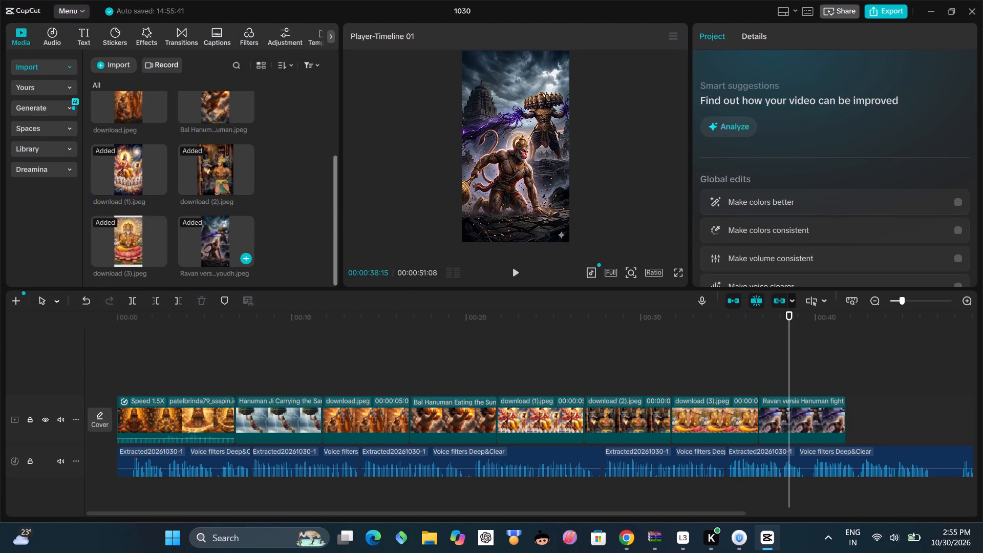
left_click(110, 68)
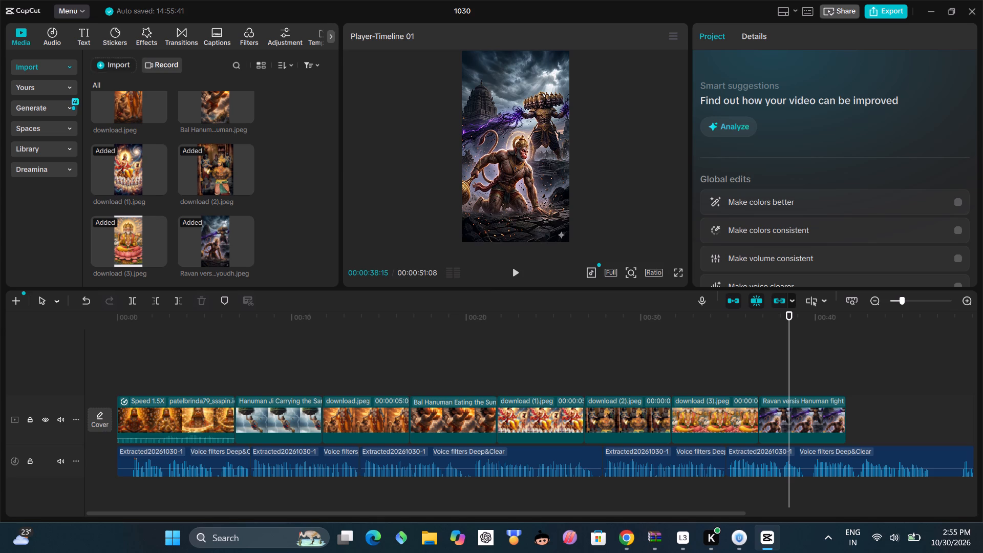
left_click(122, 92)
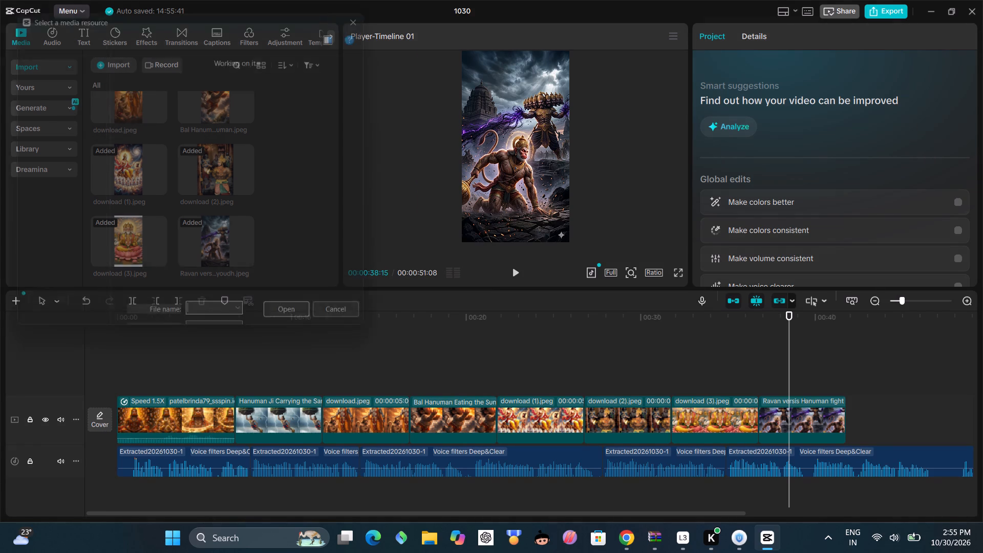
scroll(190, 177, "down", 2)
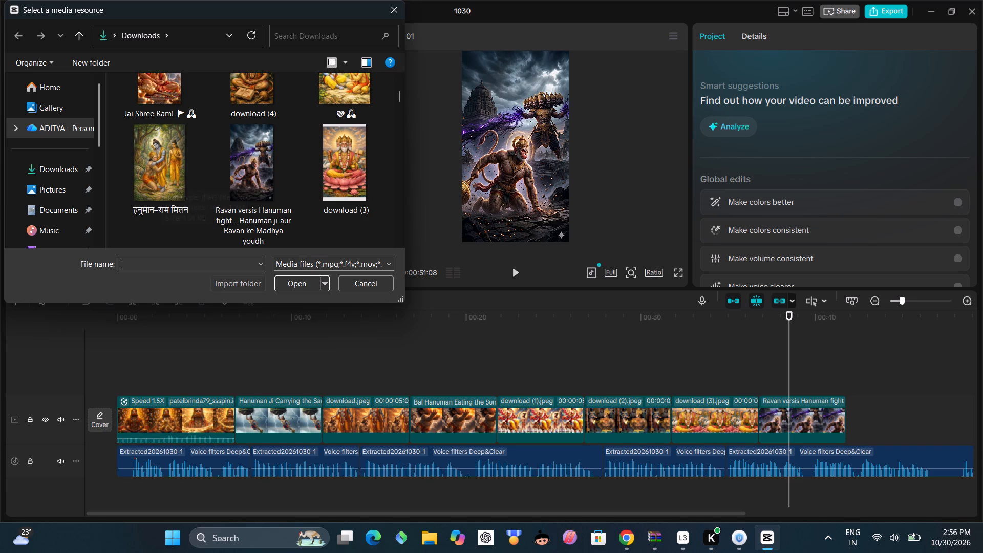
left_click(362, 91)
left_click(308, 290)
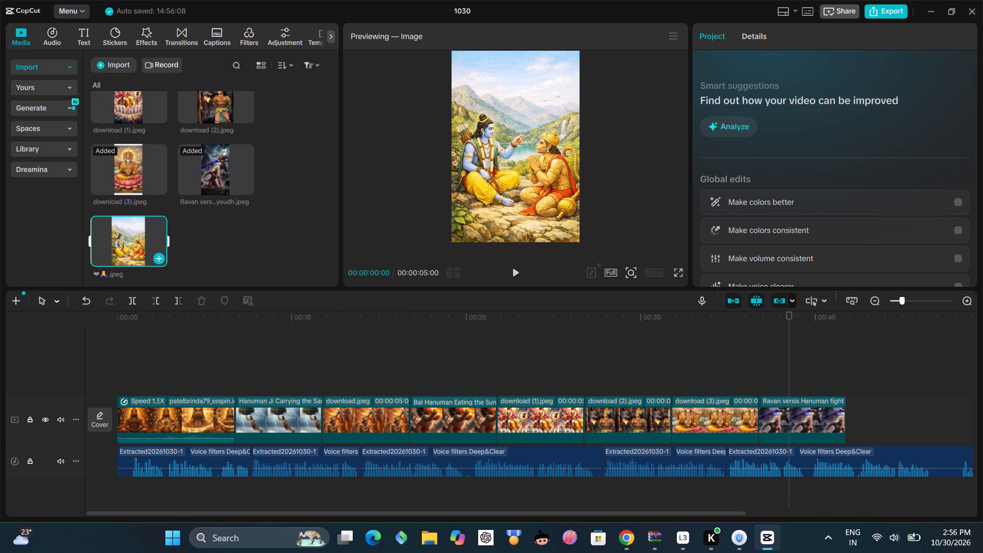
left_click(157, 257)
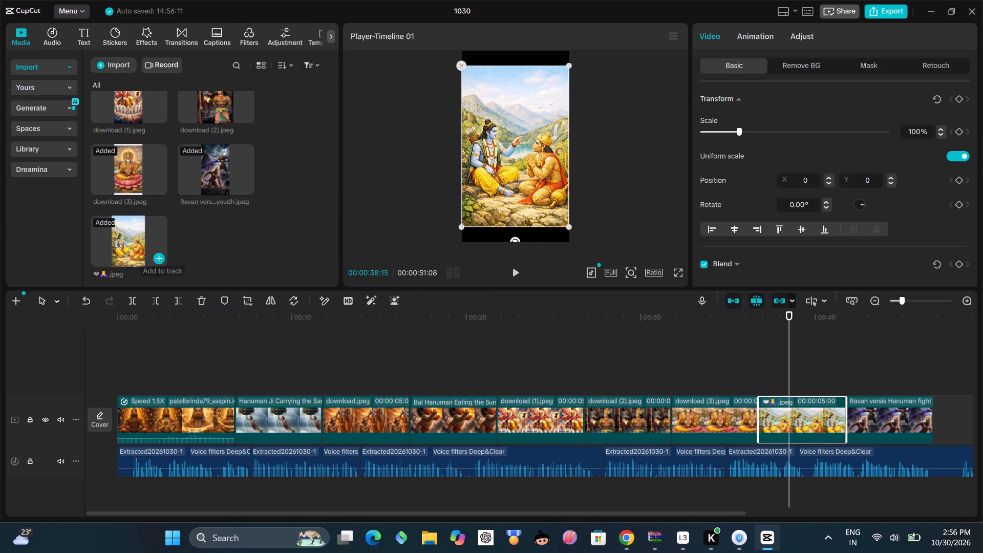
Move the "Ravan versis Hanuman fight" clip ahead of the Ram and Hanuman image, directly after download (3).jpeg.
left_click_drag(894, 410, 790, 415)
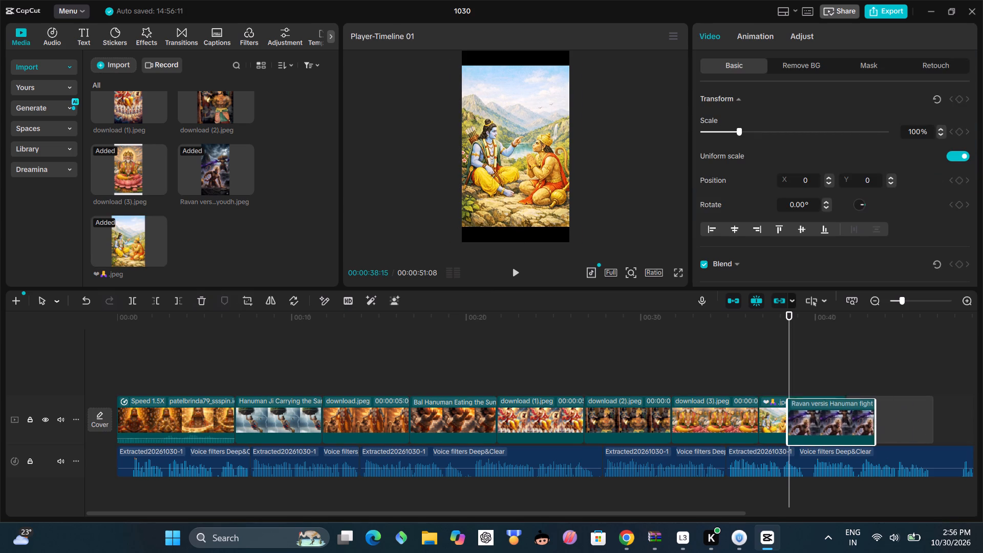
left_click_drag(790, 415, 801, 408)
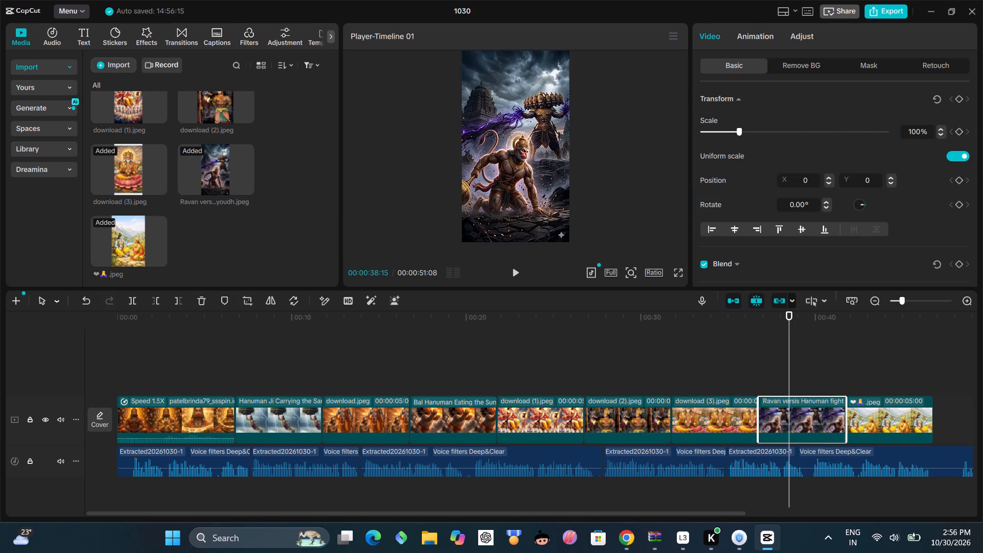
Import "download (5)" from Downloads and, with the playhead at 00:00:46:08, add it to the main track after the Ram and Hanuman image.
left_click(890, 371)
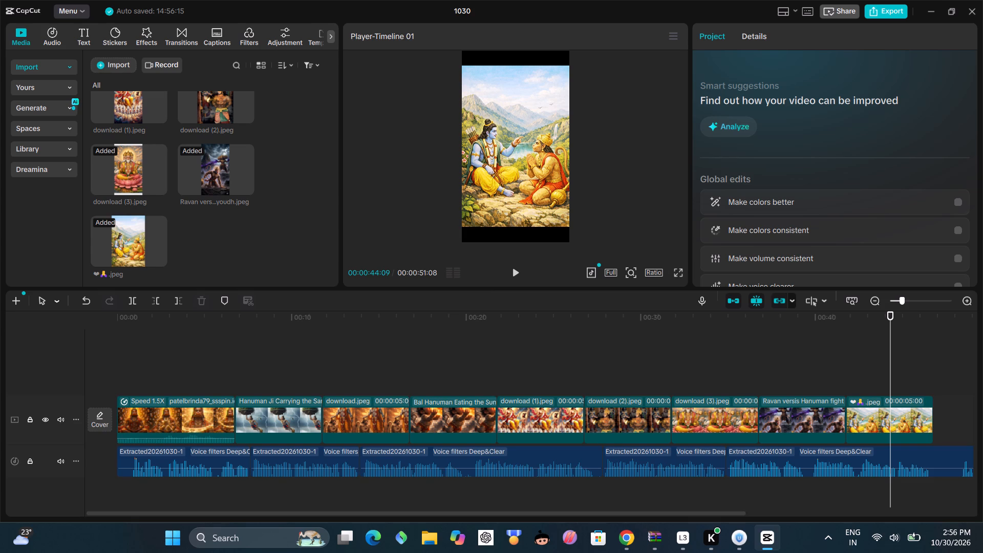
left_click_drag(512, 514, 676, 506)
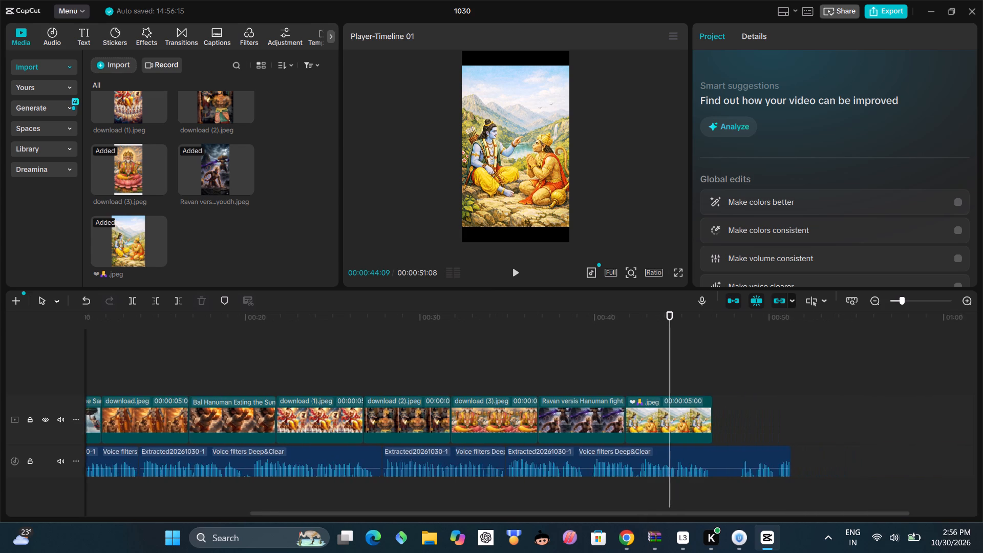
left_click_drag(676, 506, 549, 517)
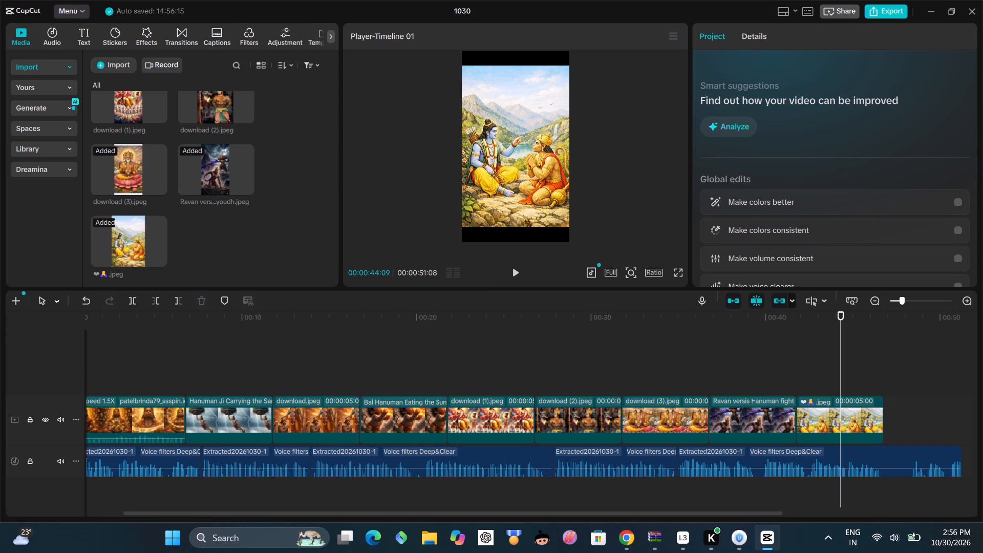
left_click(106, 64)
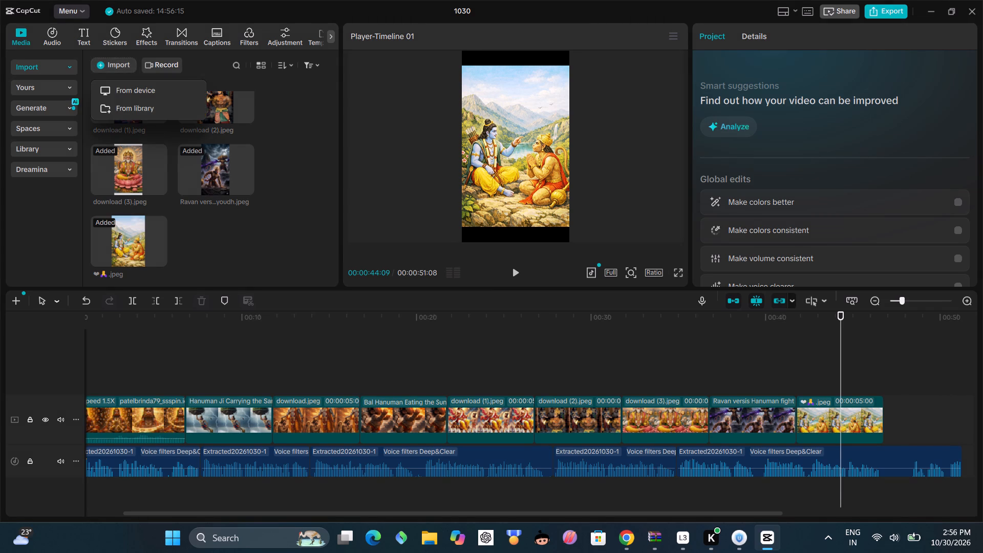
left_click(152, 86)
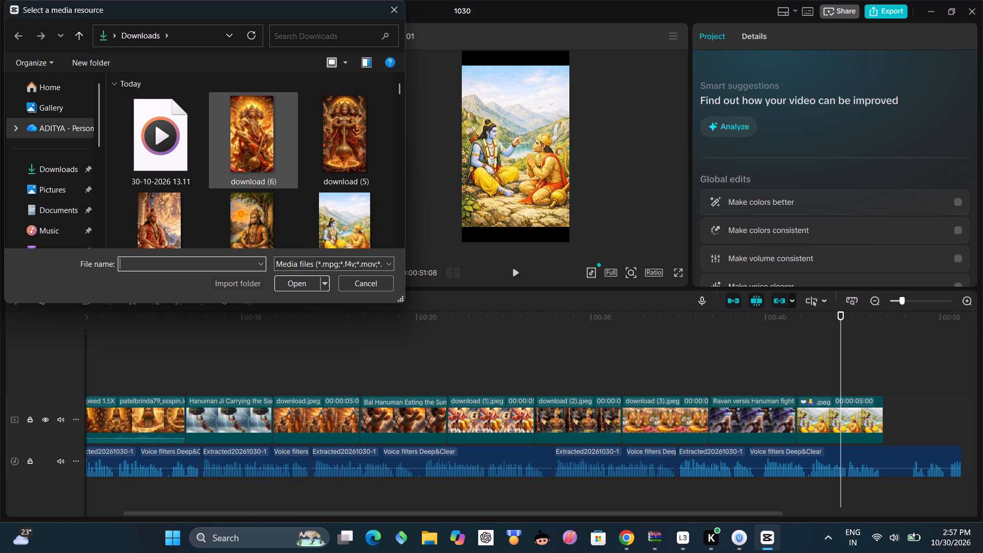
left_click(257, 226)
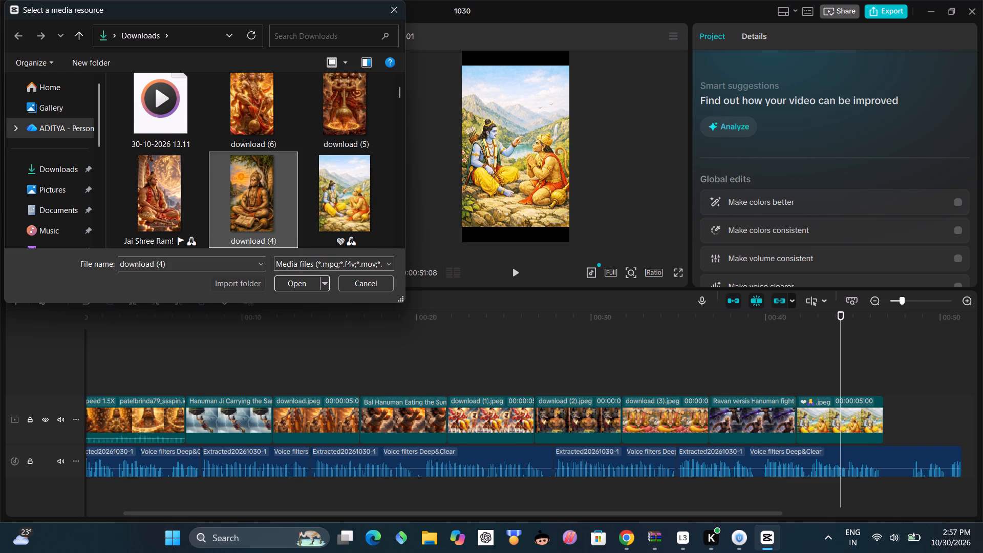
left_click(171, 198)
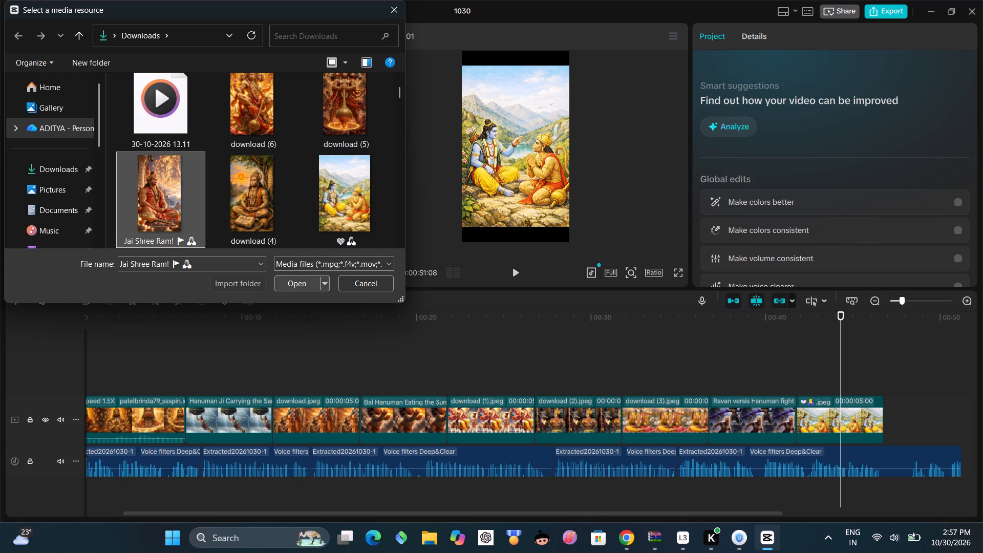
left_click(371, 111)
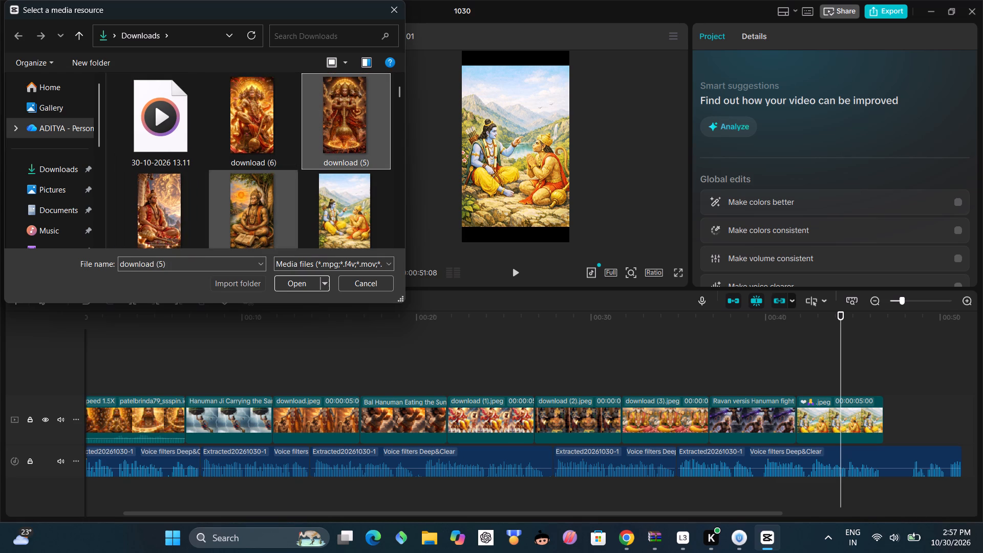
left_click(296, 286)
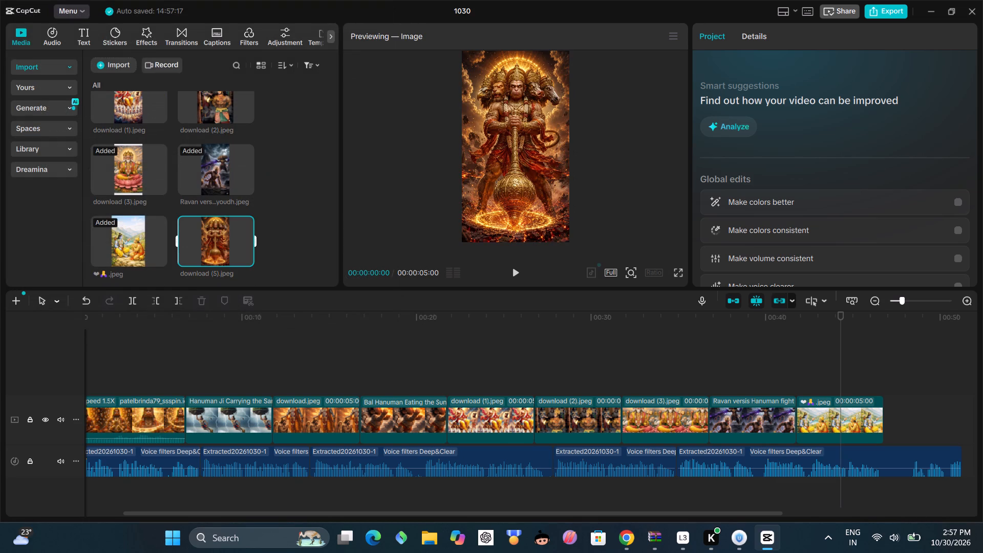
left_click(867, 377)
left_click(875, 372)
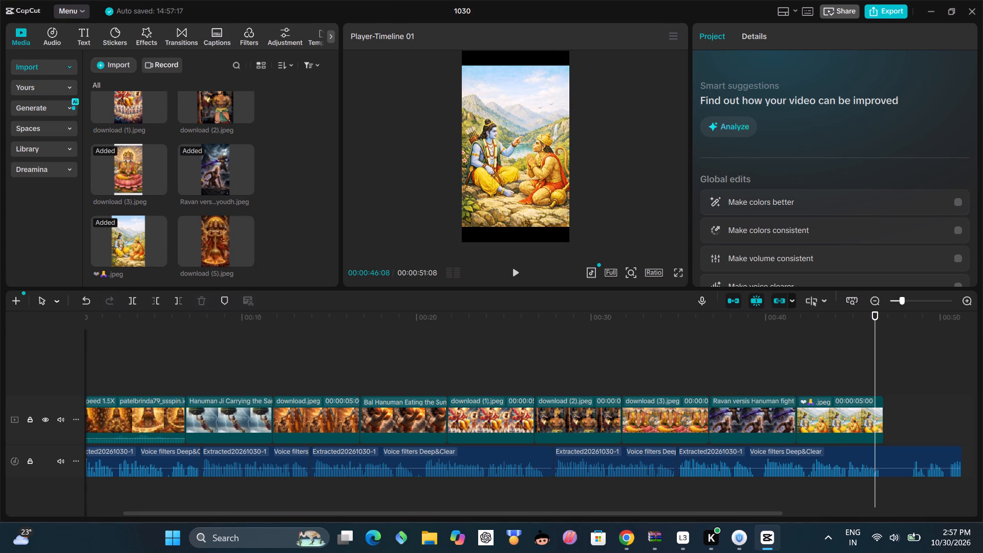
left_click(245, 254)
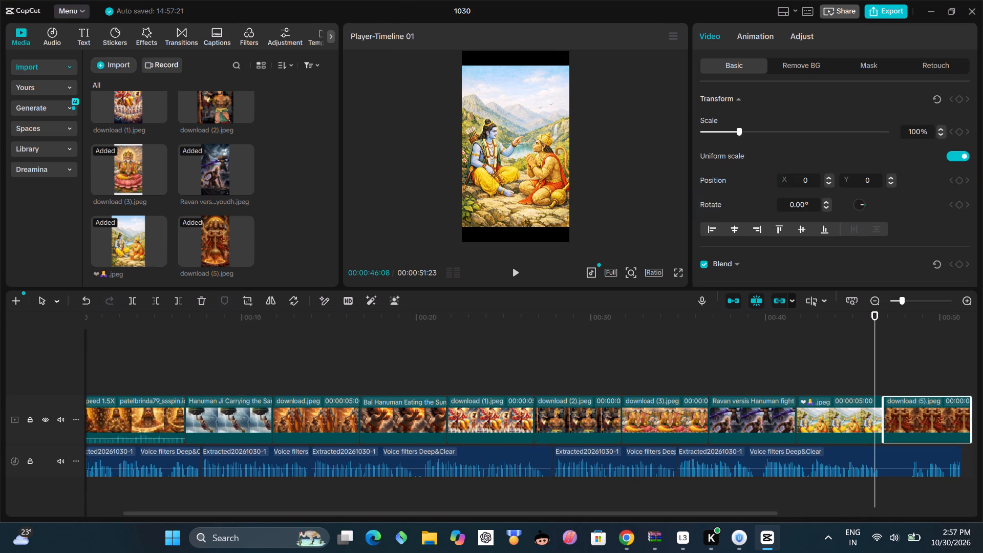
Trim the end of the download (5).jpeg clip back to about 00:00:48:21, where the last stretch of voice begins.
left_click_drag(715, 514, 818, 505)
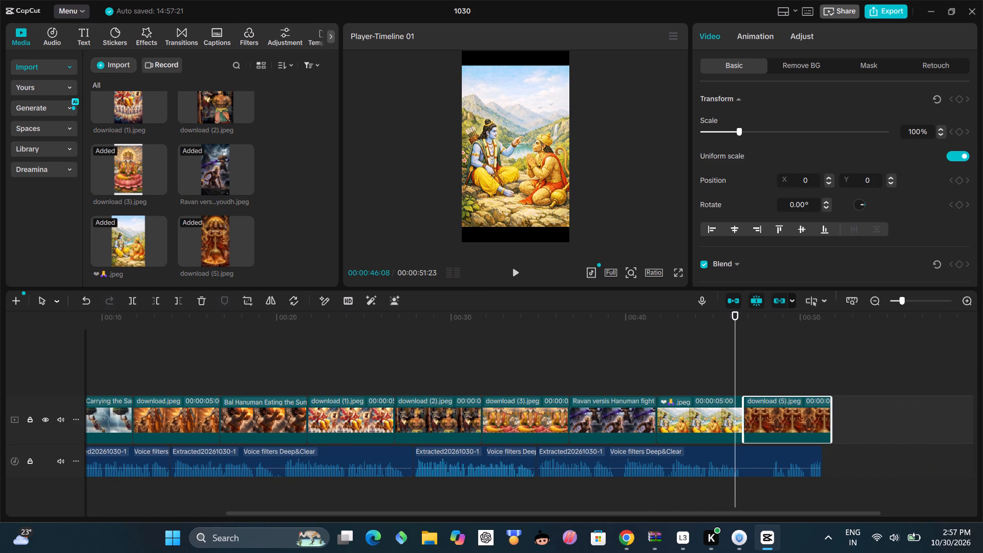
left_click_drag(830, 420, 774, 429)
With the playhead at 00:00:48:21, import "download (6)" from Downloads and add it to the main track directly after download (5).jpeg.
left_click(779, 376)
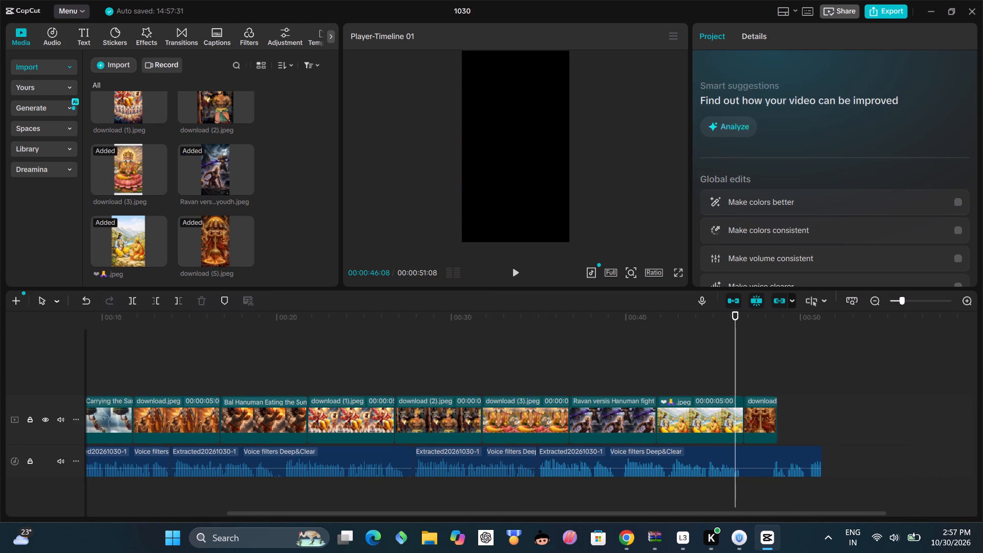
left_click(110, 66)
left_click(119, 84)
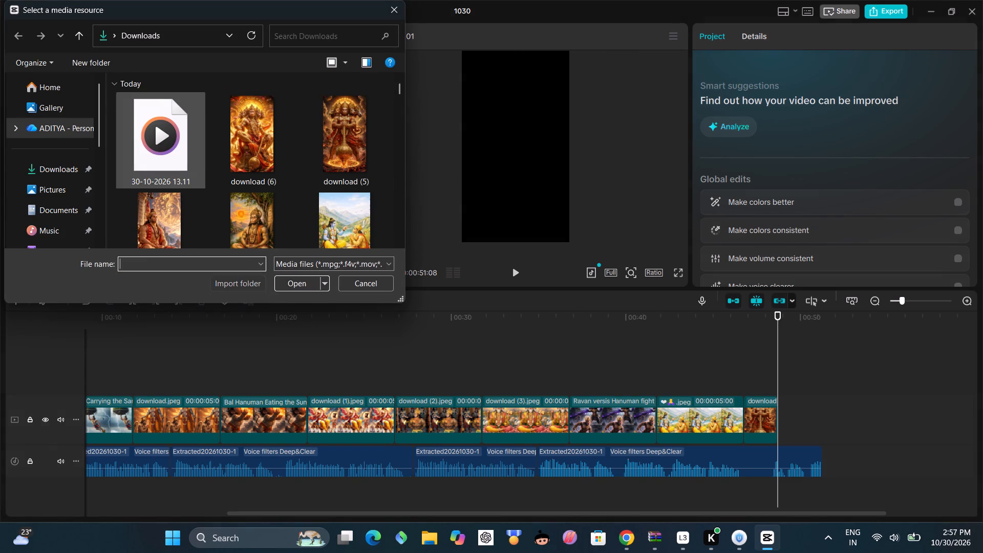
left_click(245, 142)
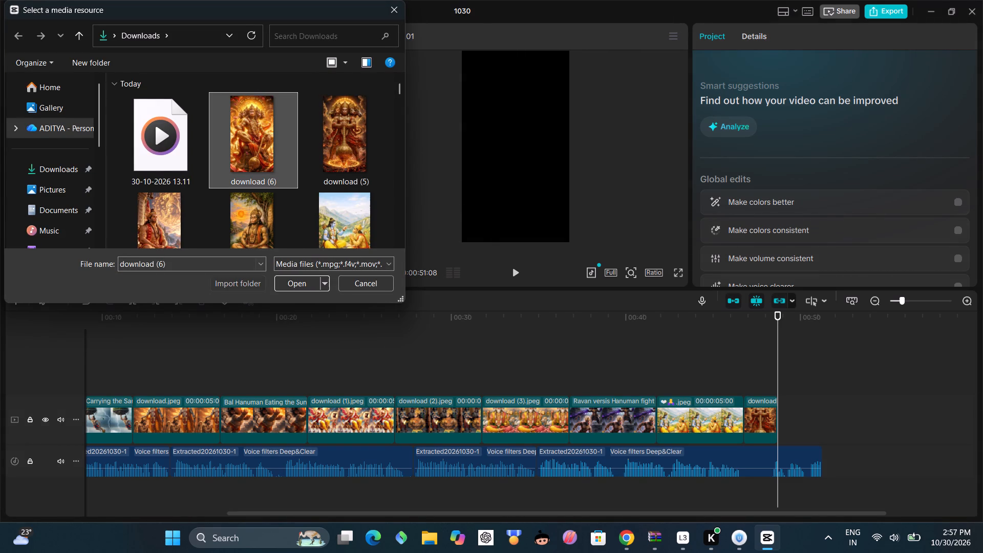
left_click(290, 285)
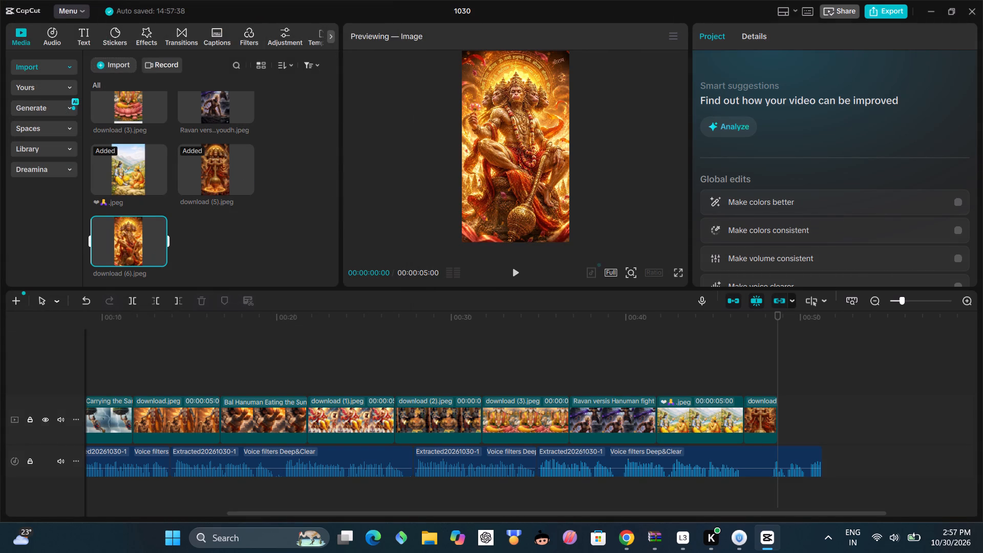
left_click(161, 260)
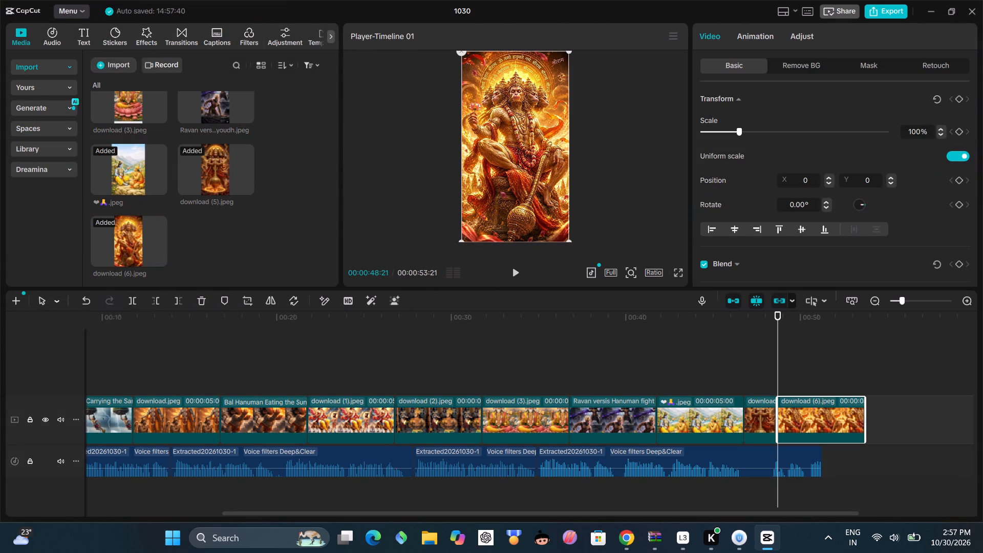
Trim the end of the download (6).jpeg clip to match the end of the voice audio at 00:00:51:08.
left_click_drag(866, 424, 820, 434)
Examine the closing download (5) and download (6) clips against the end of the voice audio.
left_click(801, 379)
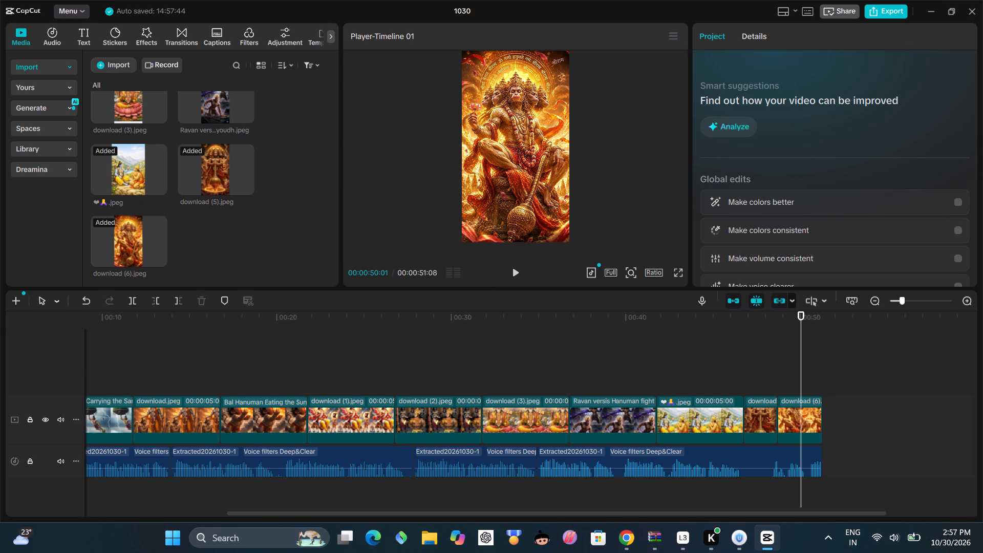
left_click(760, 378)
left_click(776, 370)
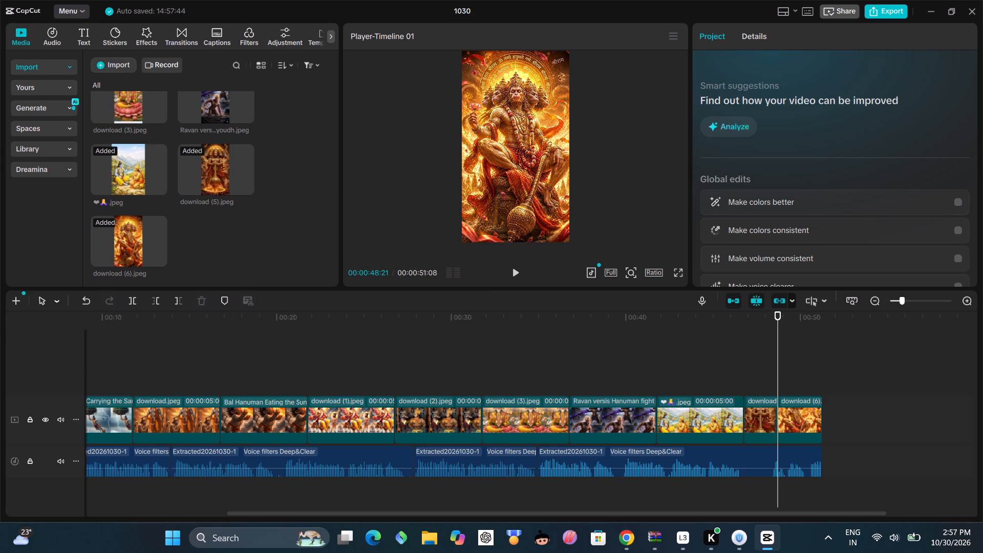
left_click(789, 369)
left_click(812, 370)
left_click(805, 370)
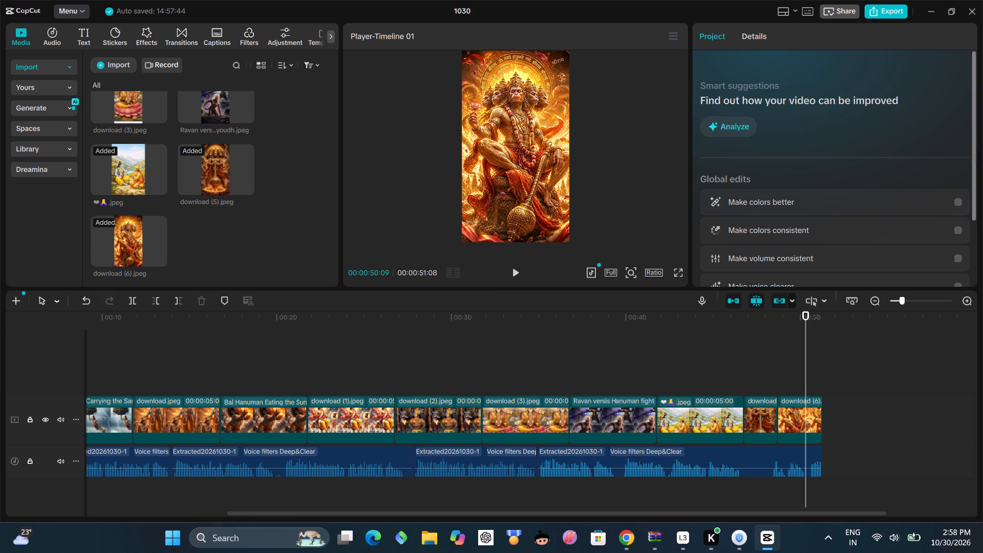
left_click_drag(806, 360, 794, 363)
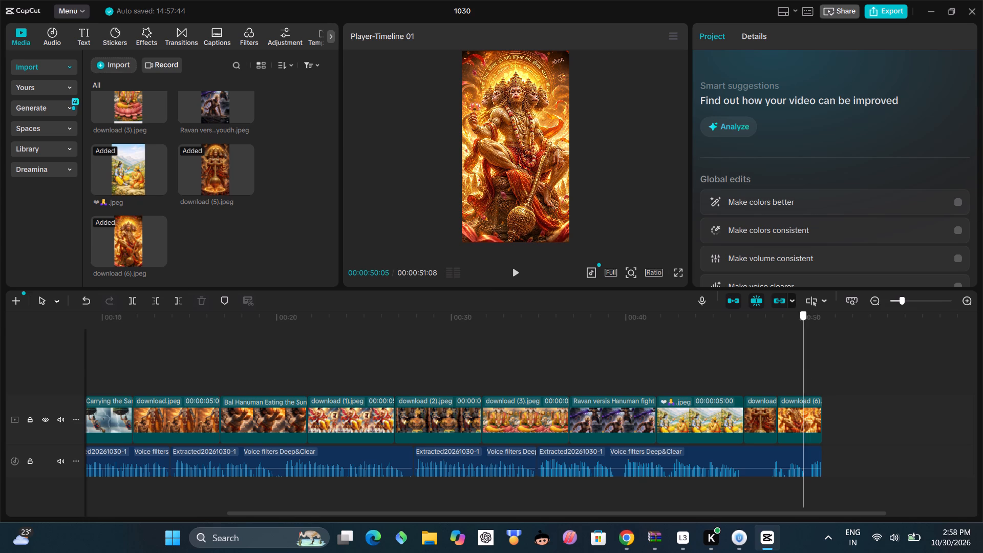
With the playhead at 00:00:34:27, scale the download (3).jpeg image up to 115% so it fills the frame.
left_click_drag(794, 363, 579, 358)
left_click(537, 350)
double_click(537, 350)
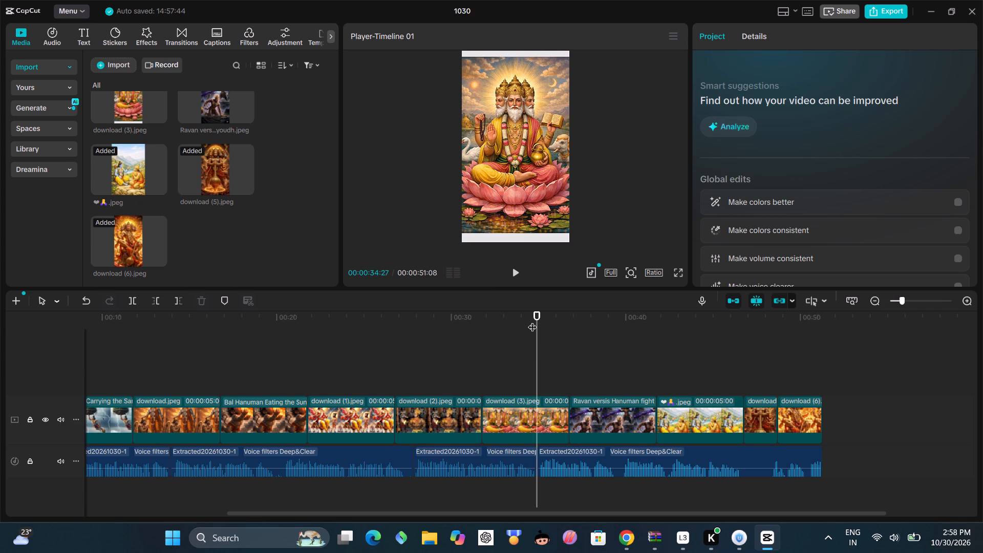
left_click(538, 172)
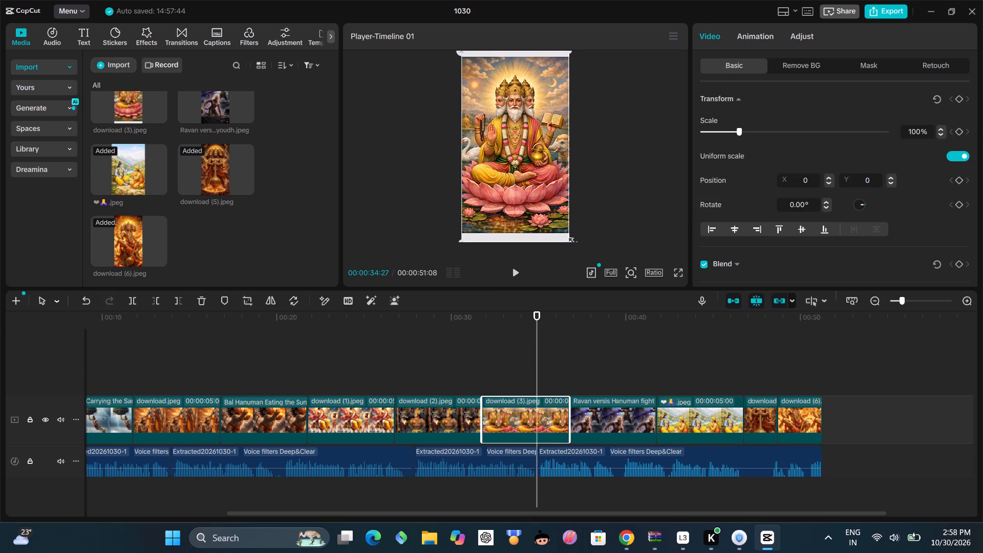
left_click_drag(570, 240, 585, 259)
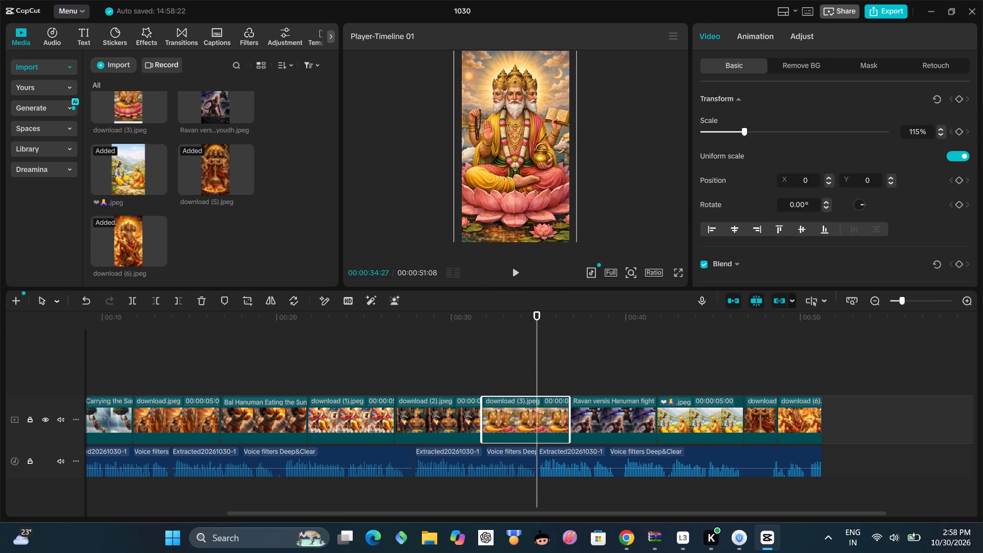
left_click(602, 135)
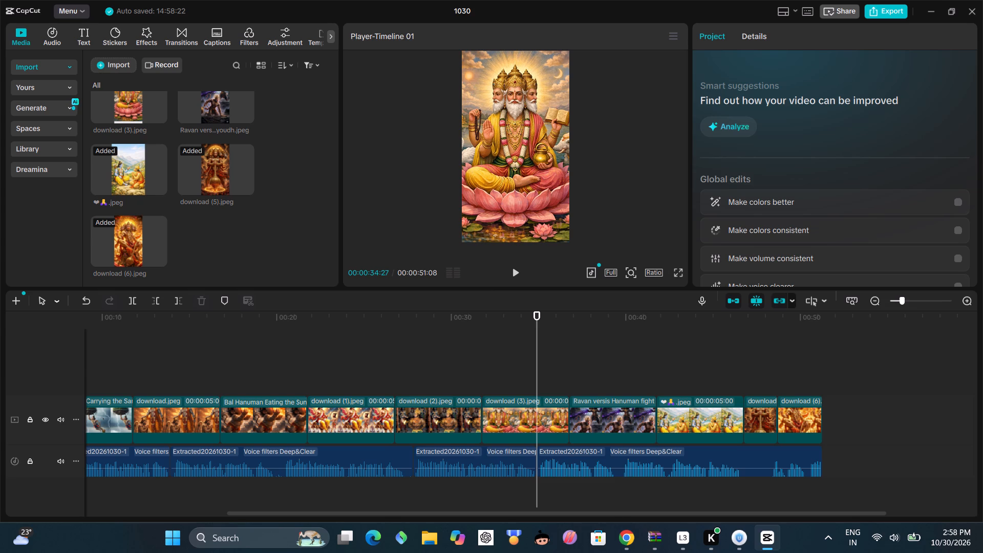
left_click(538, 132)
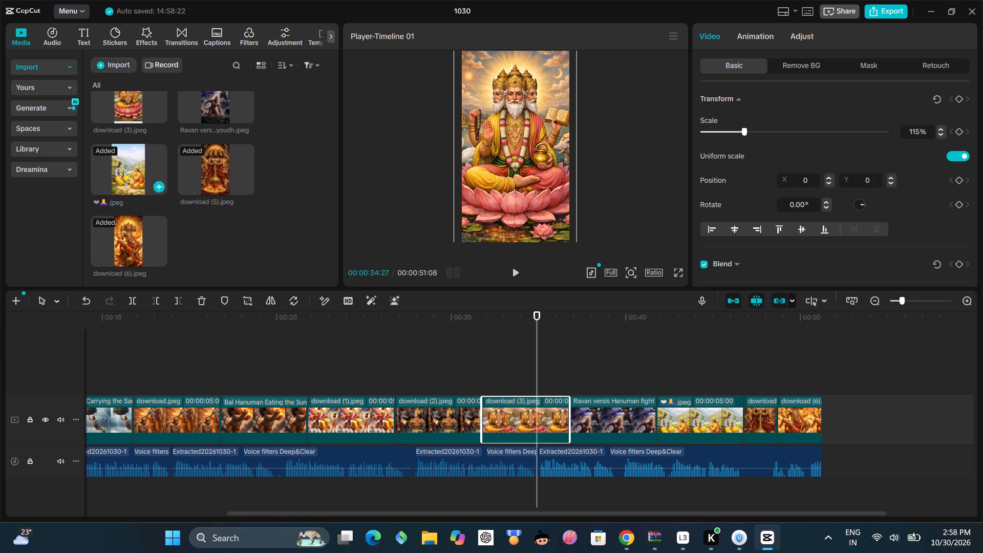
With the playhead at 00:00:34:11, import "download (4)" from Downloads and place it on an overlay track directly above download (3).jpeg.
left_click(535, 358)
left_click(527, 364)
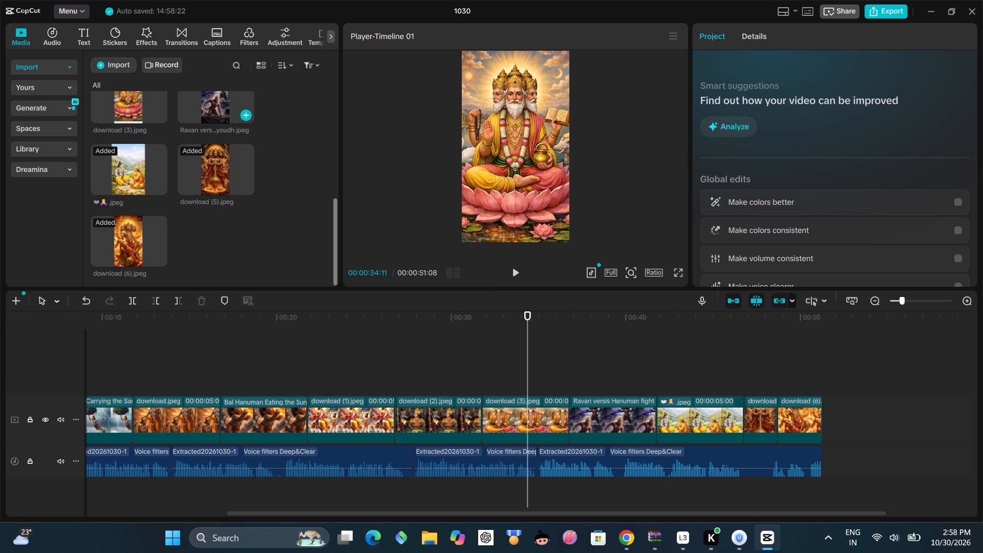
left_click(119, 70)
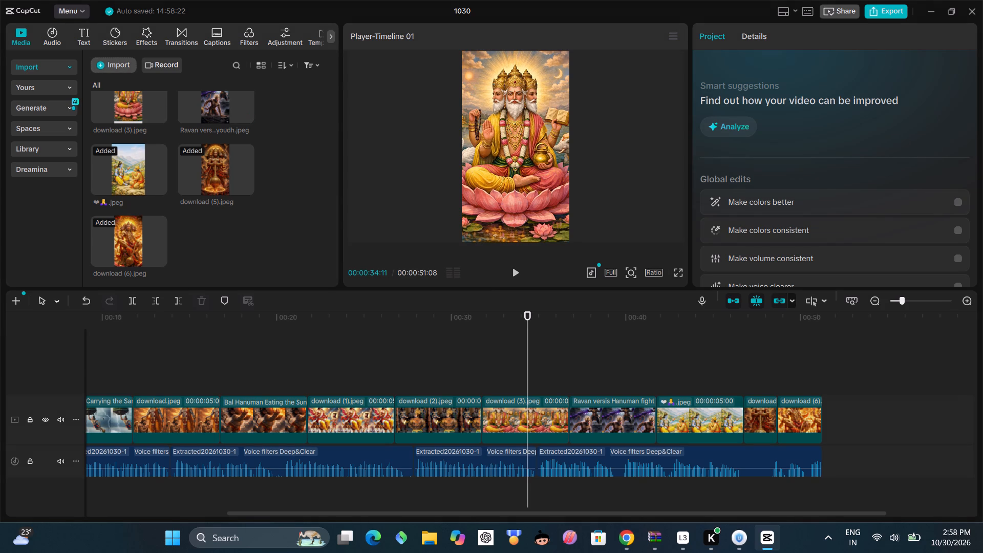
left_click(108, 90)
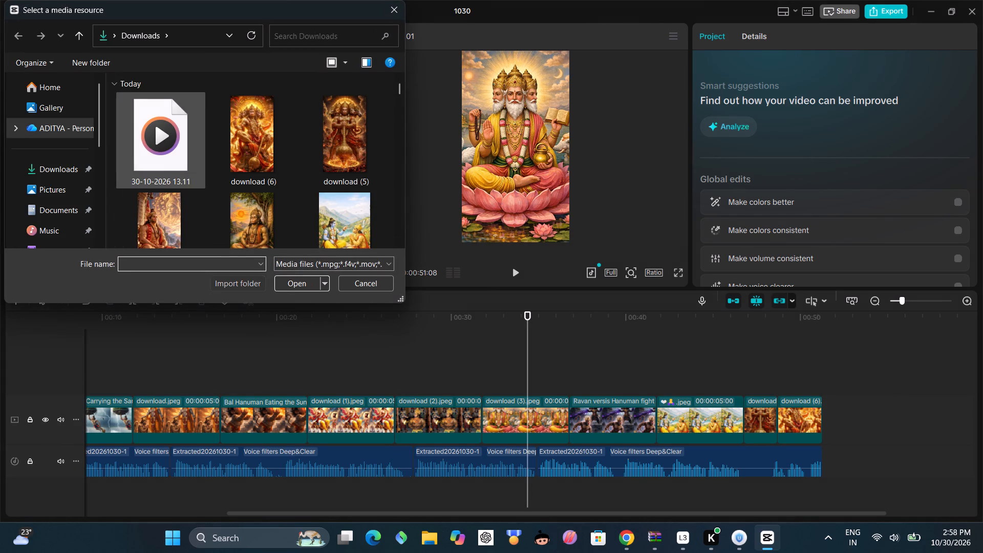
double_click(256, 224)
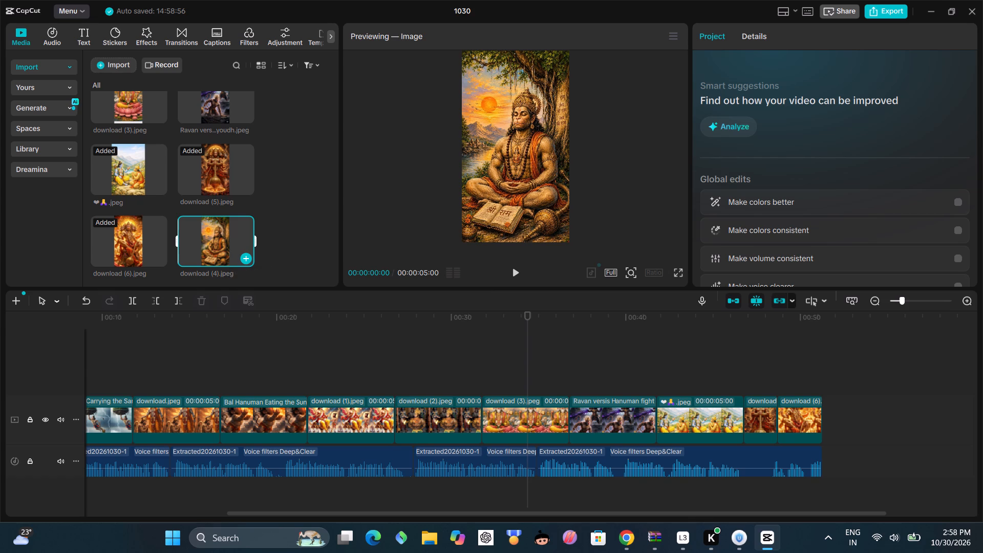
left_click(245, 254)
left_click_drag(605, 418, 592, 388)
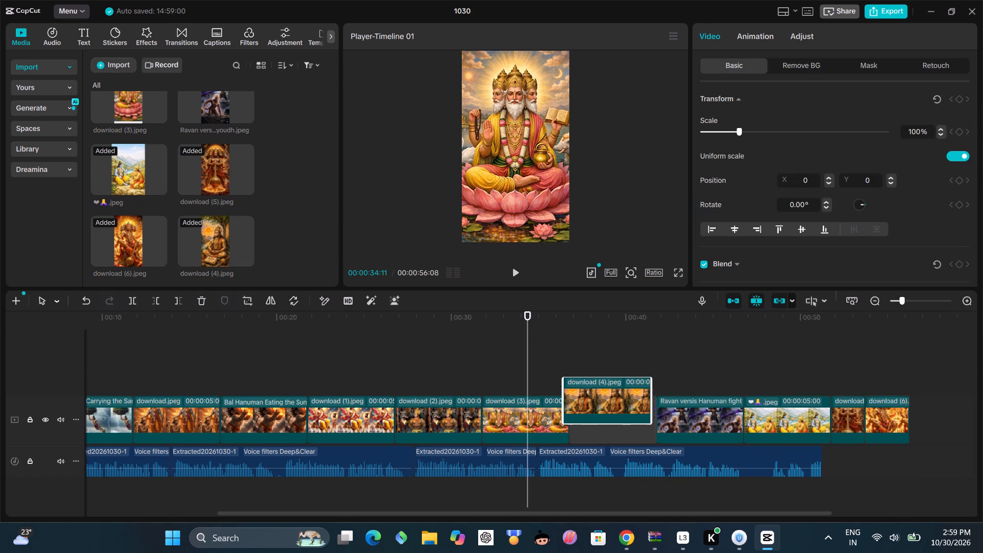
left_click_drag(592, 388, 517, 367)
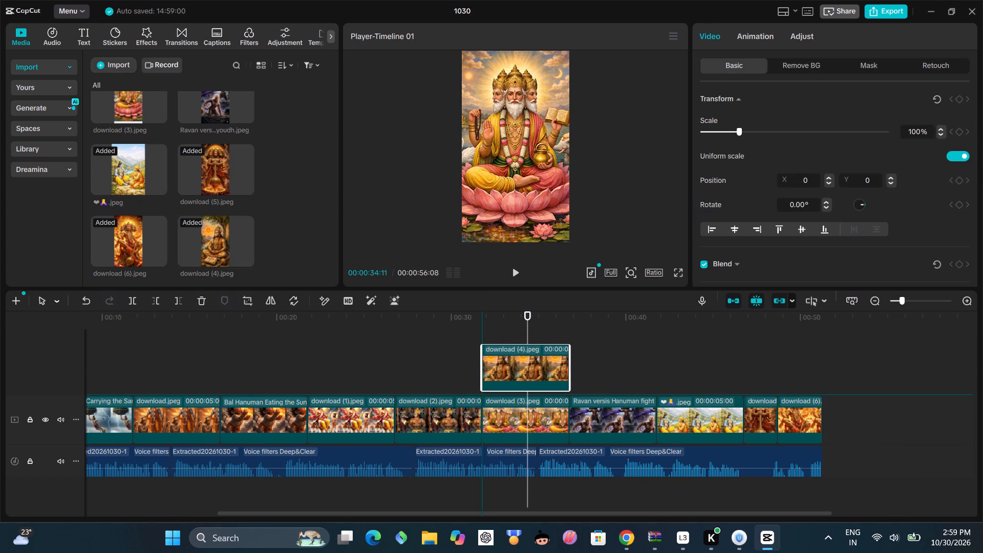
left_click_drag(517, 367, 518, 373)
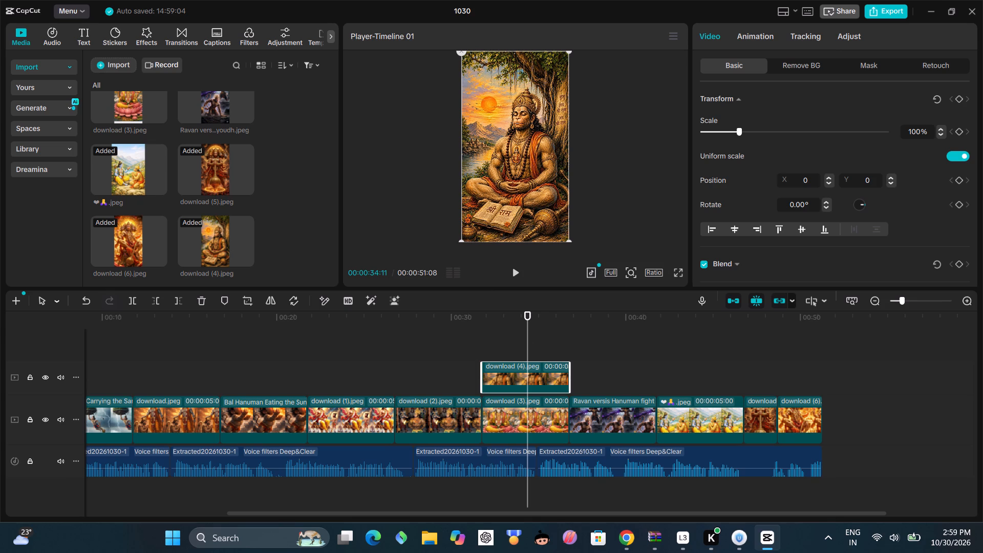
Remove the background of the download (4).jpeg overlay clip with Auto removal.
left_click(533, 421)
left_click(524, 368)
left_click(810, 60)
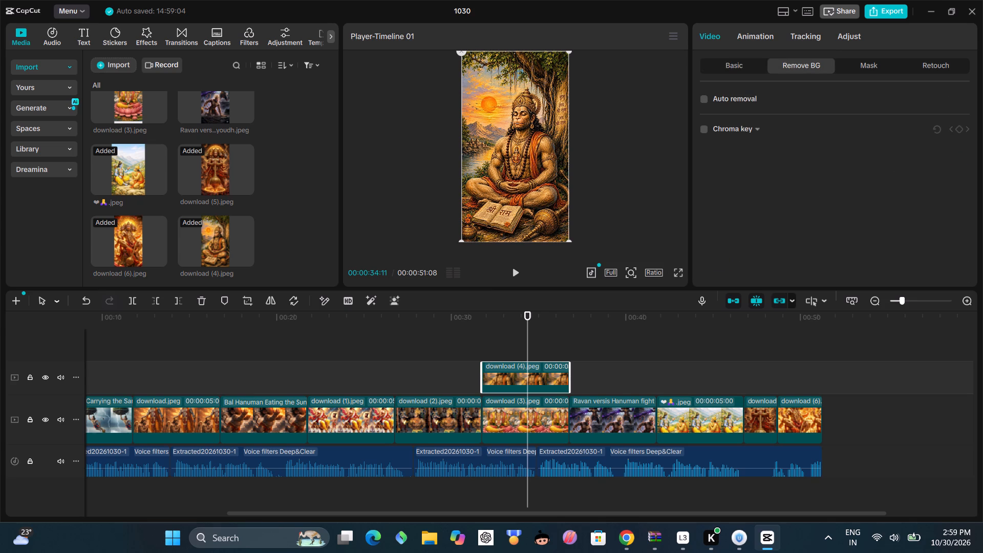
left_click(704, 97)
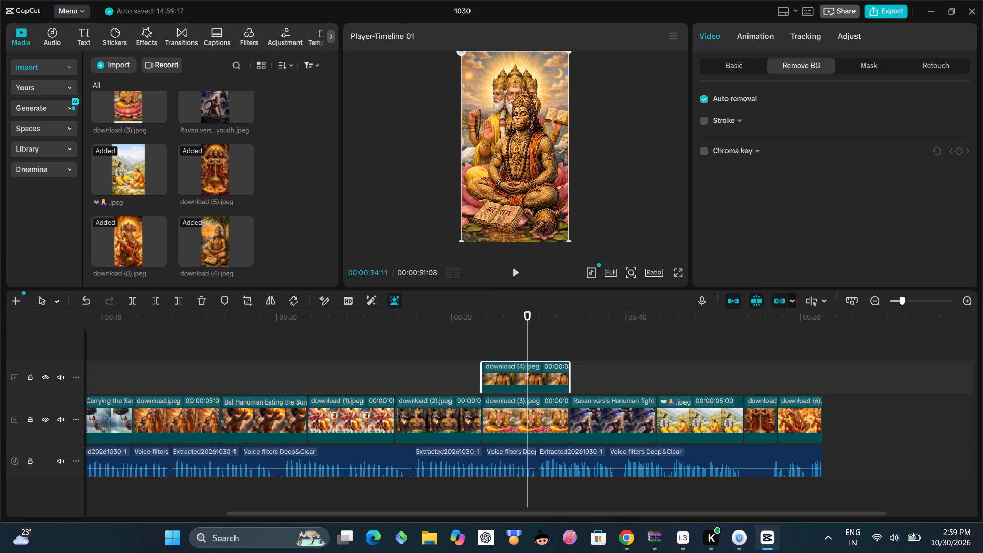
Move the Hanuman cutout down and to the right, in front of the three-headed deity in the lower-right part of the frame.
left_click_drag(520, 155, 539, 174)
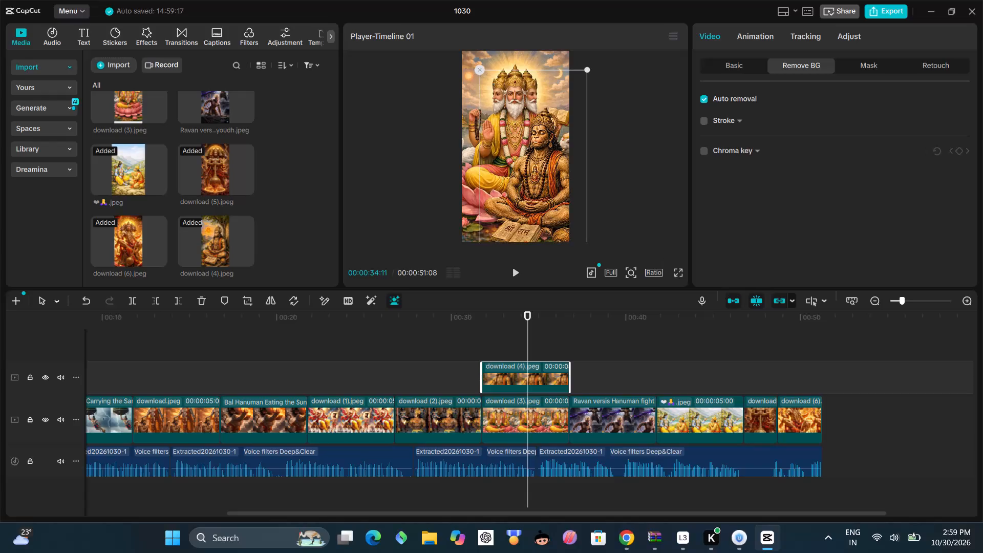
left_click_drag(539, 174, 536, 195)
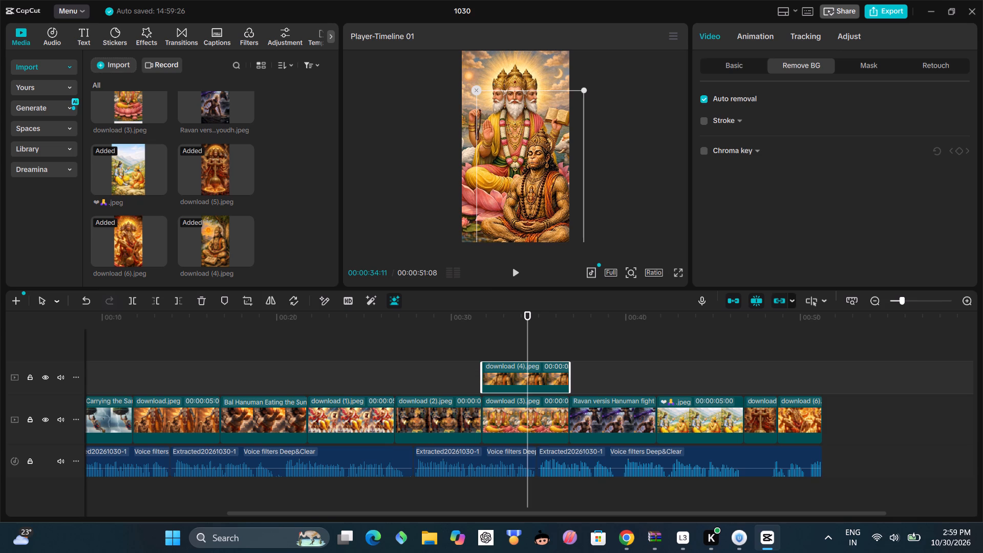
left_click(455, 154)
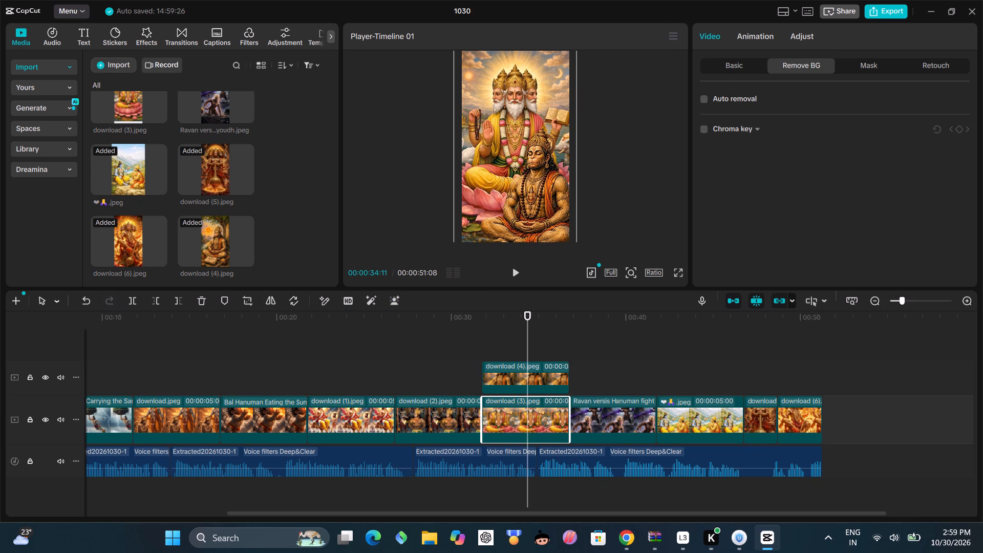
With the playhead at 00:00:27:12, scale the download (2).jpeg image up until it fills the frame's height.
left_click(406, 358)
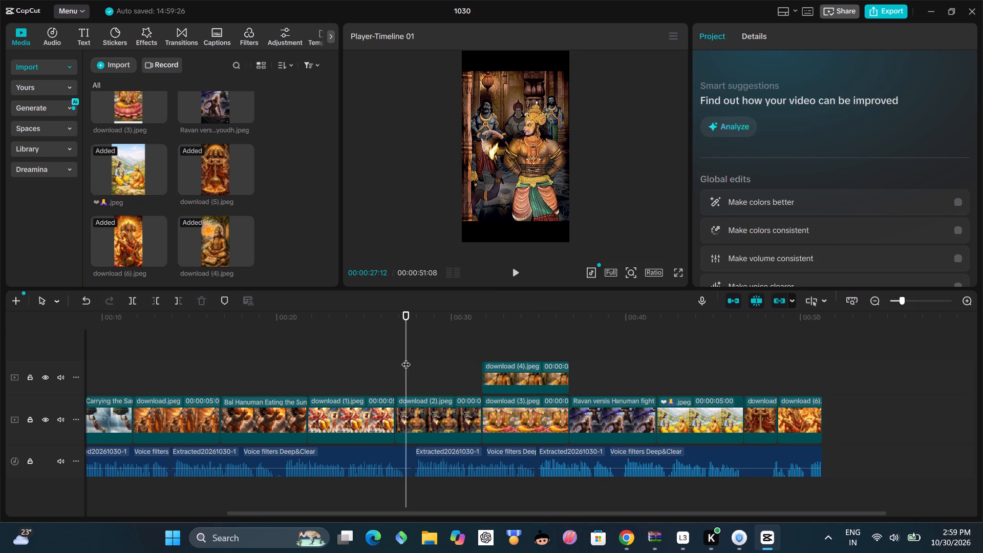
left_click(488, 160)
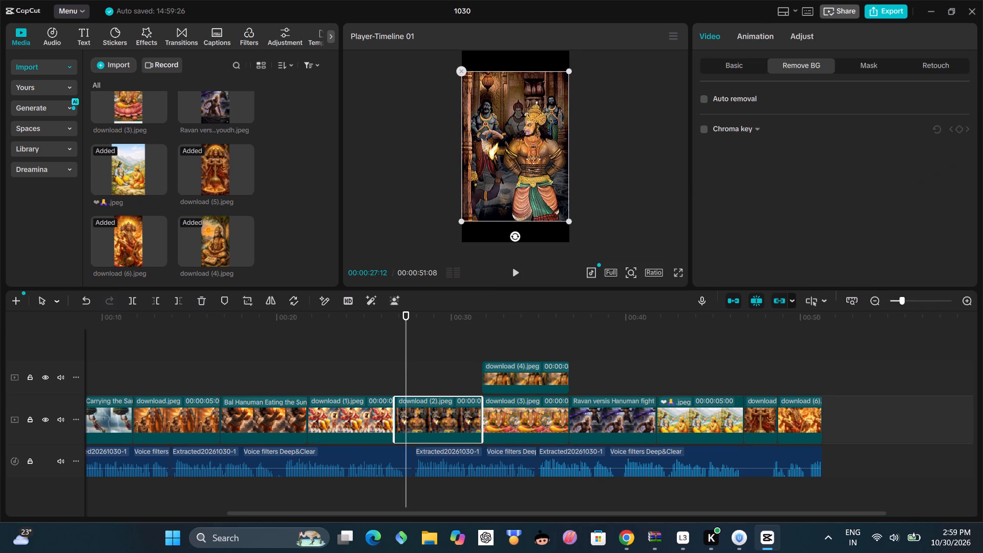
left_click_drag(567, 218, 575, 256)
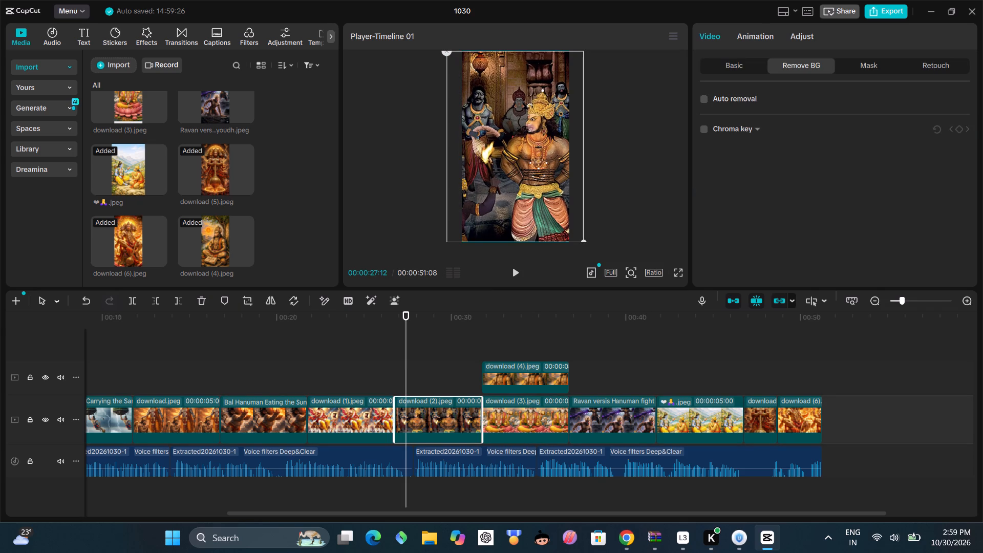
left_click_drag(575, 256, 576, 256)
left_click(638, 194)
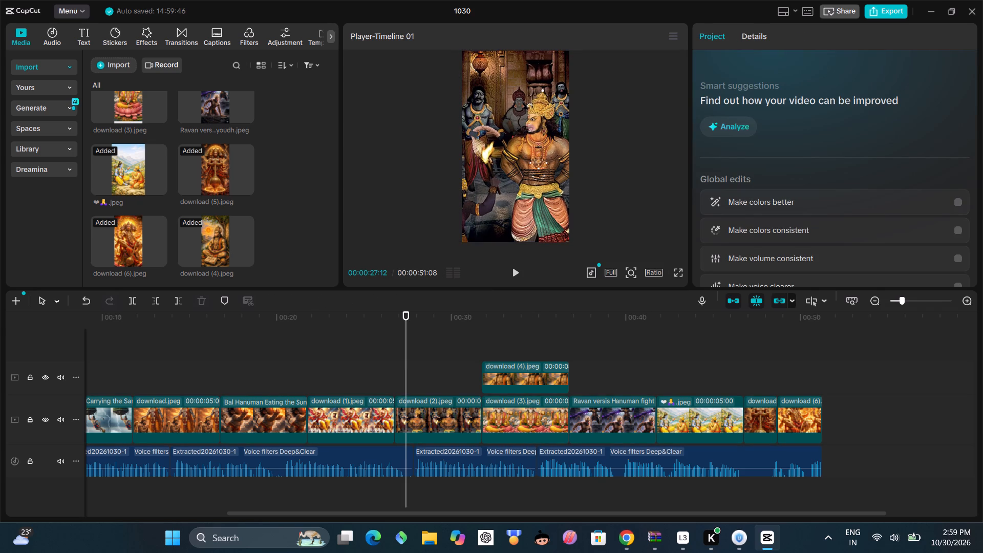
With the playhead at 00:00:42:04, scale the emoji-named .jpeg image of the two seated figures up until it fills the frame's height.
left_click(341, 377)
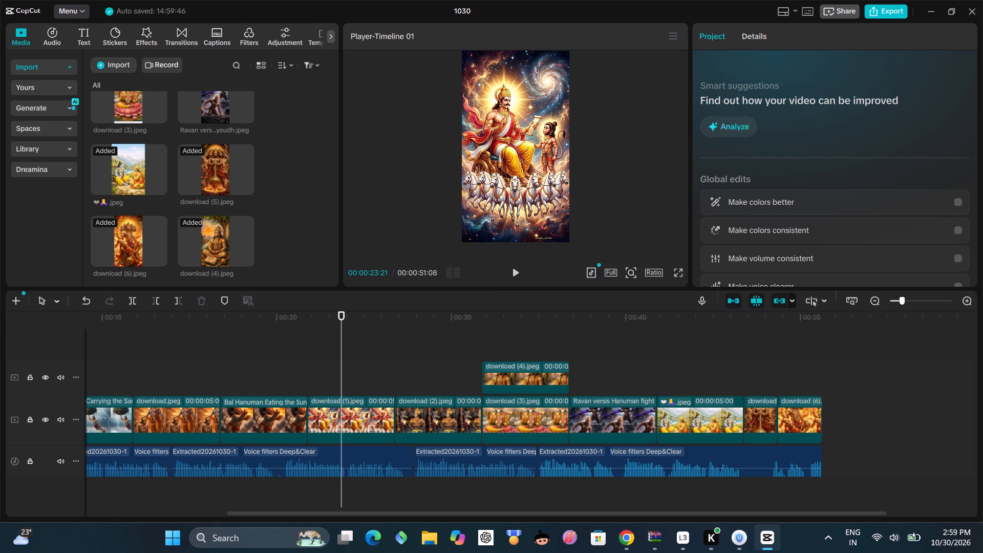
left_click(612, 372)
left_click(663, 349)
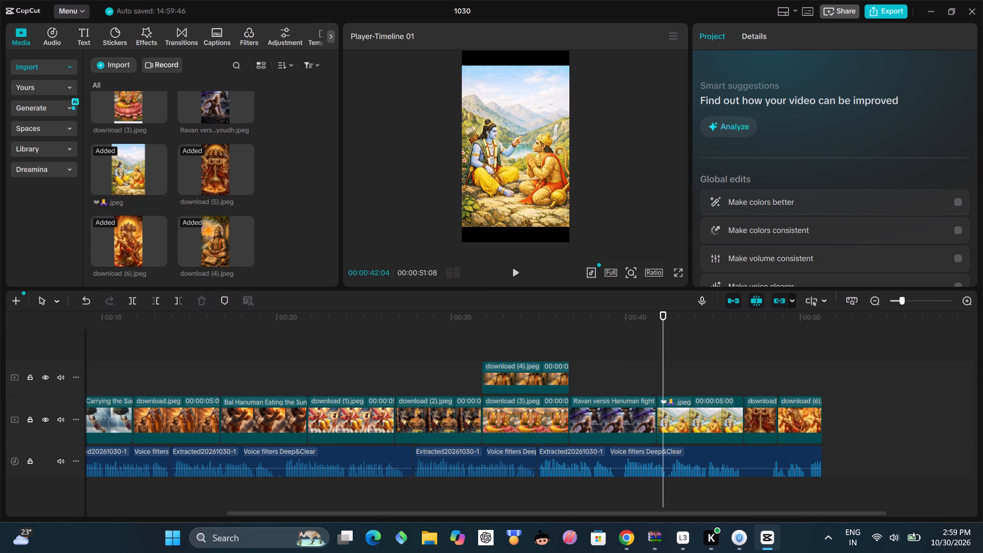
left_click(517, 133)
left_click(707, 419)
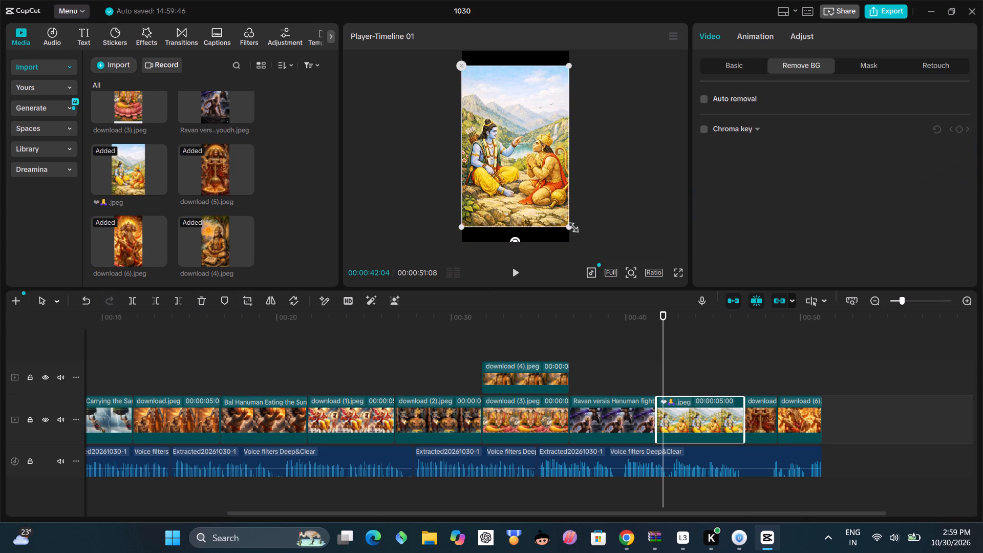
left_click_drag(566, 222, 577, 243)
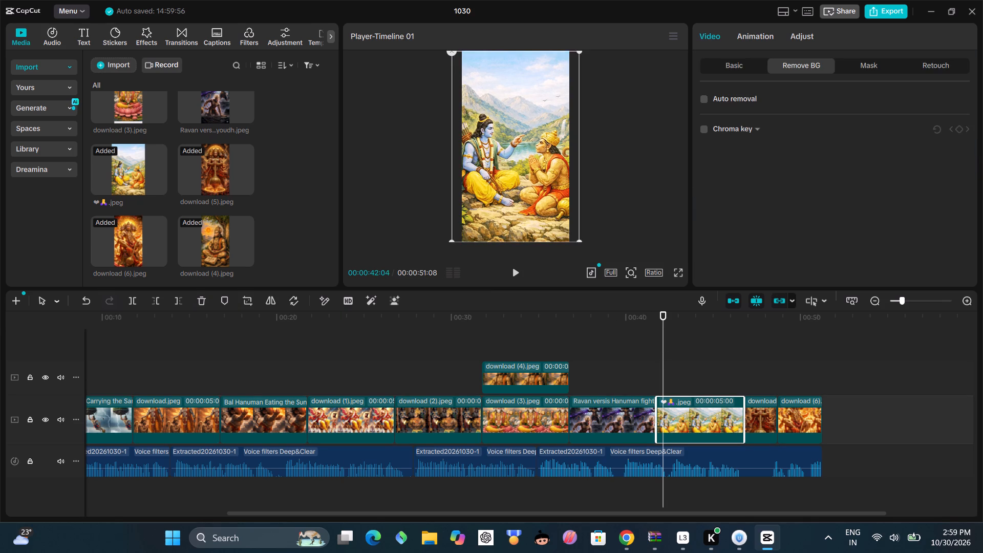
left_click(632, 182)
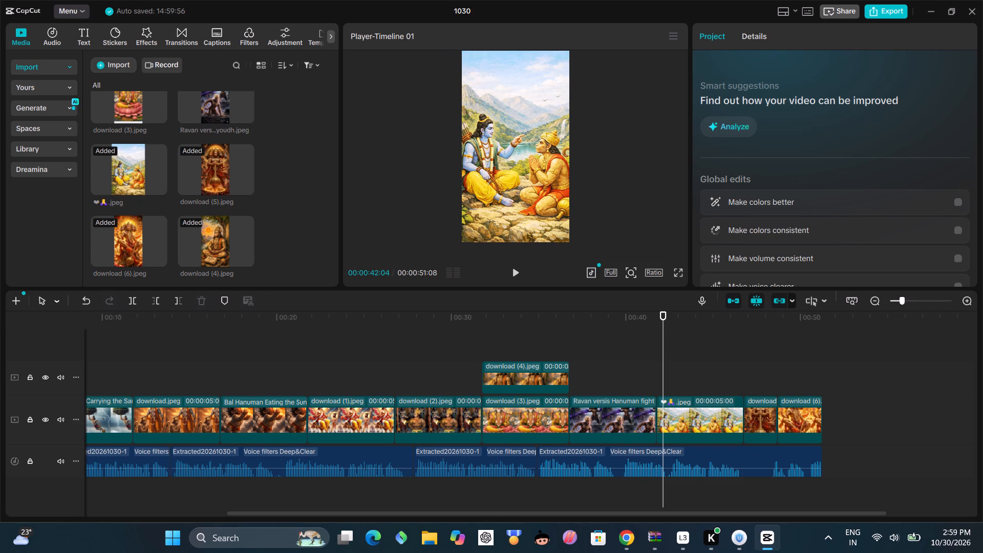
Check how the download.jpeg image fills the frame at 00:00:13:27.
left_click(169, 390)
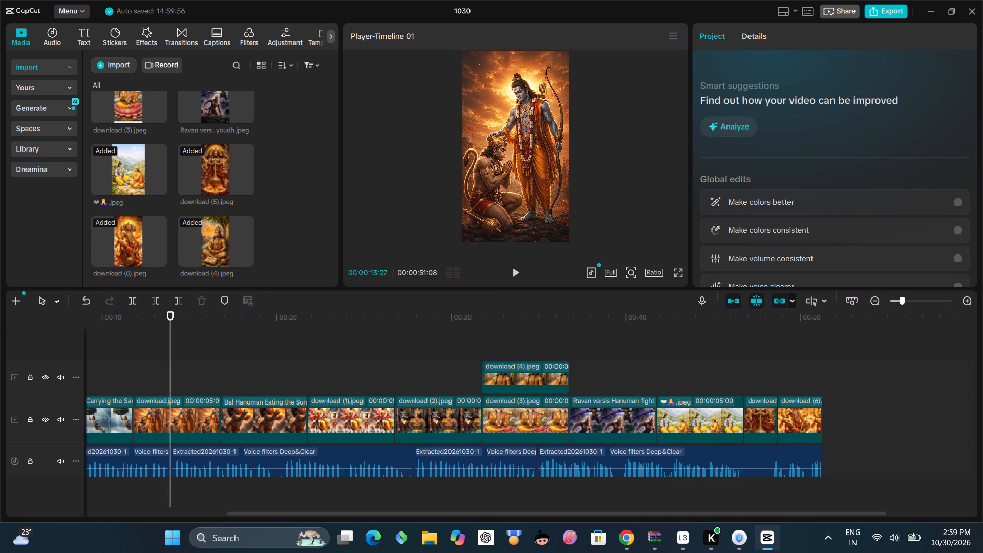
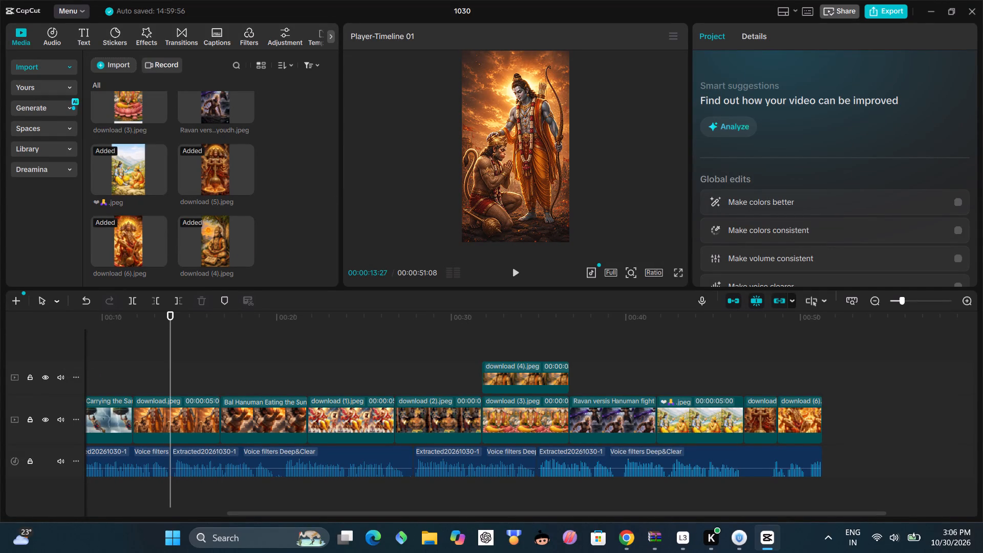
Play the video from the start and mute the main image track.
left_click_drag(170, 371, 75, 394)
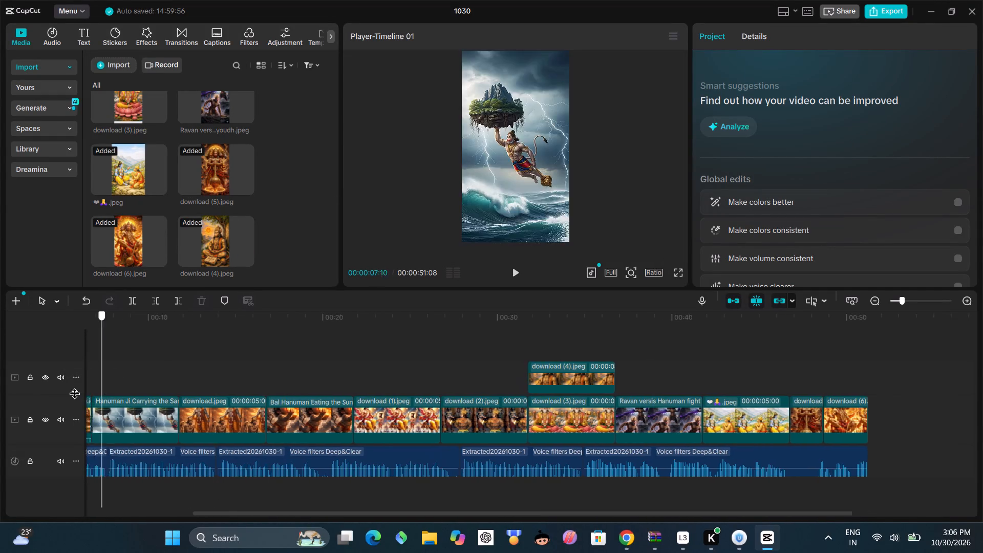
left_click_drag(75, 394, 52, 415)
left_click(519, 269)
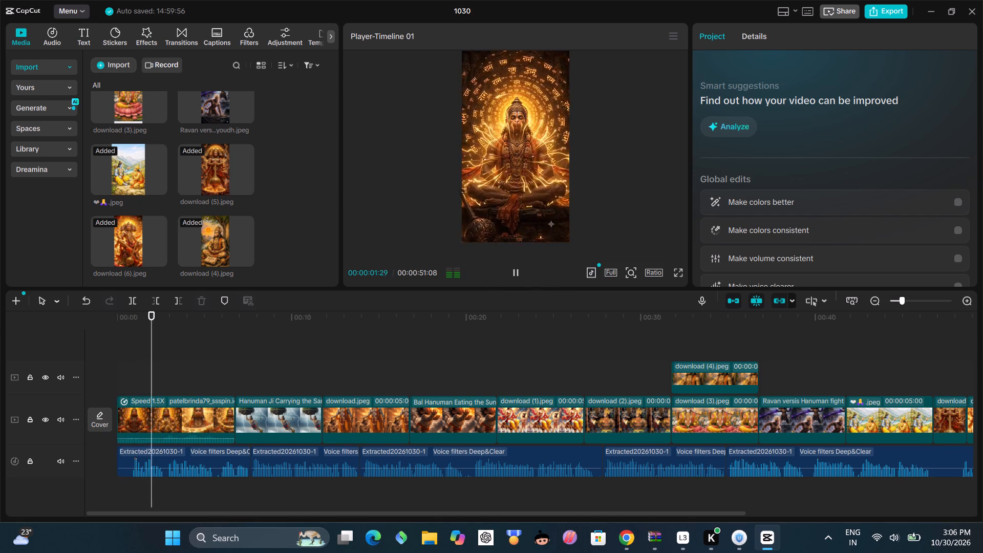
left_click(59, 417)
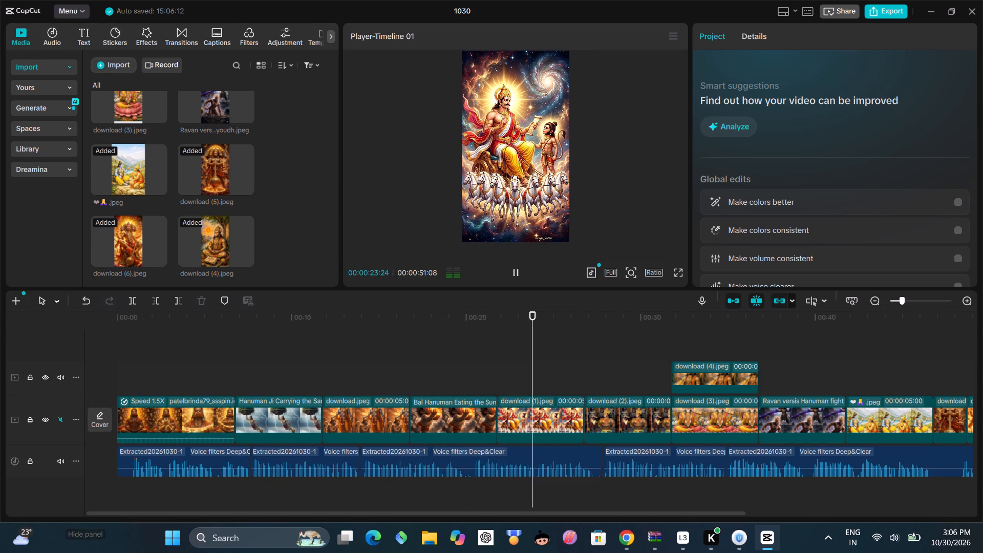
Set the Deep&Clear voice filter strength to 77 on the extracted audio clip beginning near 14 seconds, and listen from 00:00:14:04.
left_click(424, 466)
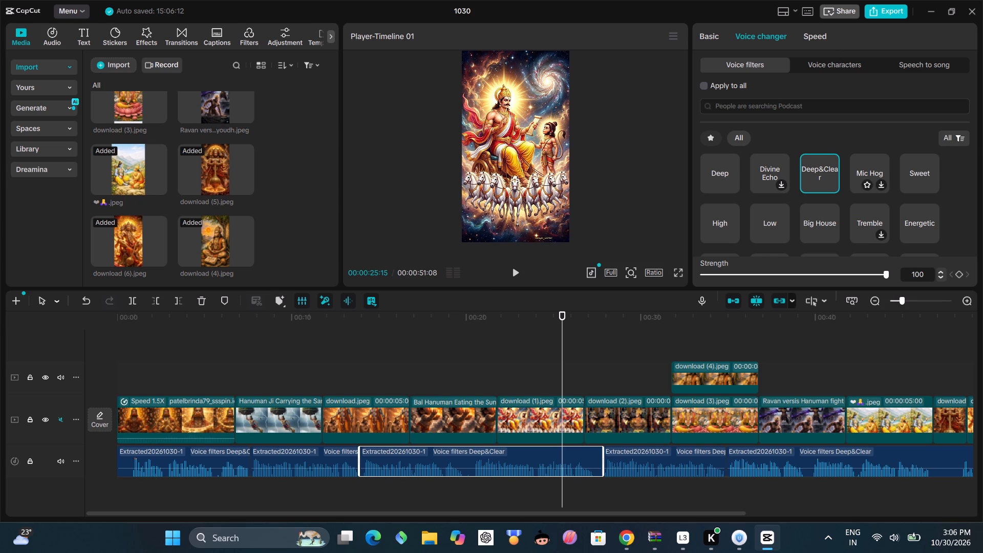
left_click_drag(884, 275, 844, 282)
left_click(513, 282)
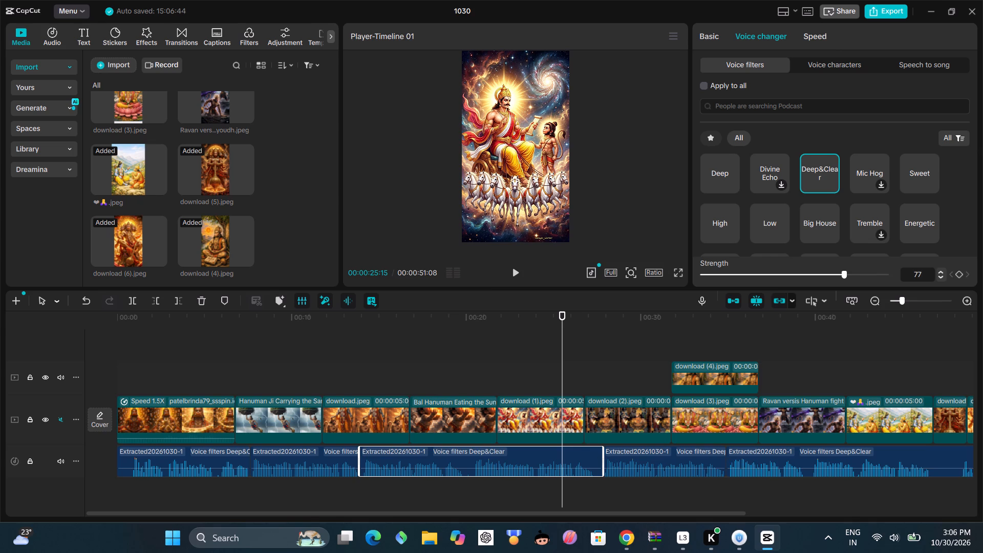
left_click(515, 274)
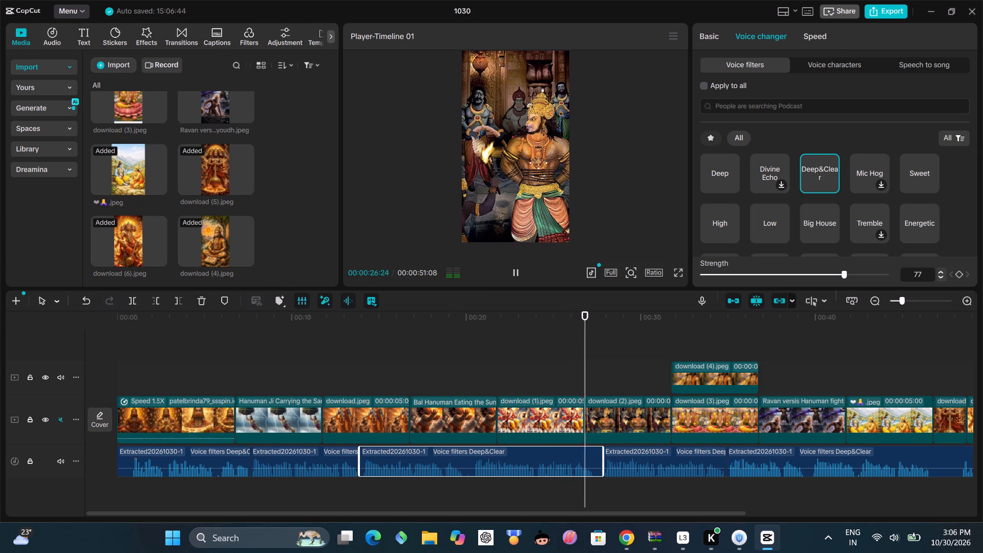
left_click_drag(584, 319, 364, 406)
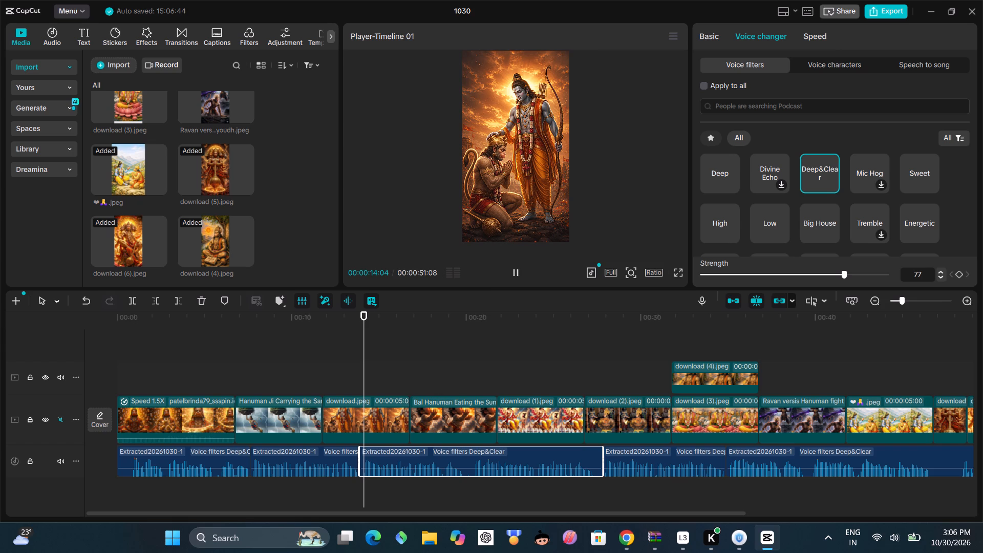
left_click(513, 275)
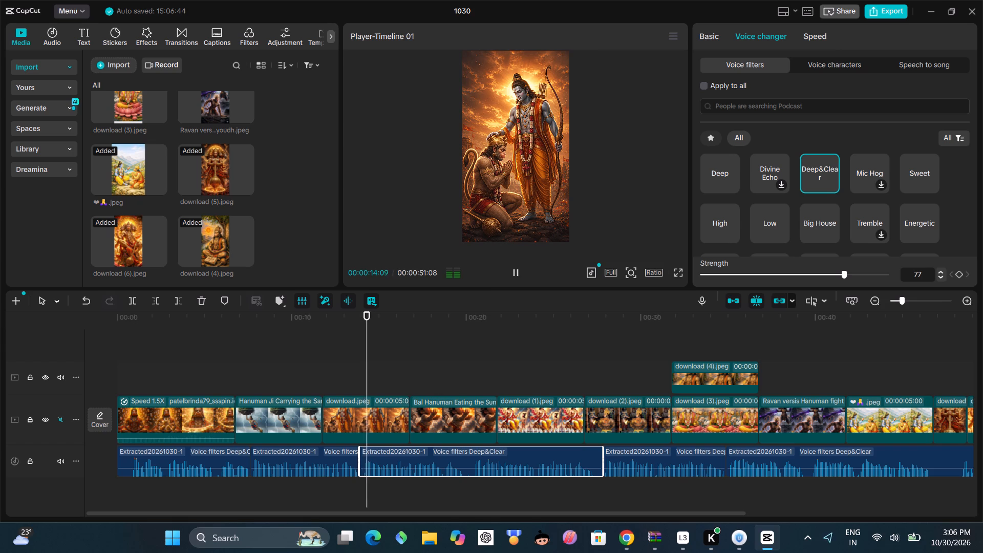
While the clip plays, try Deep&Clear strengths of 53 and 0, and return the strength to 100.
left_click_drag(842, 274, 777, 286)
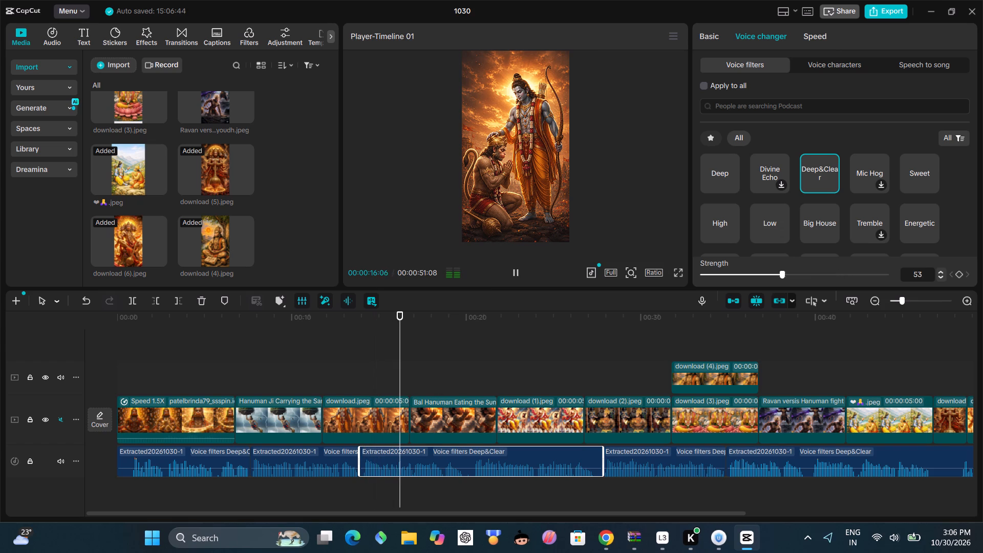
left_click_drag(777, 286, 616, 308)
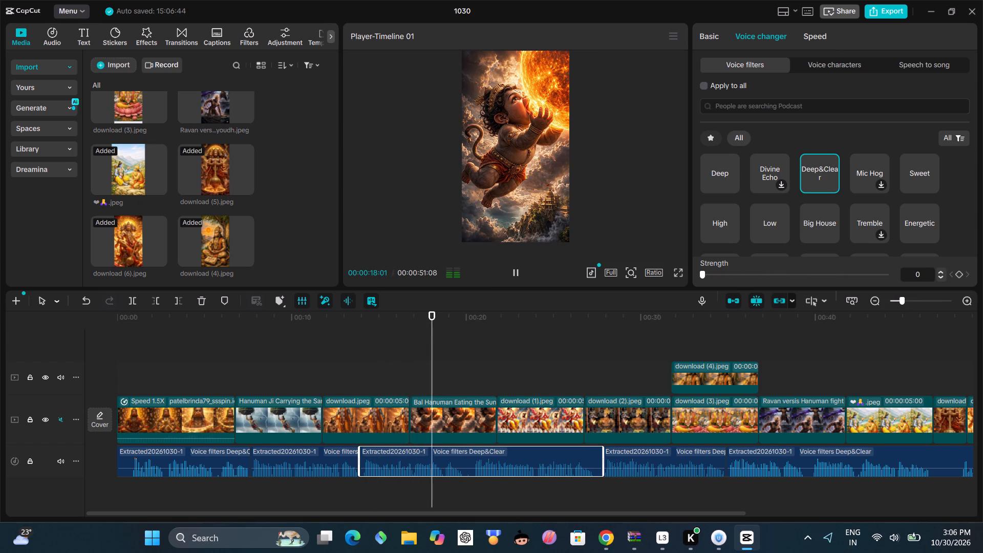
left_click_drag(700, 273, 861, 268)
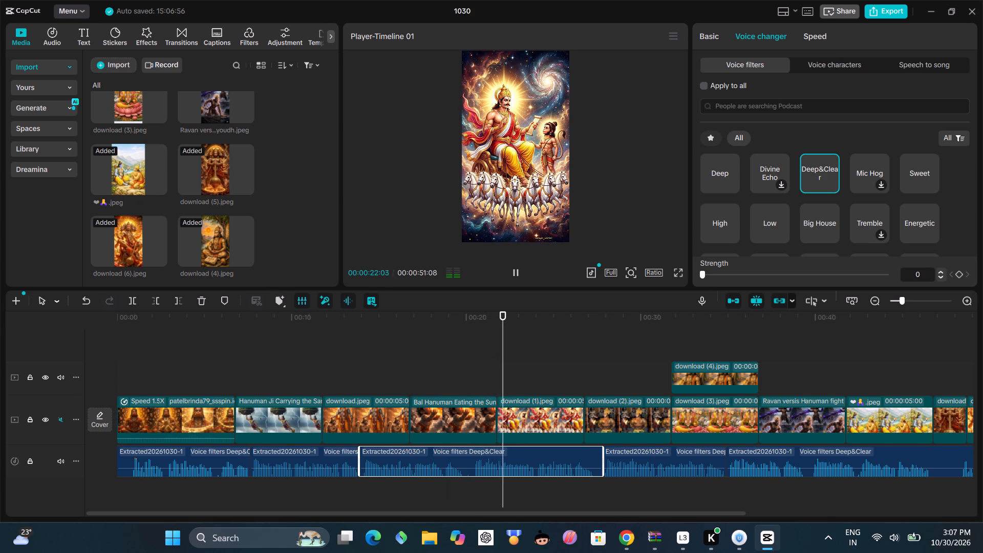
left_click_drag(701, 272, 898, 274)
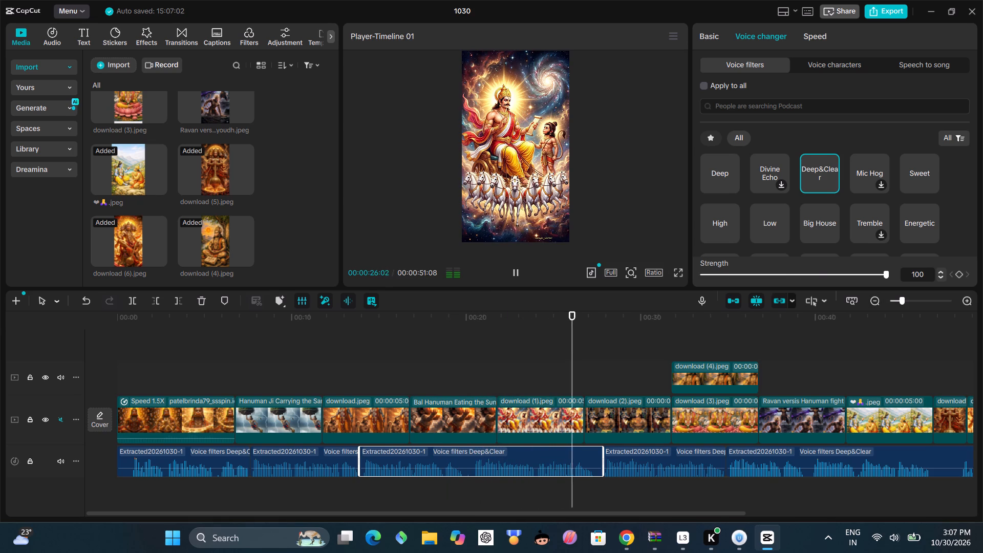
Set the clip's Deep&Clear strength to 71 and listen to it from 00:00:14:18.
left_click_drag(600, 315, 519, 343)
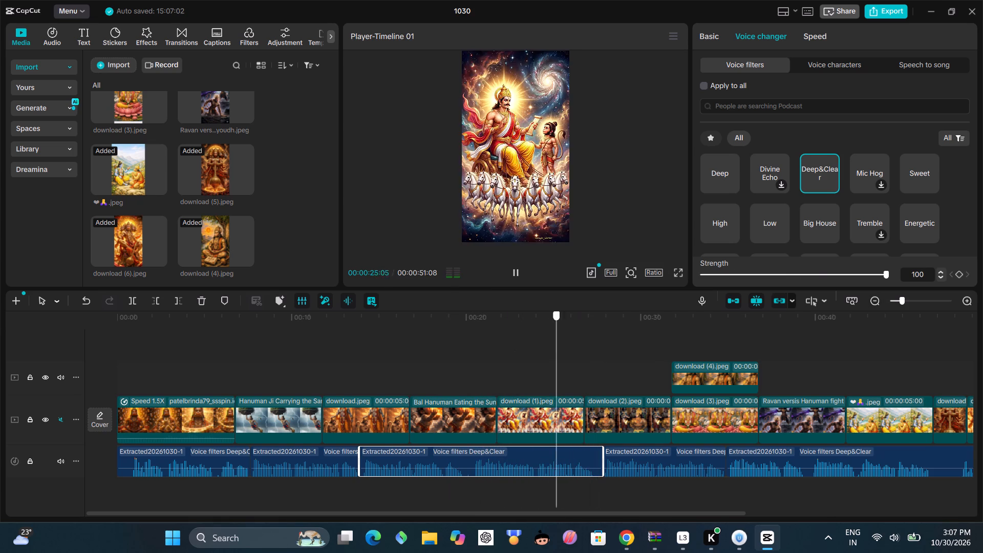
left_click_drag(519, 343, 372, 356)
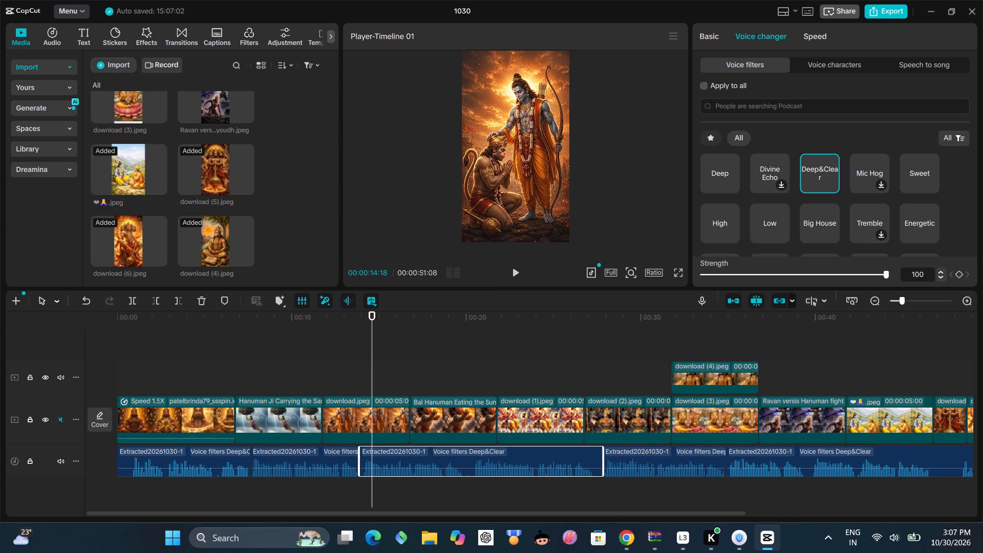
left_click_drag(889, 273, 835, 282)
left_click(518, 271)
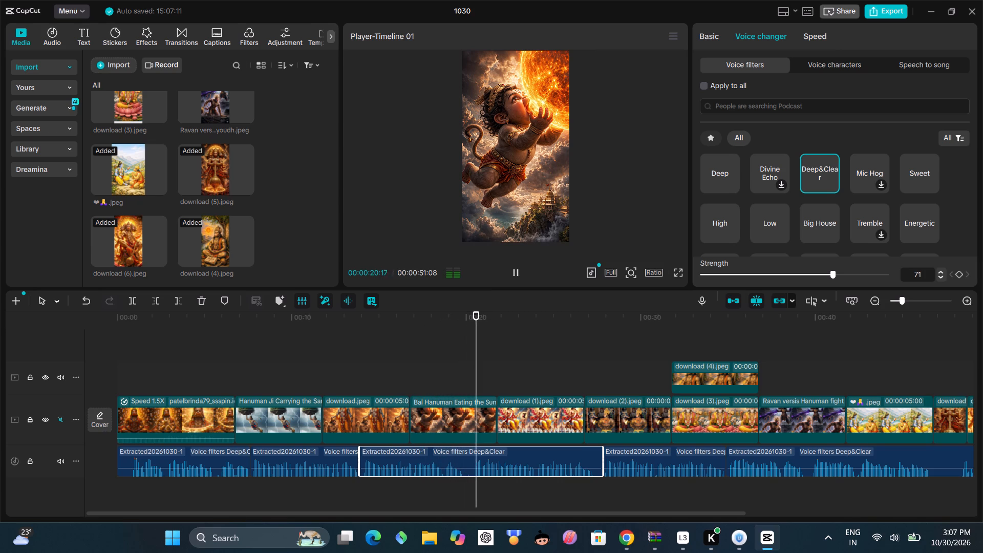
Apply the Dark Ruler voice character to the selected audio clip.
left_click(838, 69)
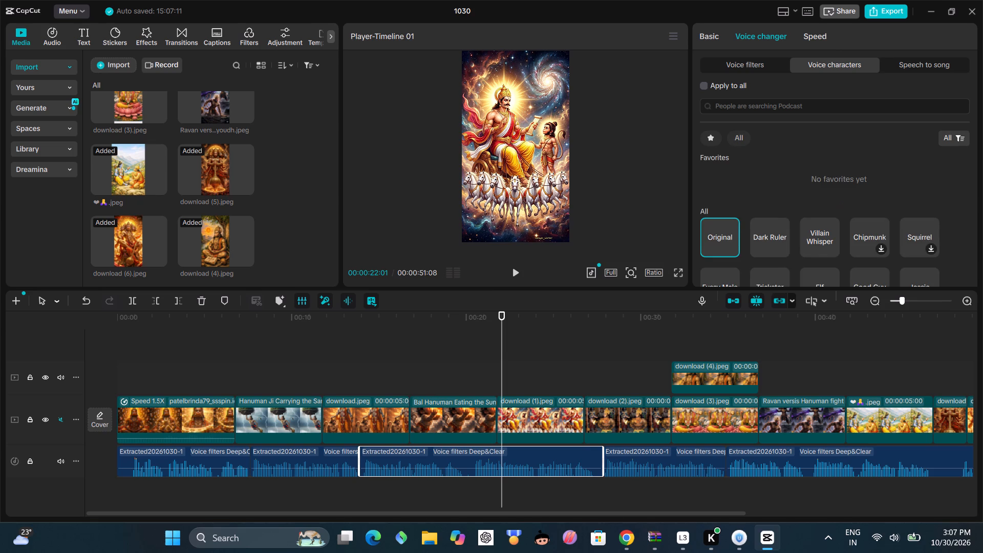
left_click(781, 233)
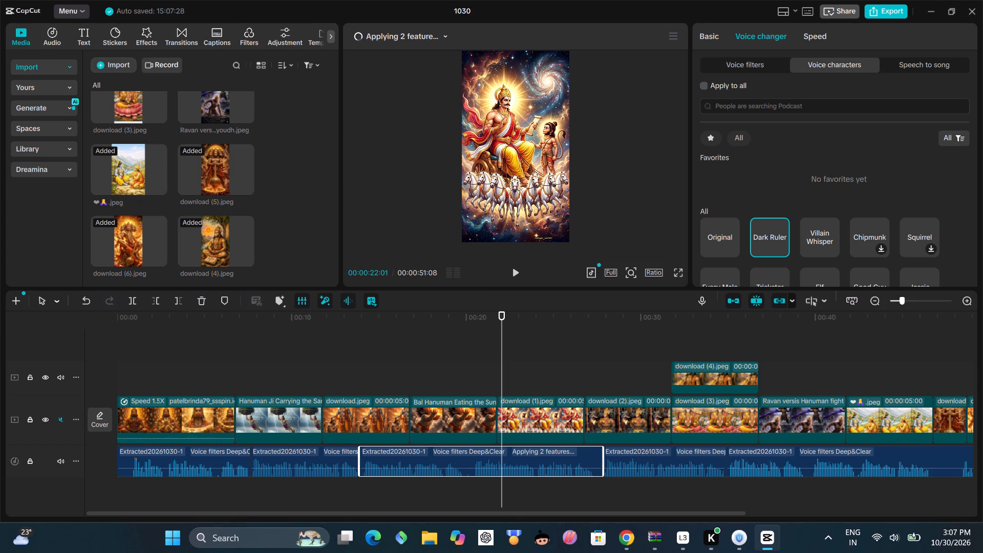
In UrbanVPN, continue with the free version, connect to the United States, and return to CapCut.
left_click(721, 445)
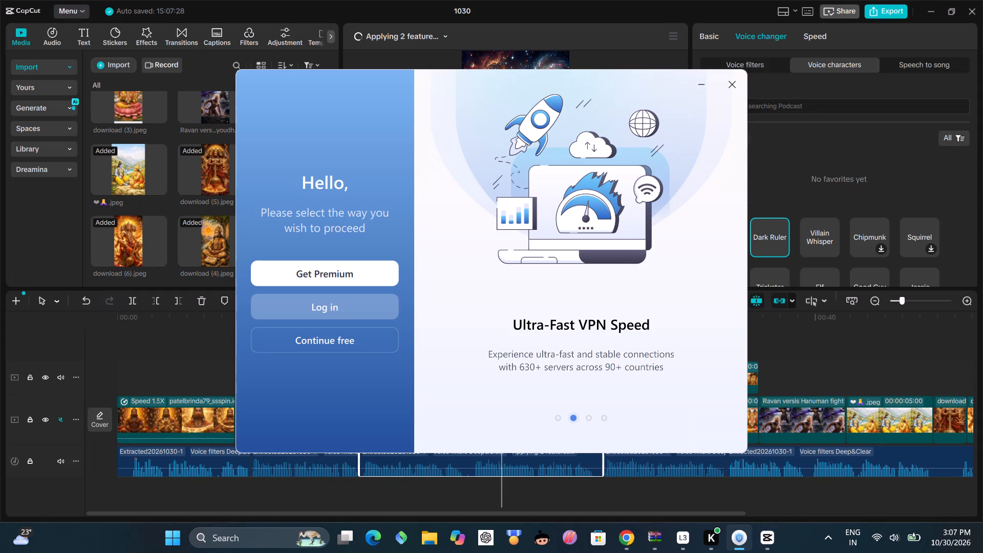
left_click(332, 340)
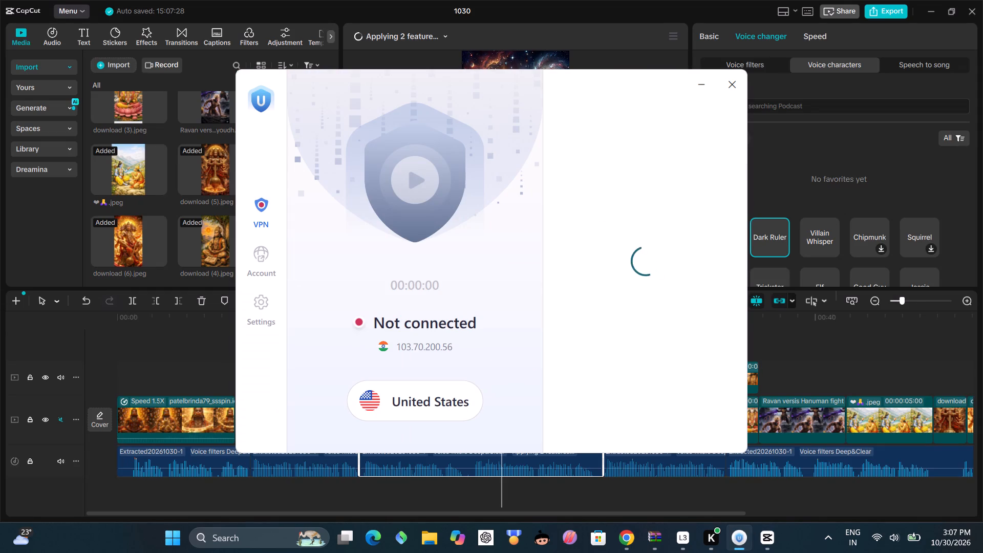
left_click(412, 189)
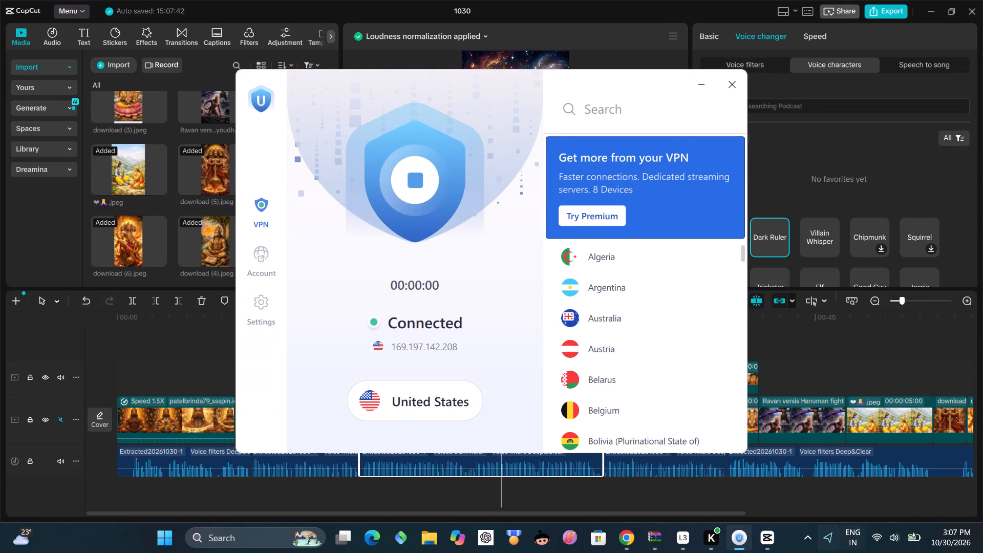
left_click(755, 485)
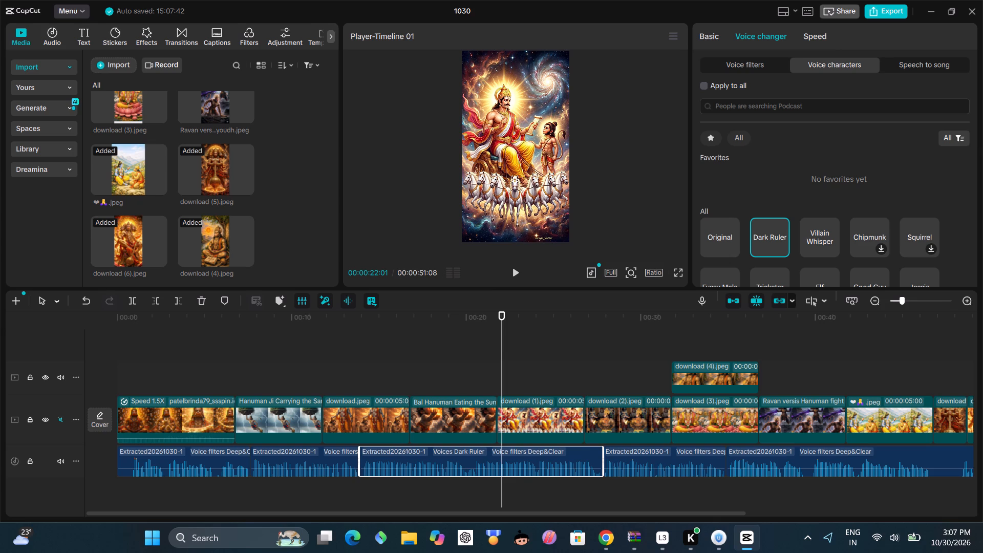
Listen to the selected audio clip with the Dark Ruler voice from 00:00:13:27.
left_click(770, 237)
left_click(770, 237)
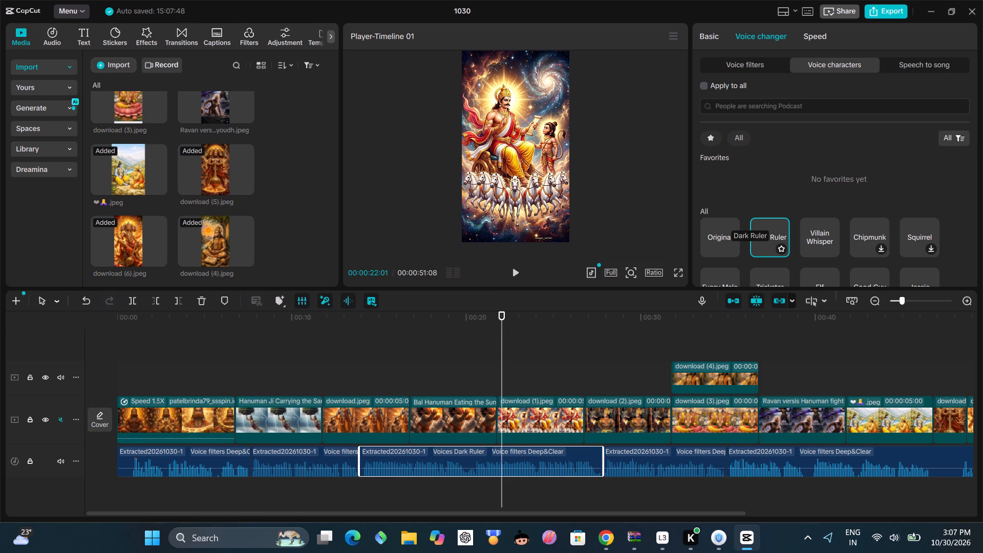
left_click_drag(770, 237, 575, 451)
left_click(518, 270)
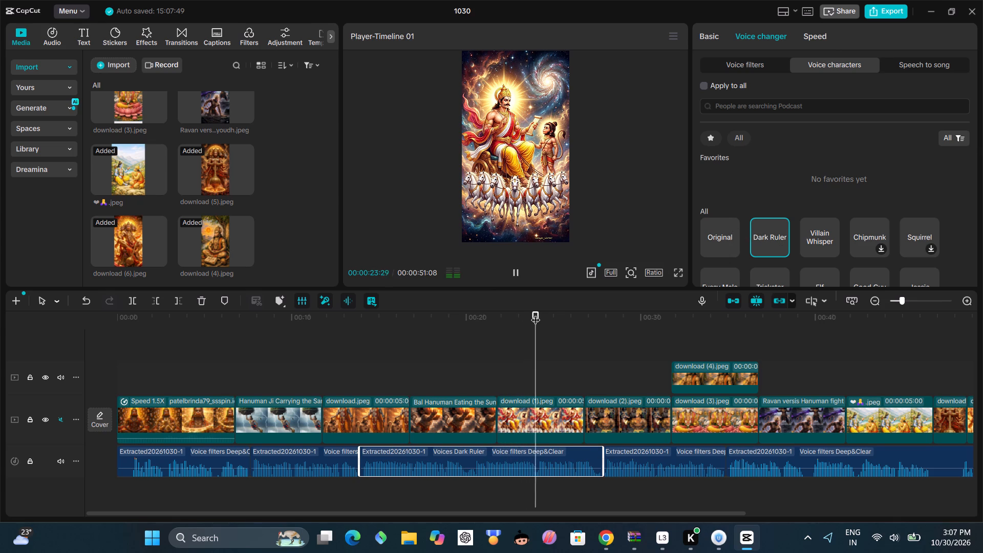
left_click_drag(536, 313, 358, 402)
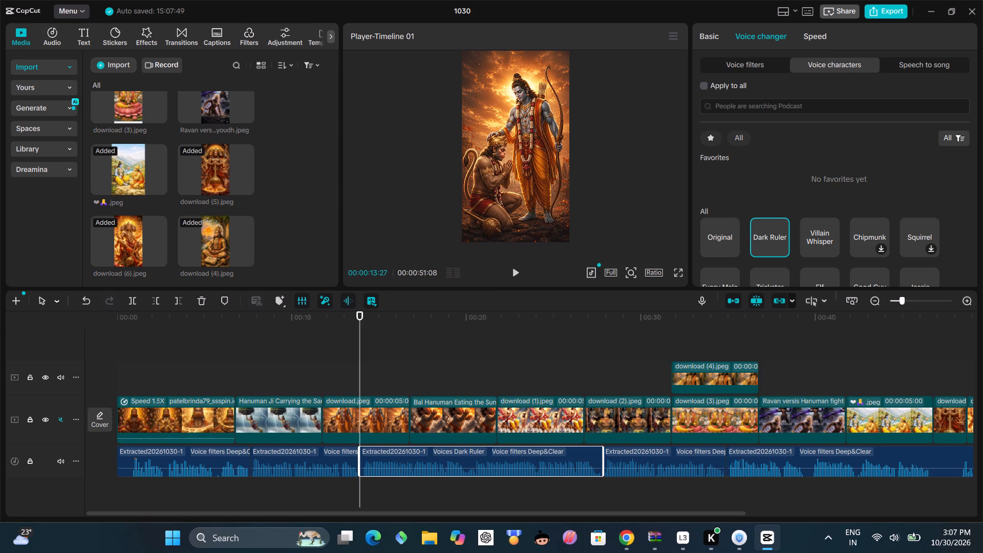
left_click(520, 275)
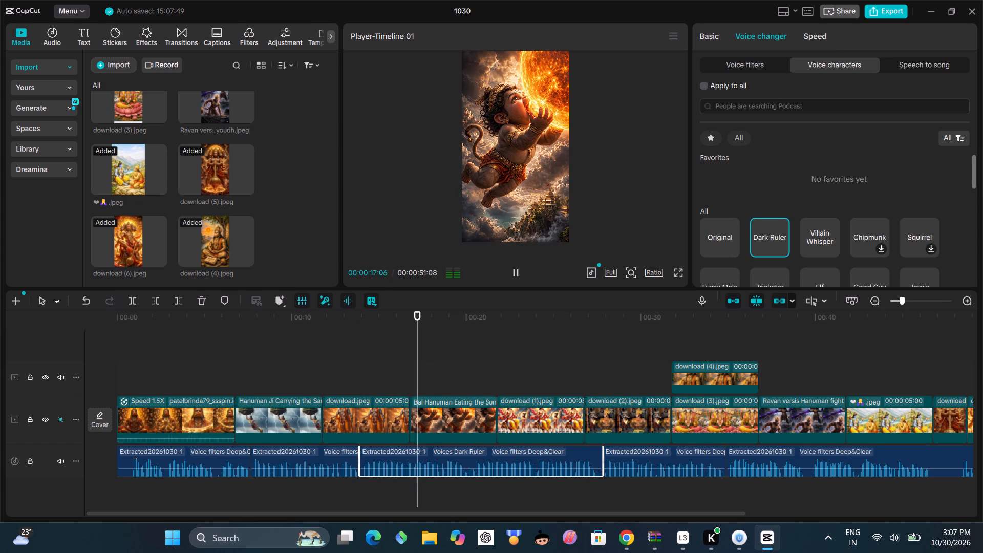
Change the selected audio clip's voice character to Bold Warrior and listen to it from 00:00:14:16.
scroll(882, 182, "down", 3)
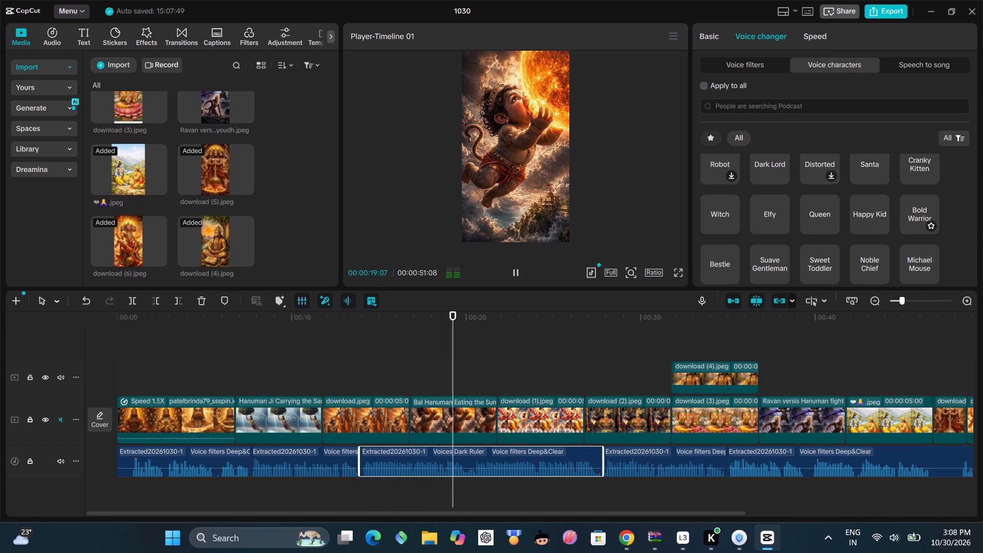
left_click(914, 209)
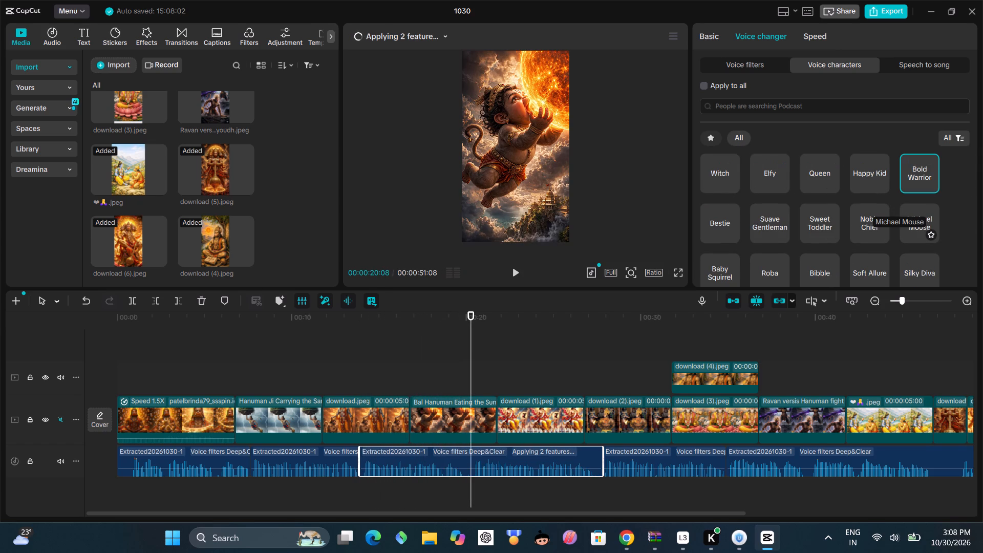
left_click(524, 274)
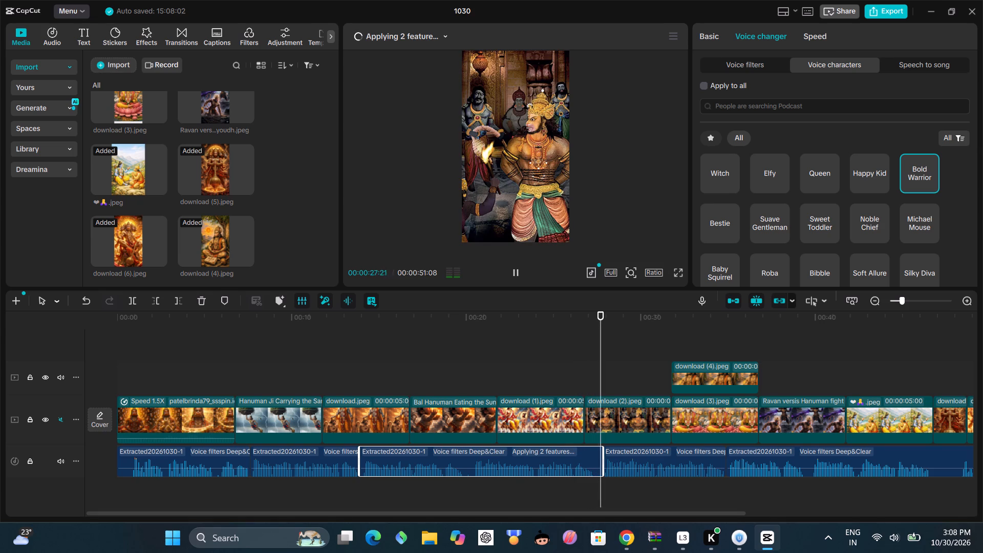
left_click_drag(611, 312, 506, 333)
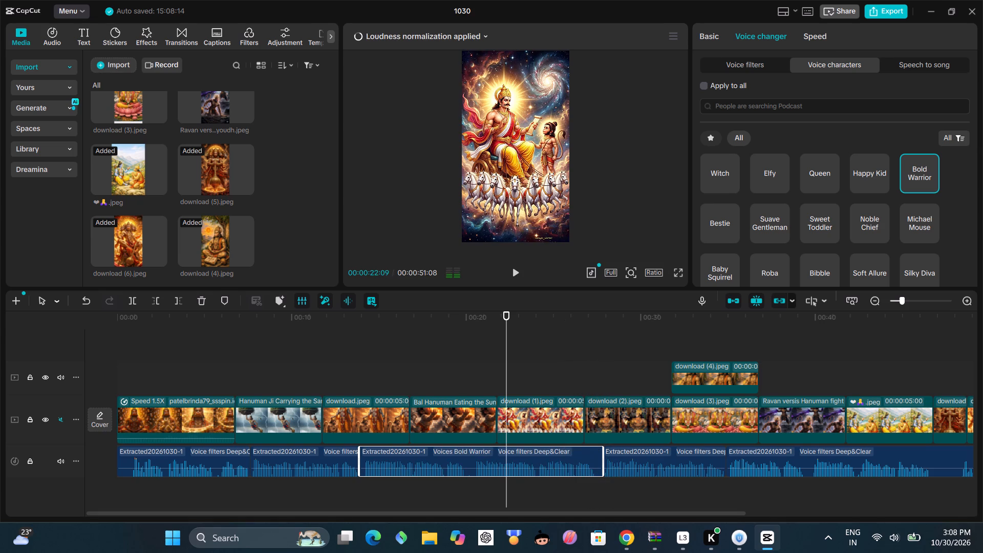
left_click_drag(509, 313, 432, 345)
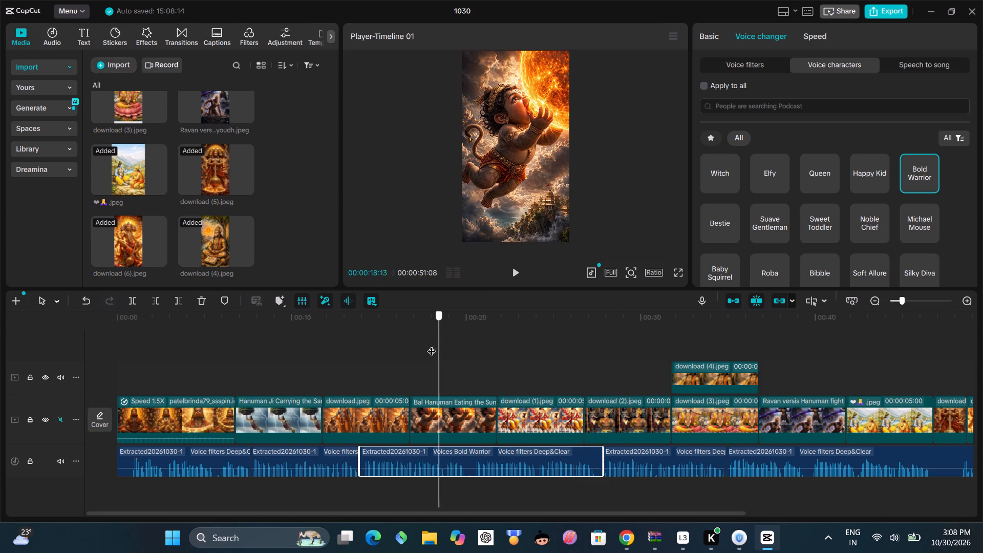
left_click_drag(432, 345, 371, 373)
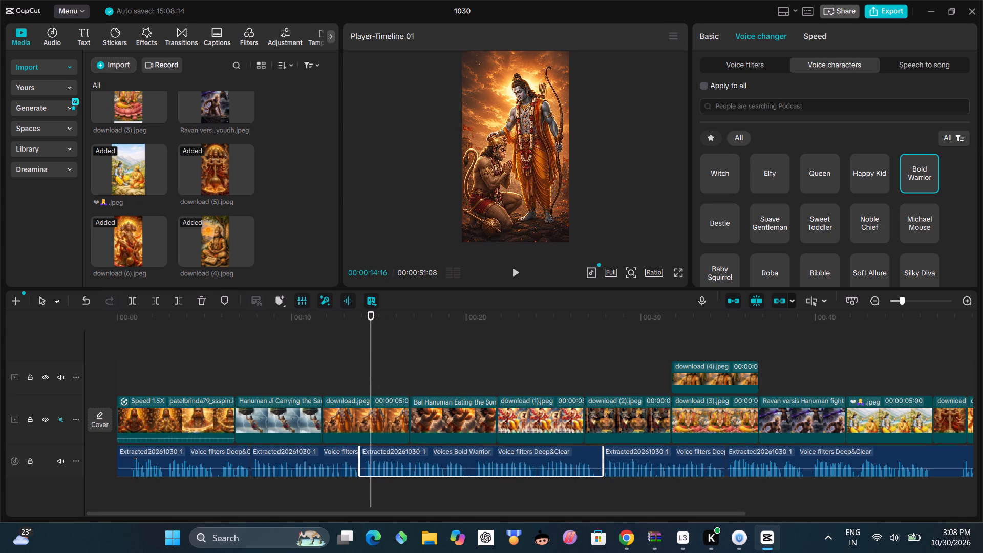
left_click(520, 274)
left_click(520, 274)
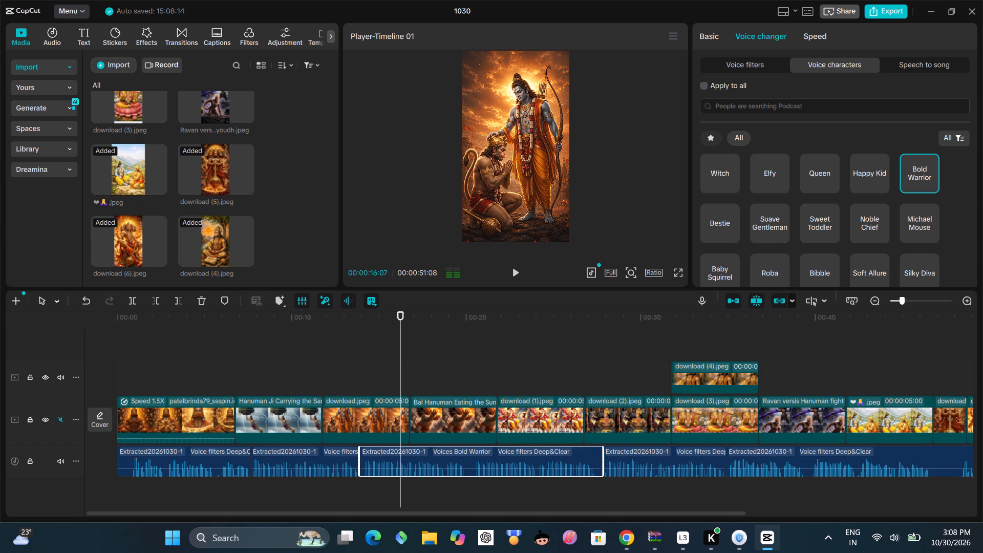
Browse the voice characters and set the selected audio clip's voice character back to Original.
scroll(844, 178, "down", 2)
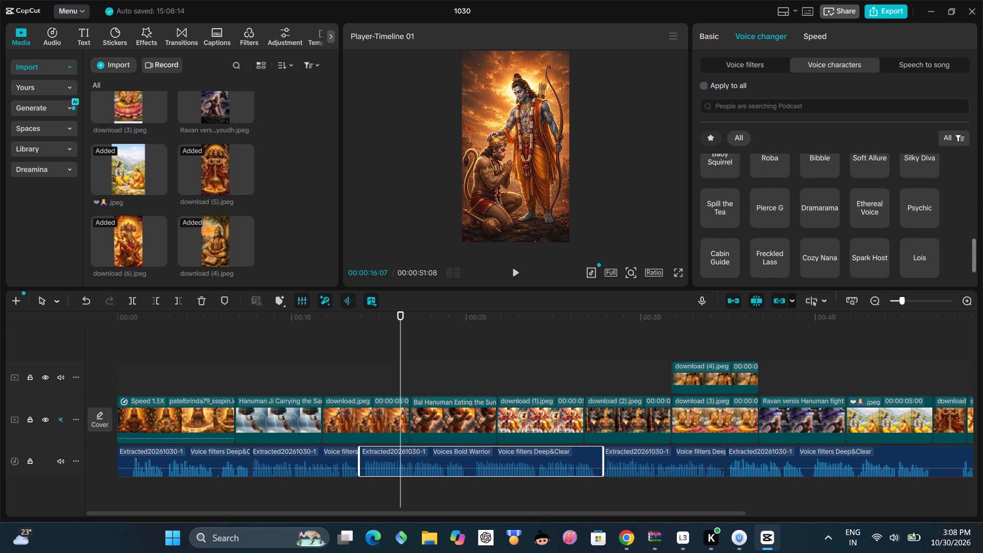
scroll(844, 179, "down", 2)
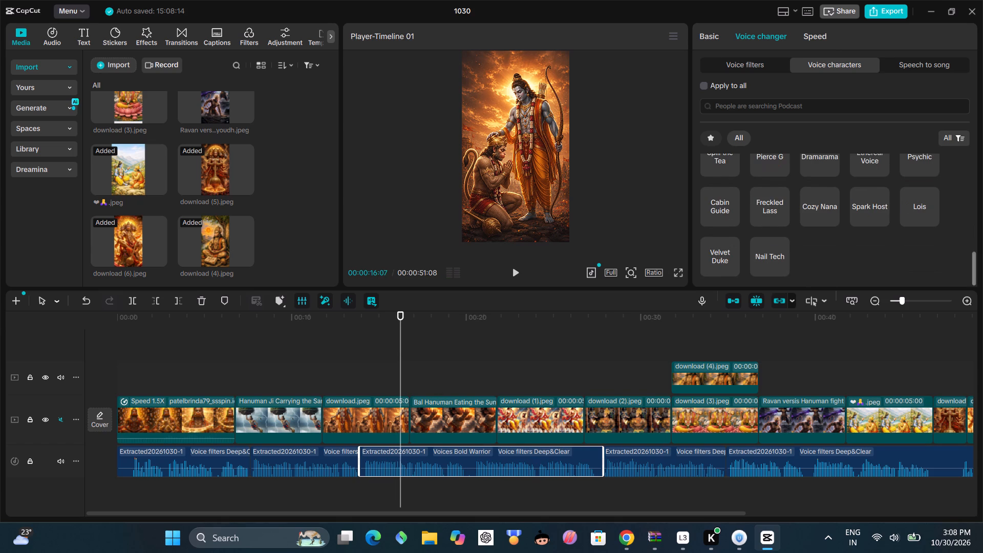
scroll(843, 179, "down", 2)
scroll(843, 179, "up", 11)
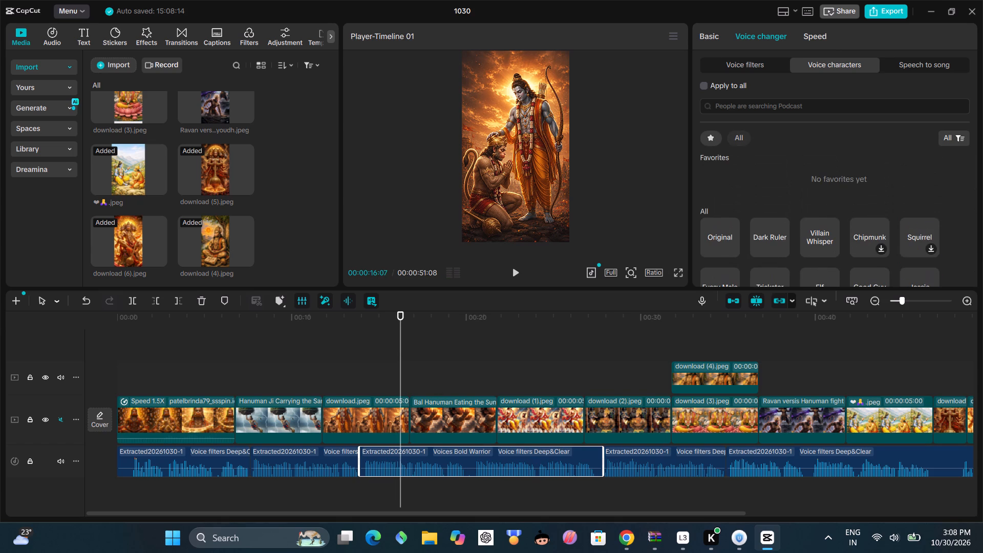
scroll(841, 177, "up", 3)
scroll(847, 216, "down", 2)
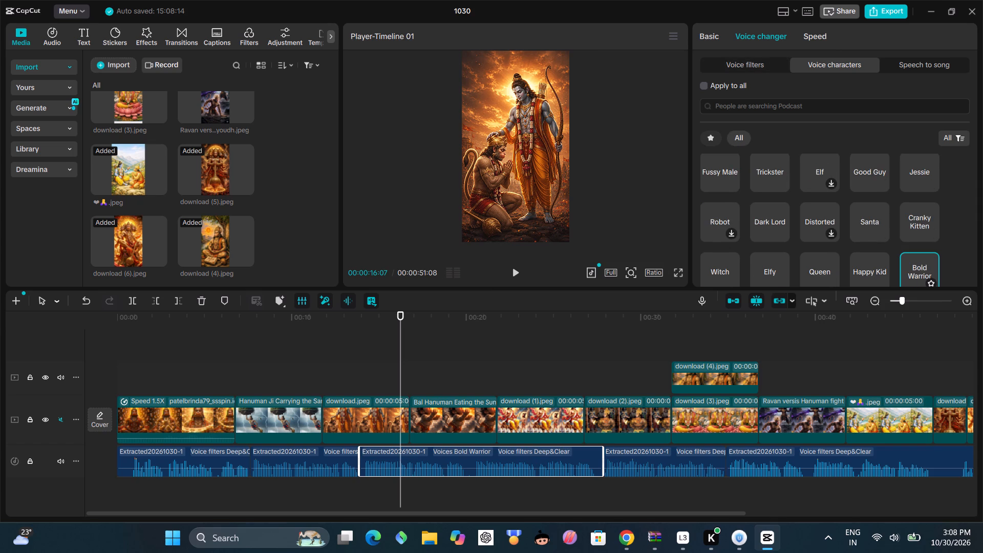
left_click(914, 257)
left_click(924, 166)
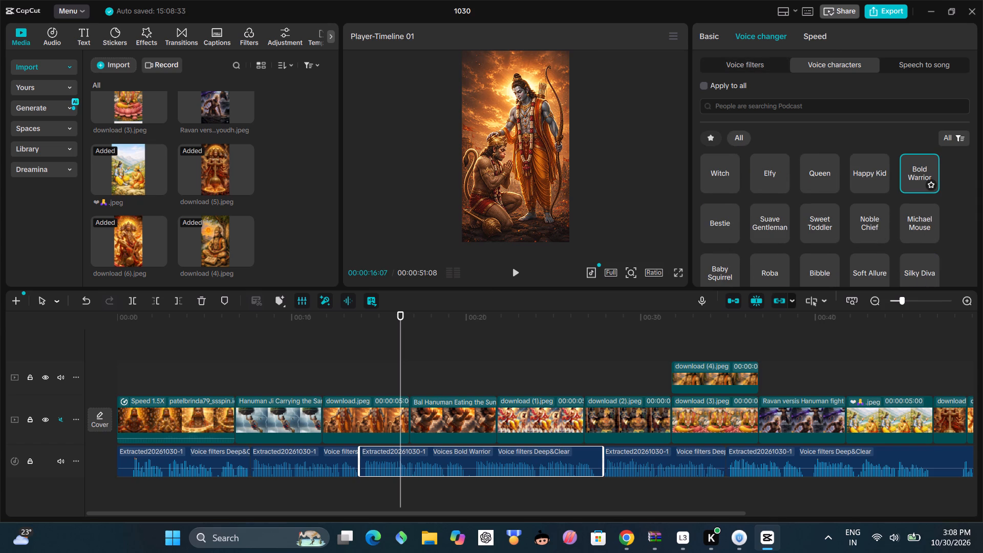
scroll(853, 179, "down", 1)
scroll(852, 178, "up", 2)
scroll(852, 178, "down", 3)
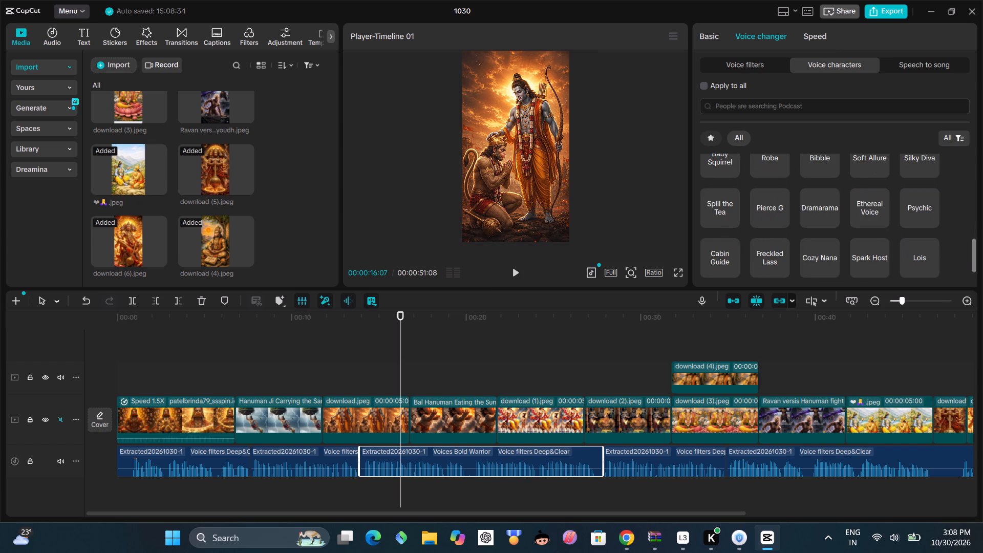
scroll(852, 178, "up", 7)
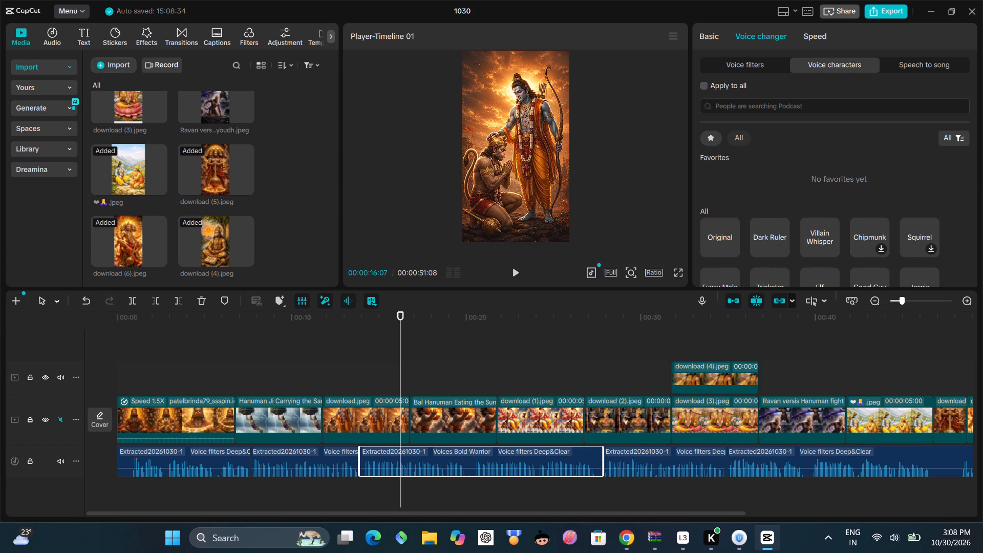
left_click(723, 241)
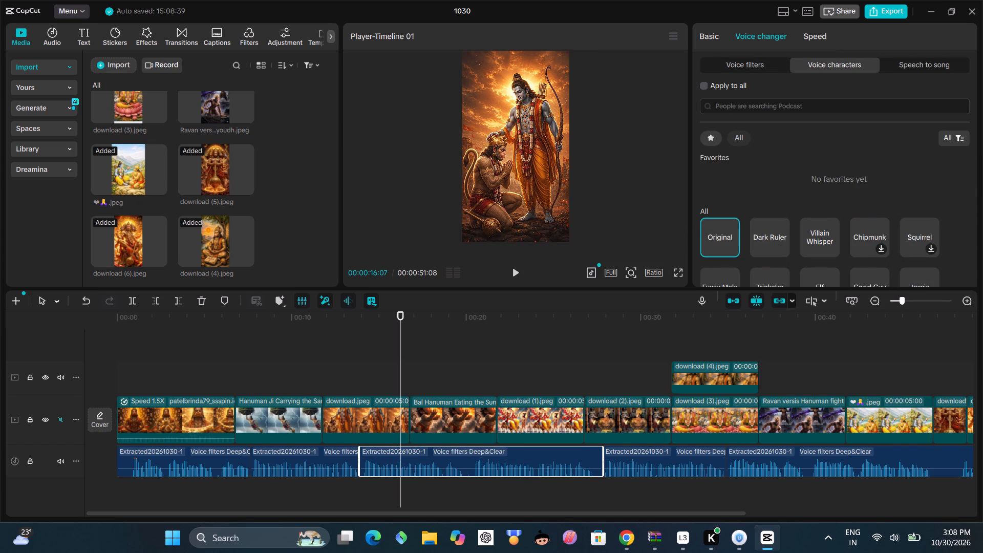
Look through the available voice filters for the selected audio clip.
left_click(942, 65)
left_click(839, 62)
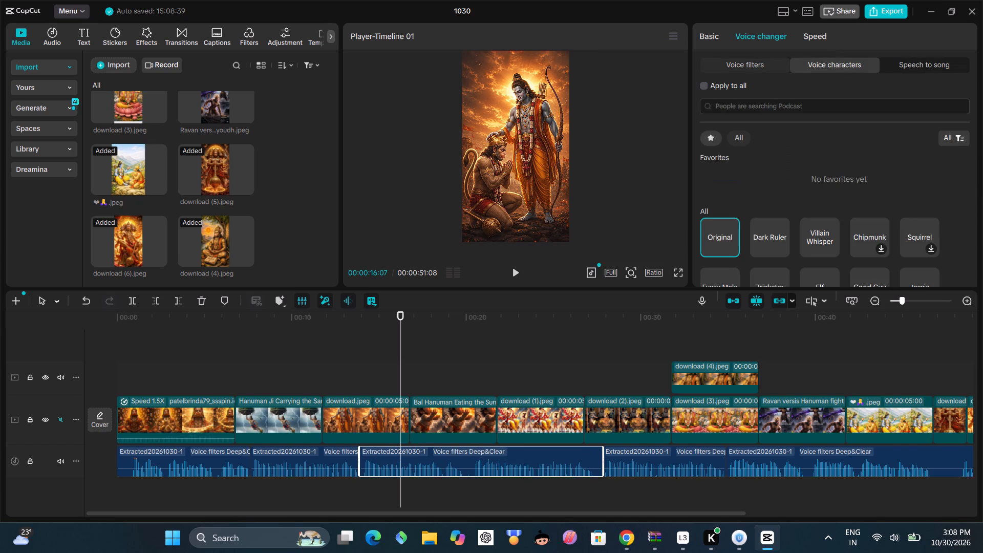
left_click(755, 71)
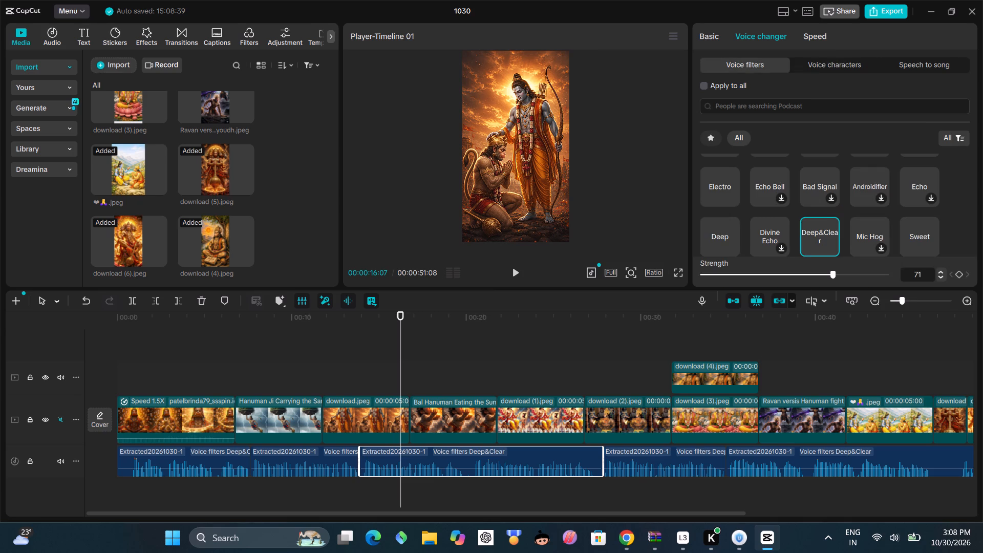
scroll(787, 104, "down", 2)
scroll(788, 192, "down", 7)
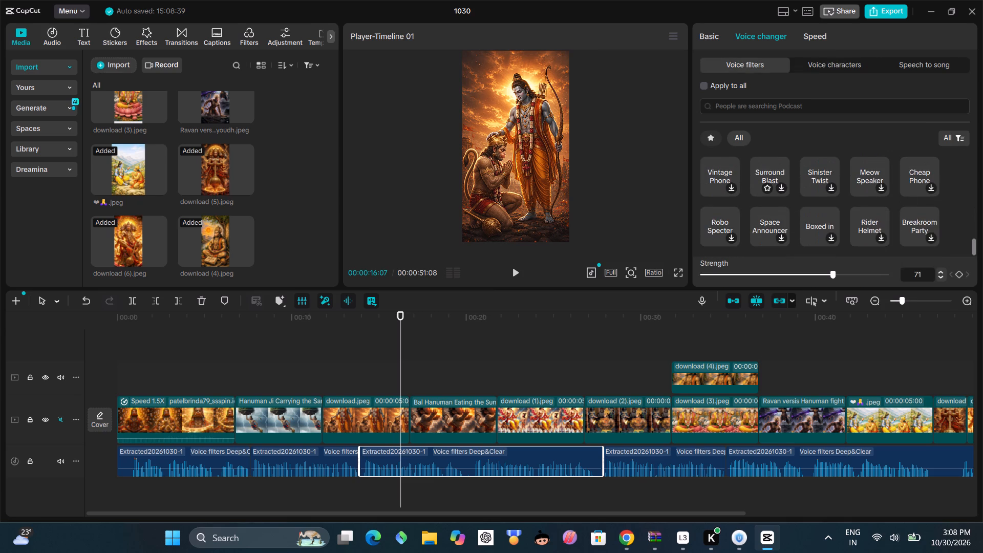
scroll(788, 194, "down", 6)
scroll(788, 194, "up", 8)
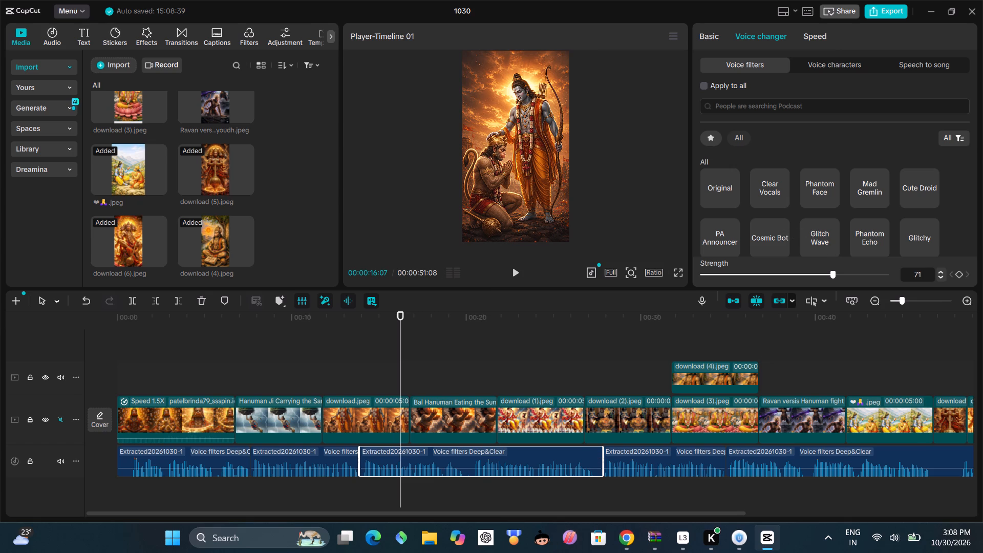
Reselect the audio clip under the Bal Hanuman image and review its basic audio settings, from Volume through Fill channel.
left_click(911, 349)
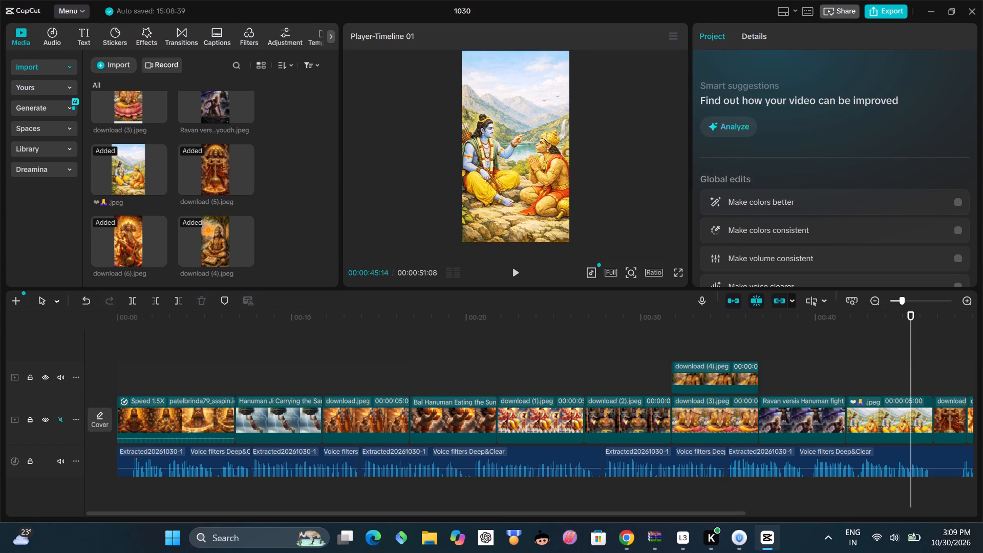
left_click(509, 468)
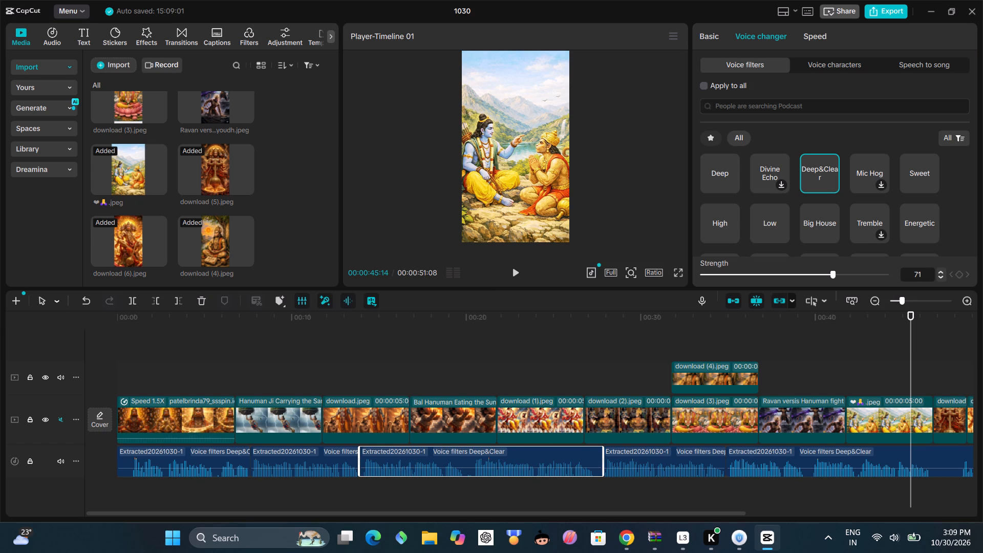
left_click(709, 35)
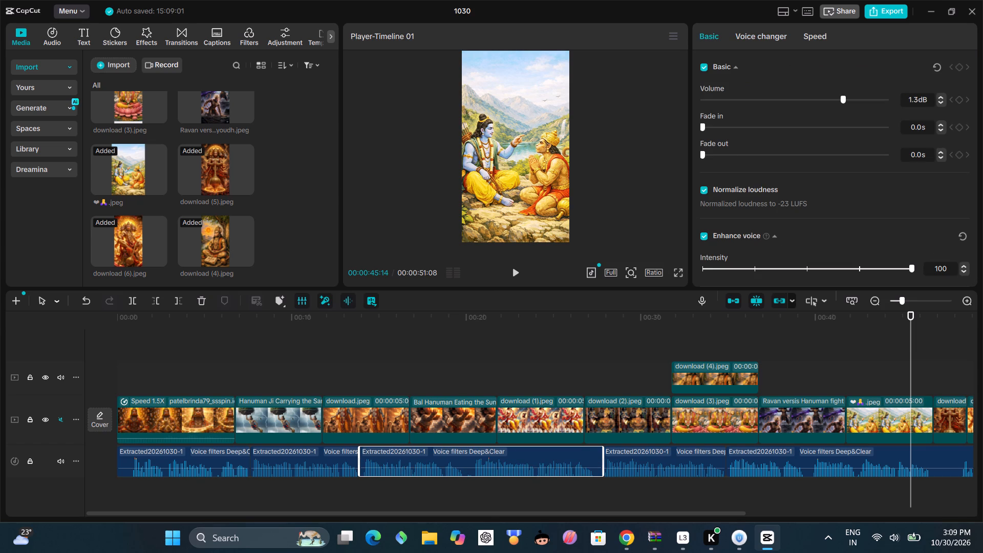
scroll(857, 226, "down", 1)
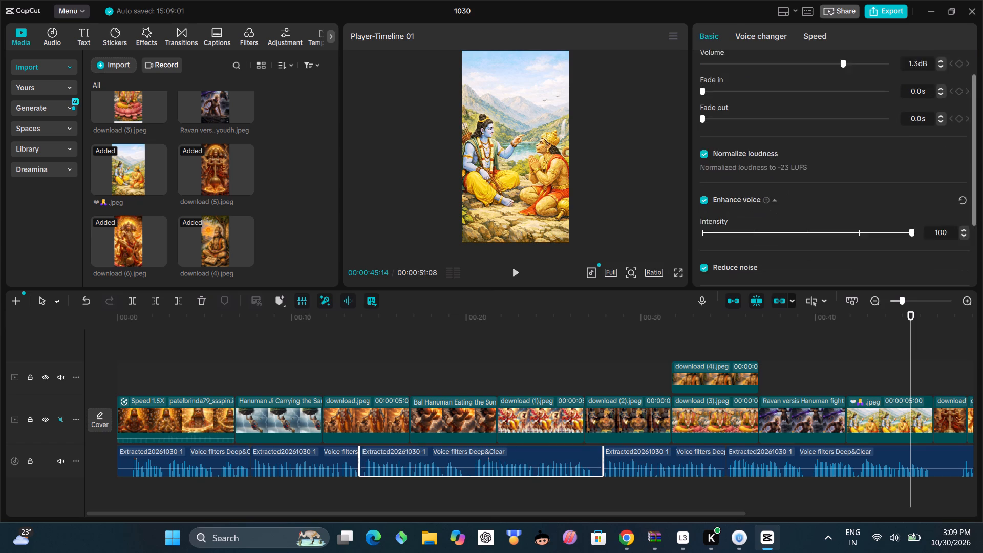
scroll(858, 226, "down", 8)
scroll(858, 224, "up", 1)
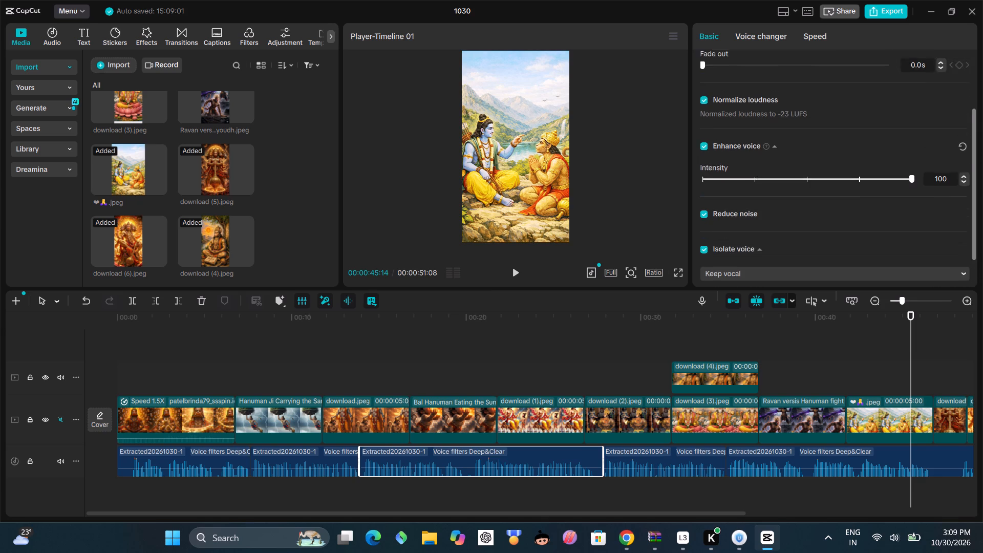
scroll(858, 224, "down", 3)
scroll(857, 220, "up", 2)
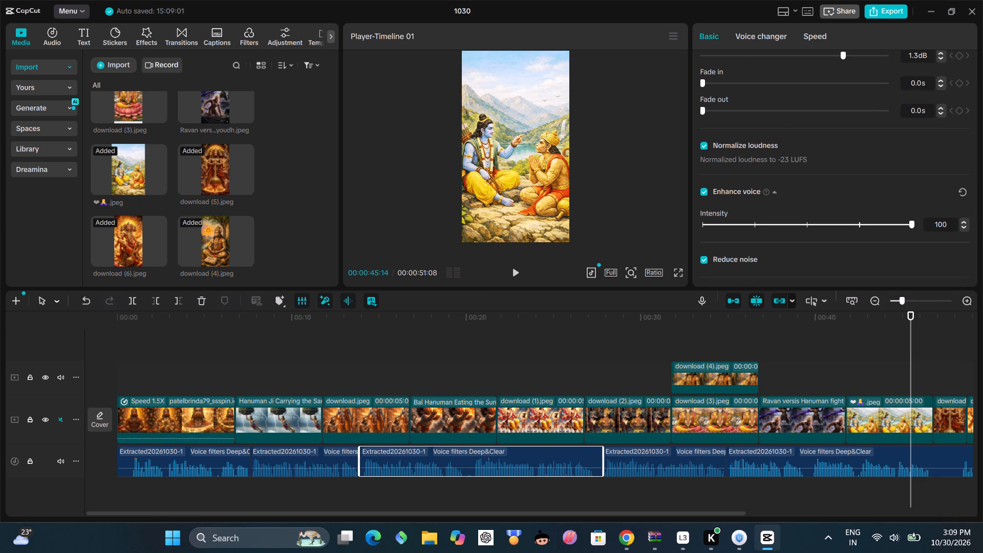
scroll(854, 214, "down", 2)
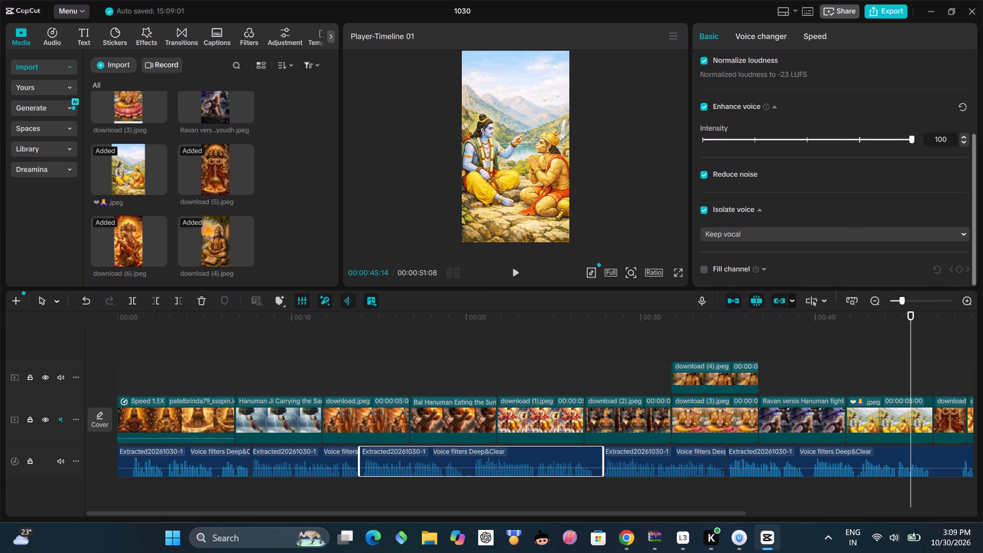
scroll(854, 212, "up", 7)
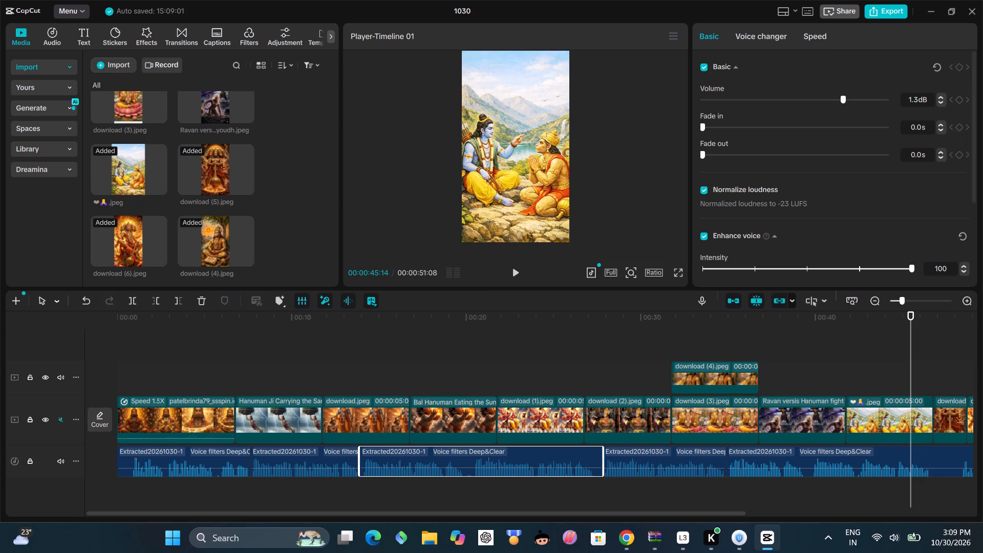
scroll(790, 188, "up", 1)
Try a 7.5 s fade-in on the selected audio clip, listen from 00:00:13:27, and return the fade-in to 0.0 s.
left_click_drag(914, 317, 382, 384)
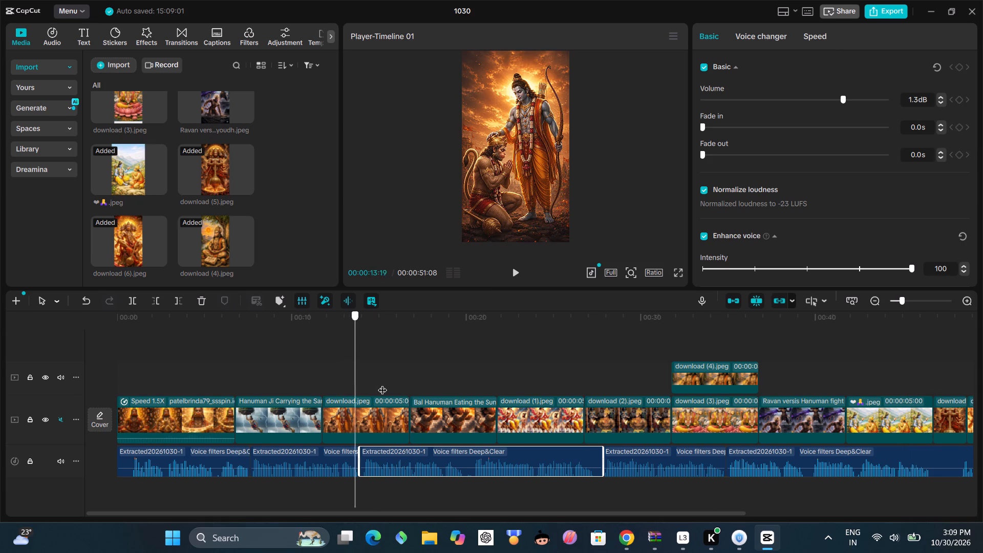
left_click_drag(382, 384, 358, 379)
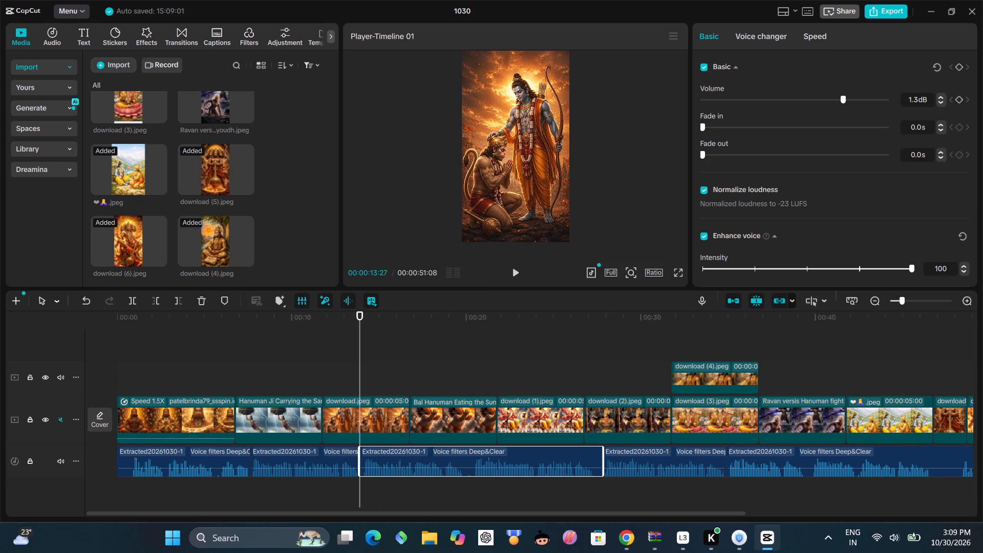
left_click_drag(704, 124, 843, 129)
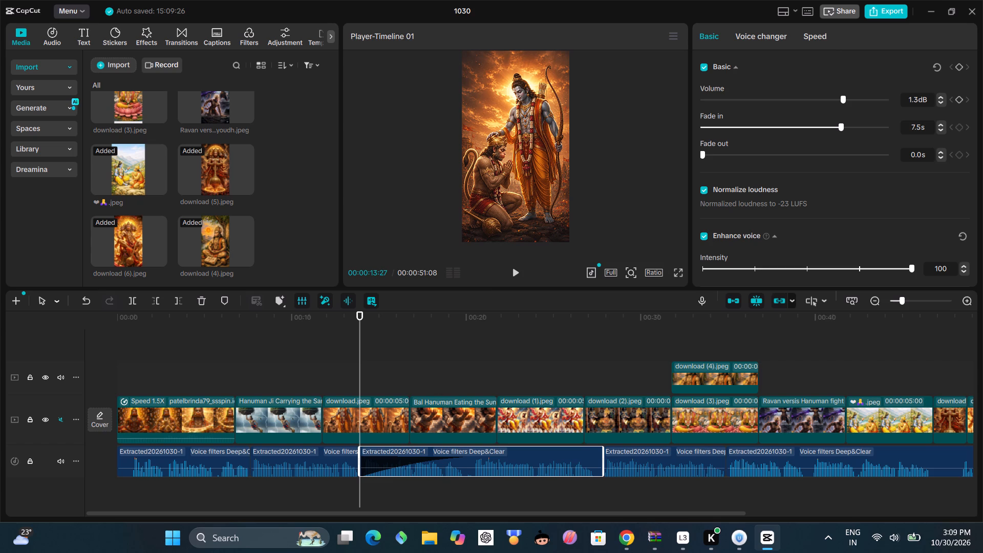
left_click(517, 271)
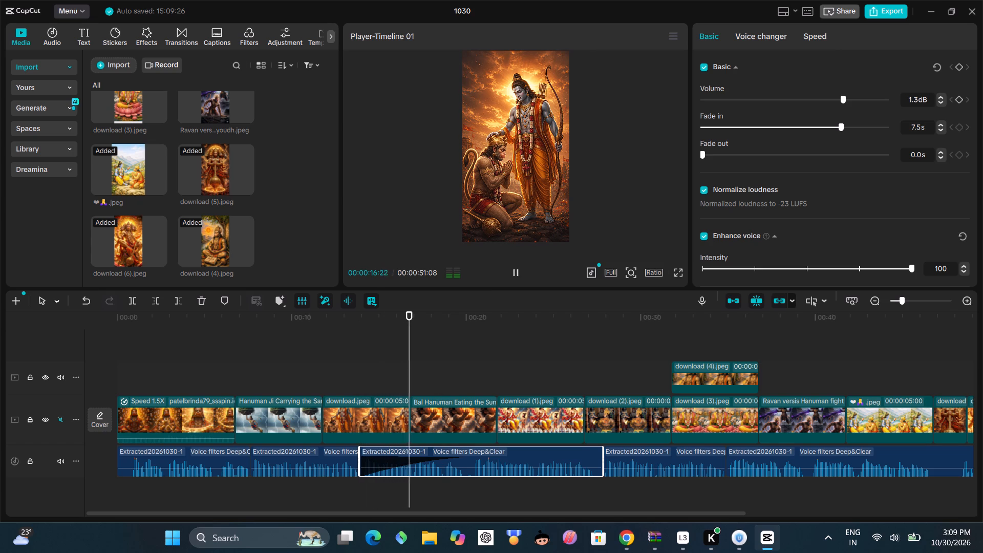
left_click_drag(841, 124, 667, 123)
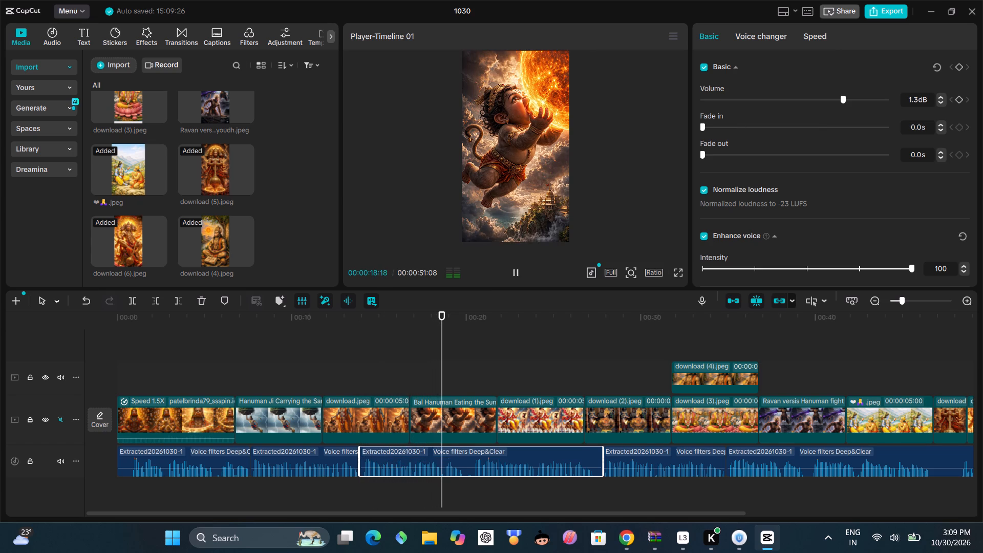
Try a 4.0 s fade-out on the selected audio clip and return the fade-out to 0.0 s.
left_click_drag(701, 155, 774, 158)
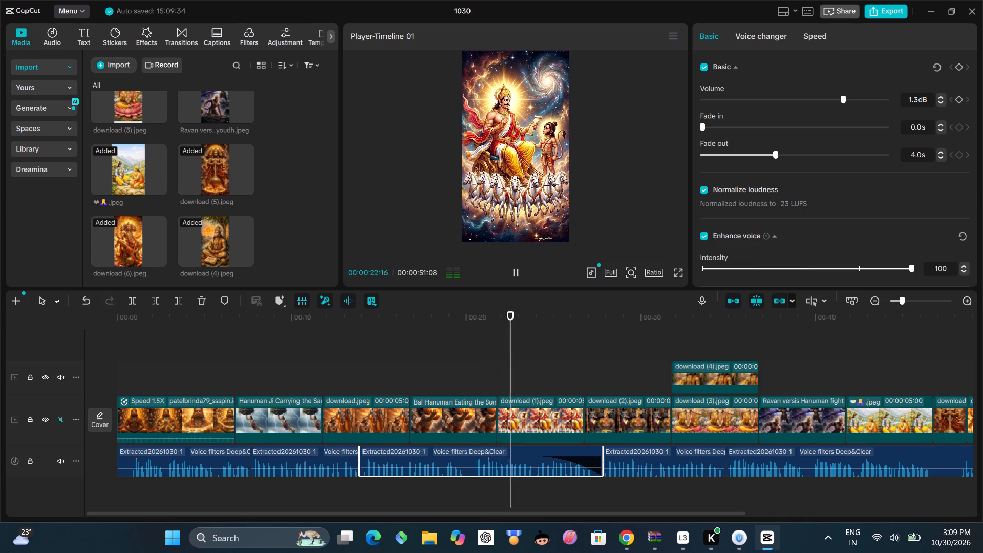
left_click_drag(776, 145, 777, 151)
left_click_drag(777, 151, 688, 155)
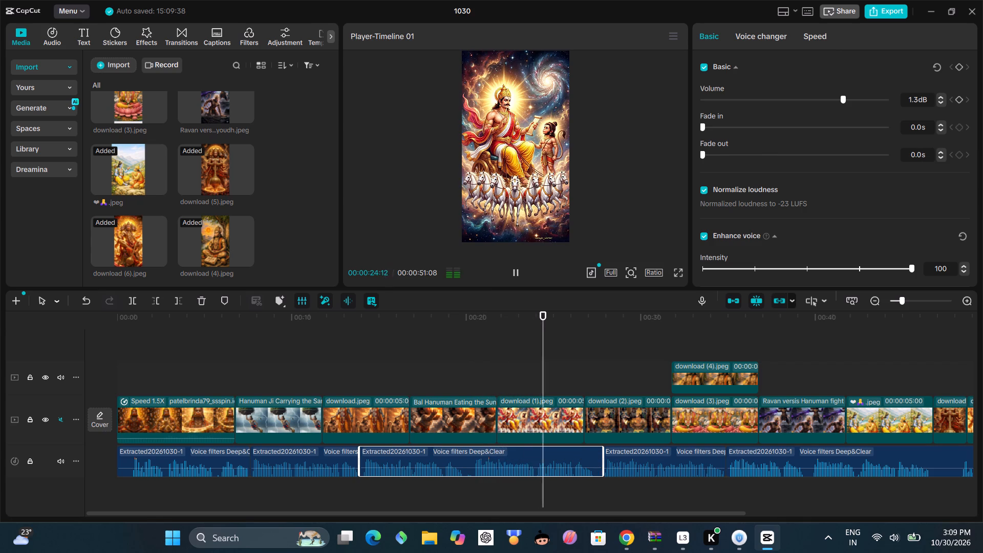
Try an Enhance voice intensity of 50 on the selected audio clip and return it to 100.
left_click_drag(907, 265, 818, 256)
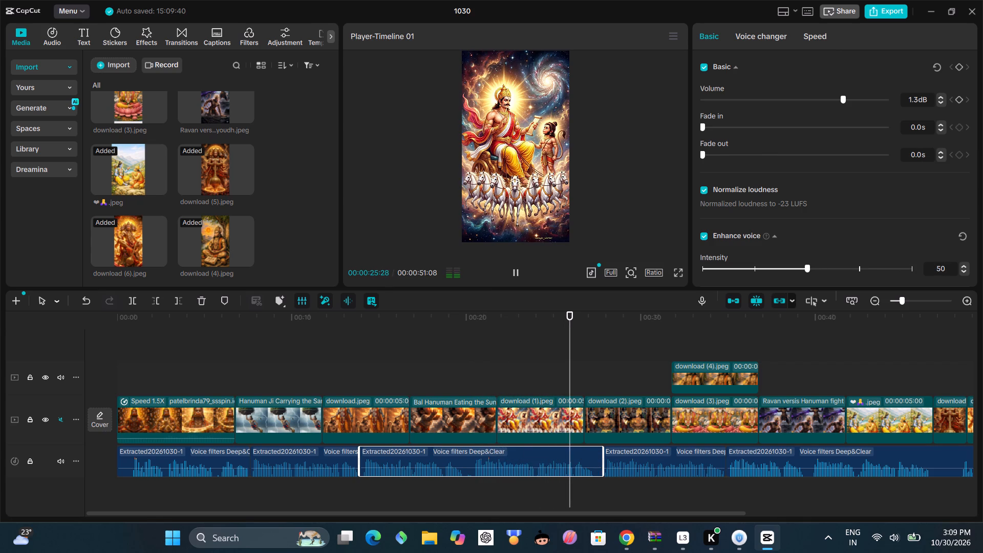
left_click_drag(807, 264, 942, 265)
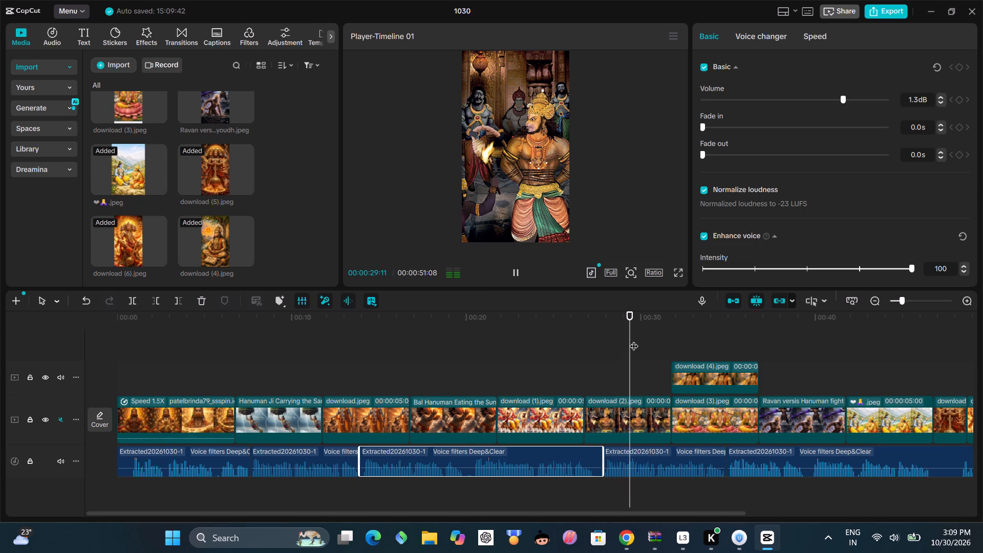
Play the timeline from the start, clear the clip selection, and return the playhead to 00:00:00:00.
left_click_drag(639, 333, 51, 358)
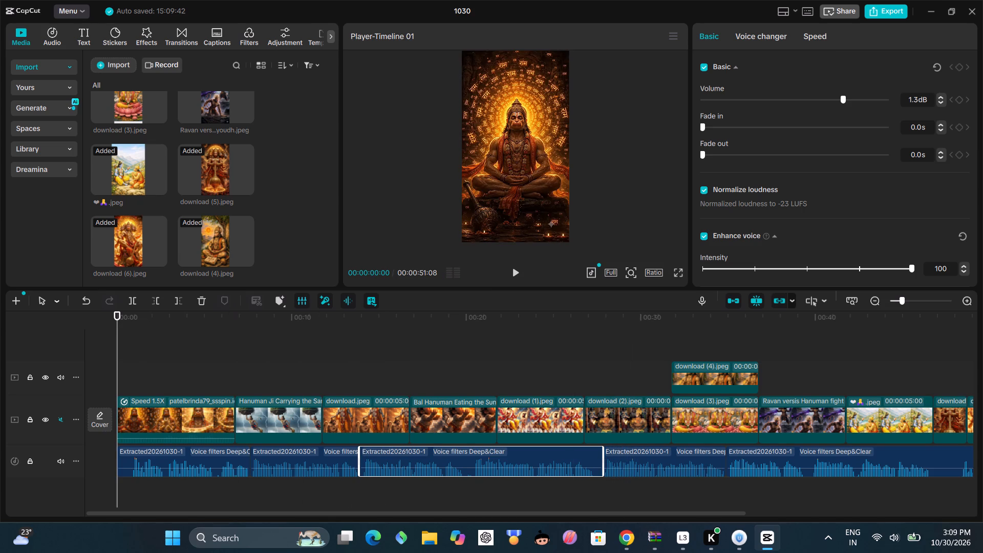
left_click(518, 268)
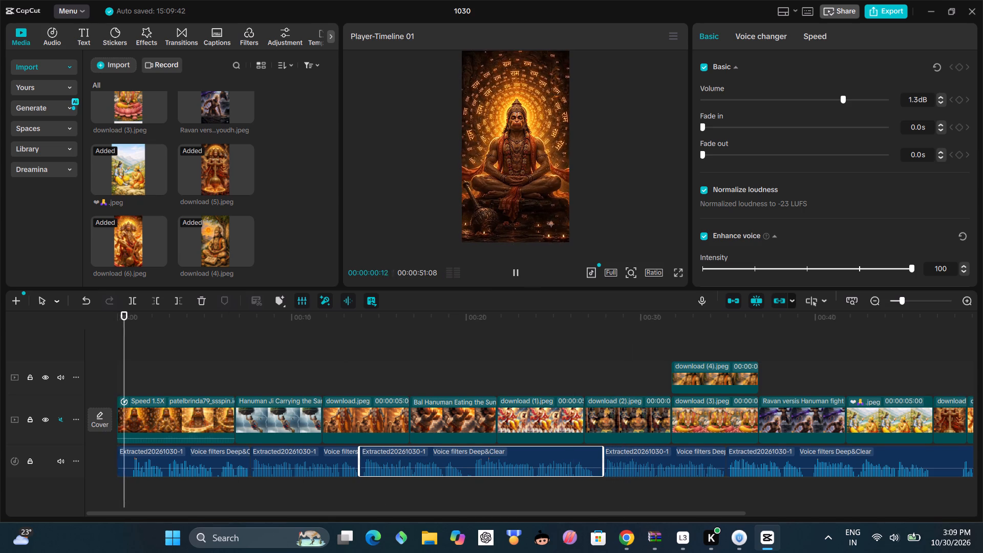
left_click(500, 497)
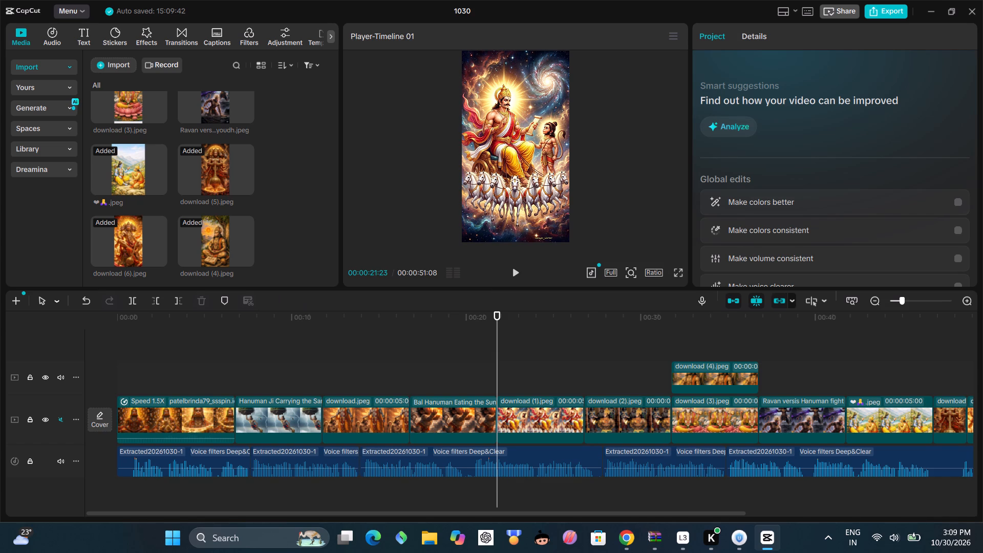
left_click_drag(499, 314, 28, 329)
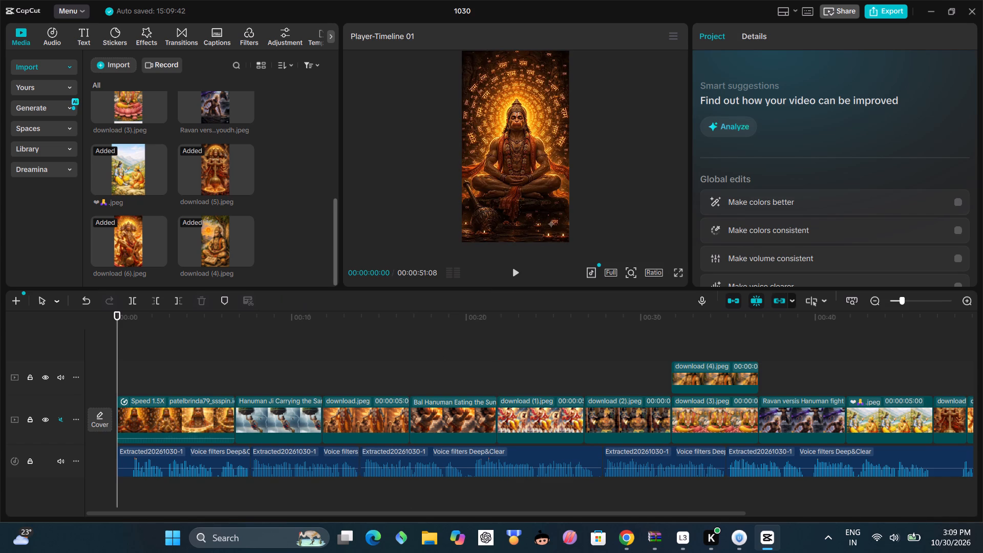
Play the timeline from the start to about 00:00:24, then bring the playhead back to 00:00:00:08.
left_click(523, 276)
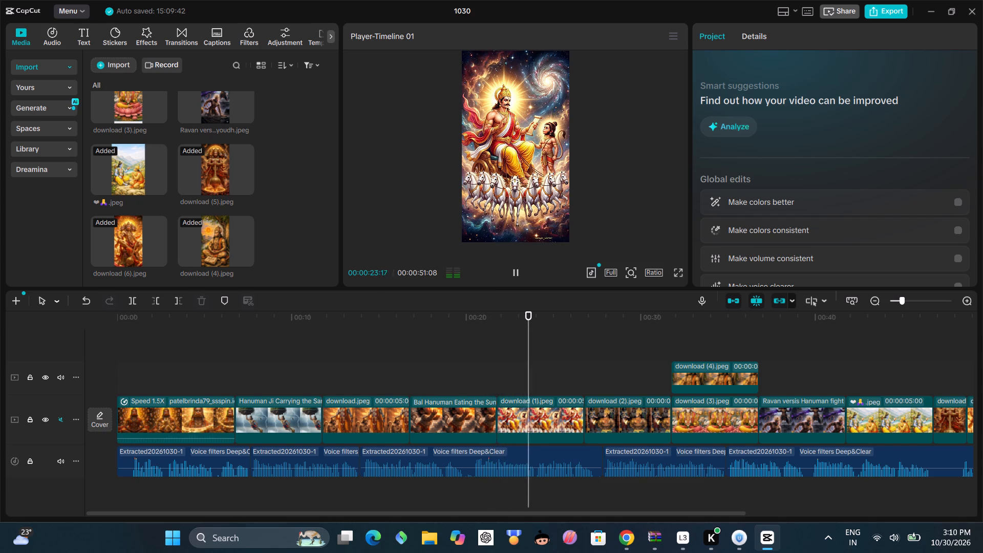
left_click(520, 278)
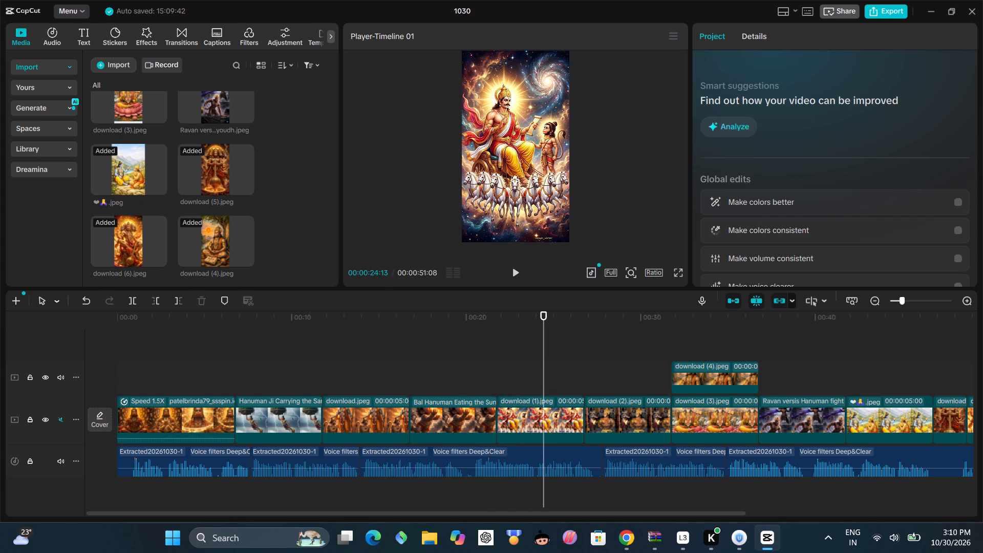
left_click_drag(544, 361, 158, 388)
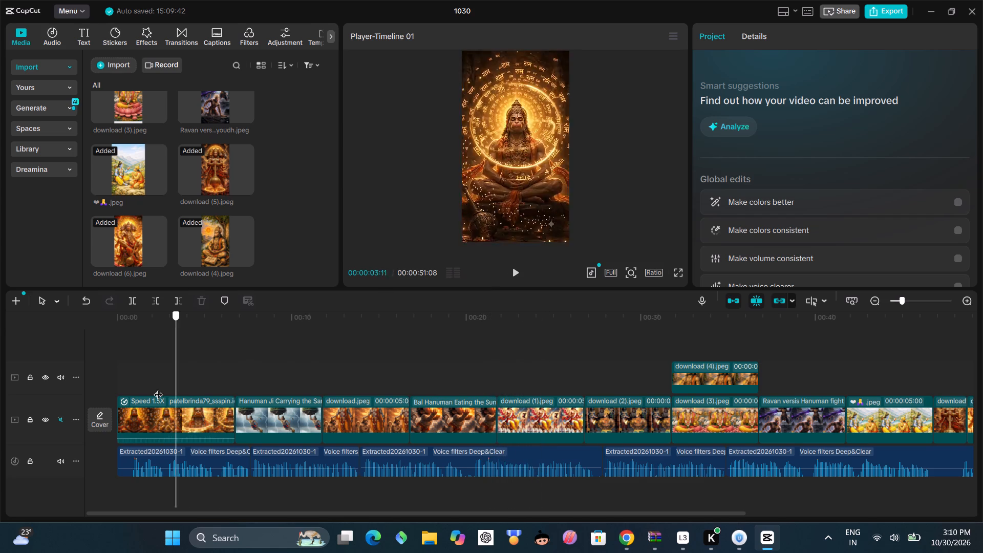
left_click_drag(158, 388, 122, 420)
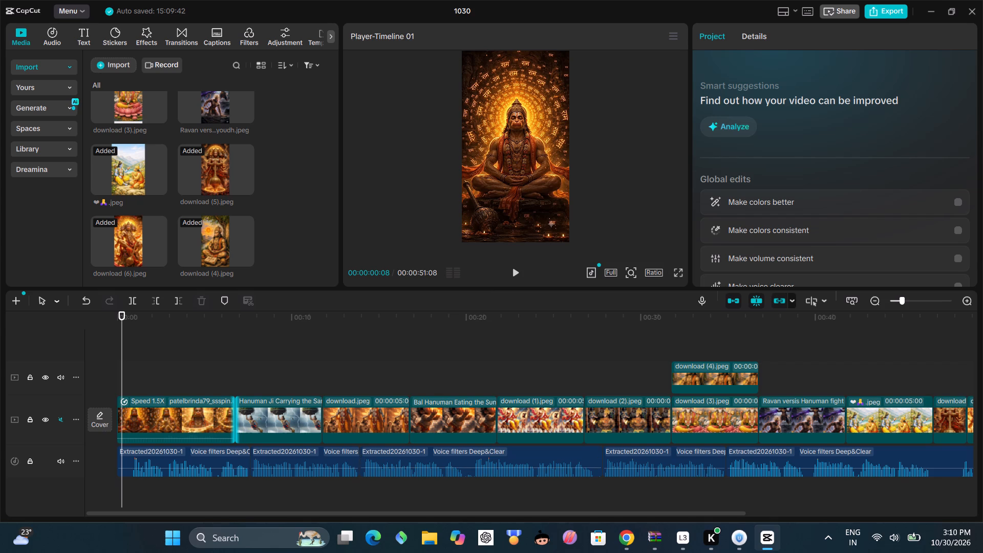
Set the Deep&Clear voice filter strength to 100 on the third audio clip.
left_click(330, 450)
left_click(397, 453)
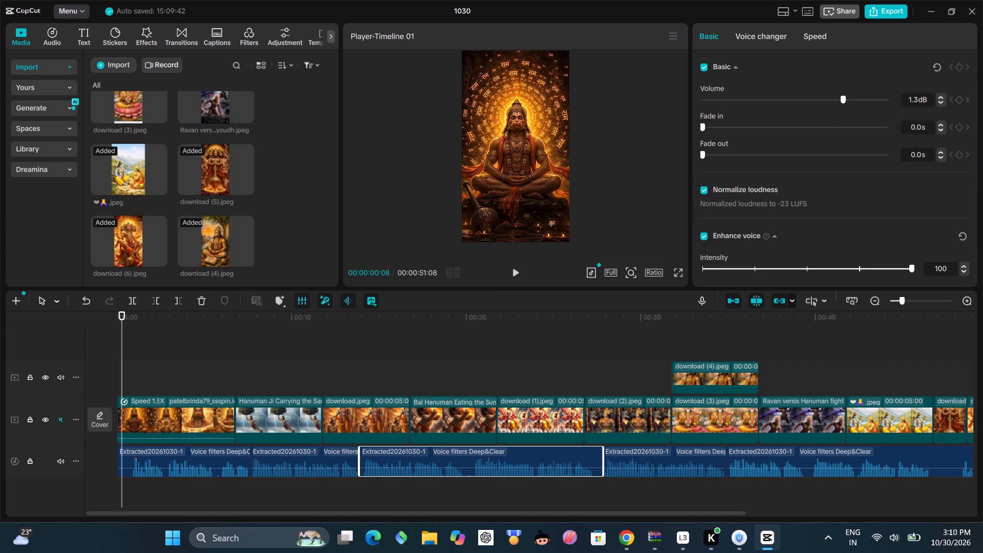
left_click(514, 462)
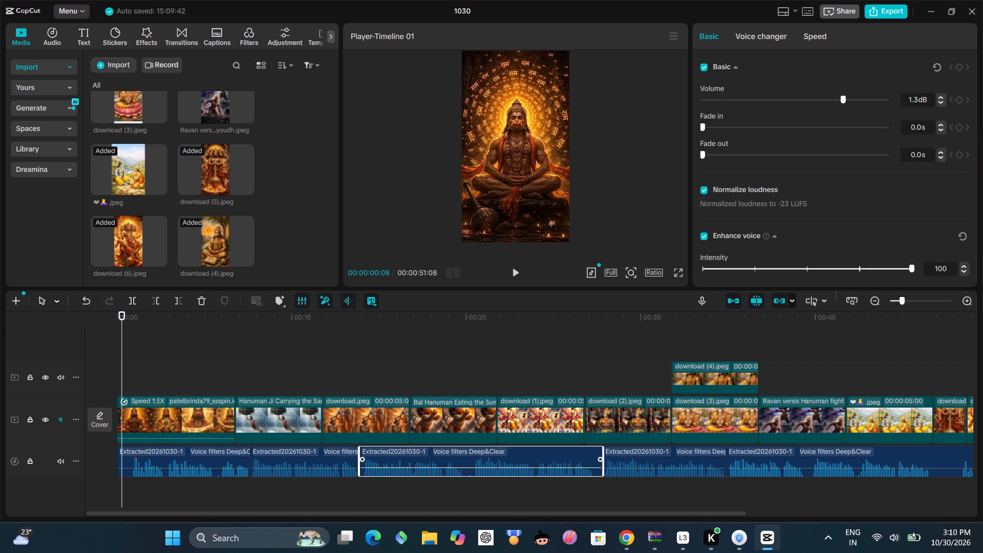
left_click(507, 472)
double_click(487, 465)
left_click(771, 40)
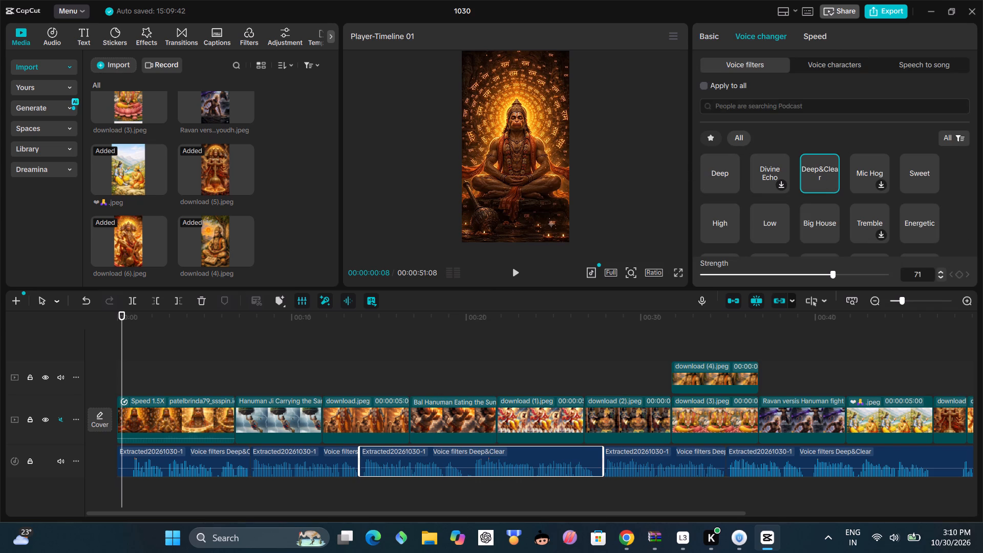
left_click_drag(831, 275, 932, 253)
Play from 00:00:00:08 to find the cut, and shorten the end of the "Hanuman Ji Carrying" image clip to about 00:00:11.
left_click(522, 268)
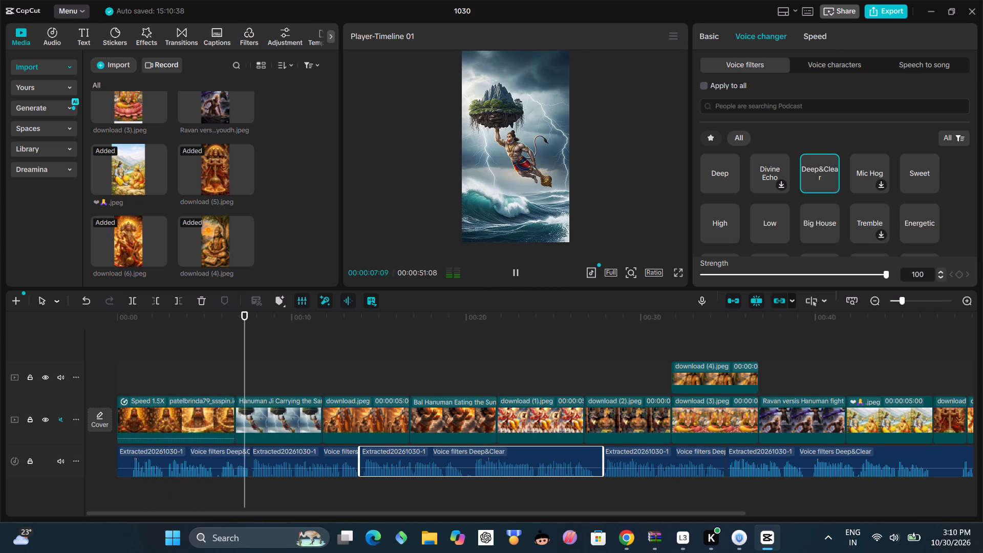
left_click(517, 271)
left_click(303, 418)
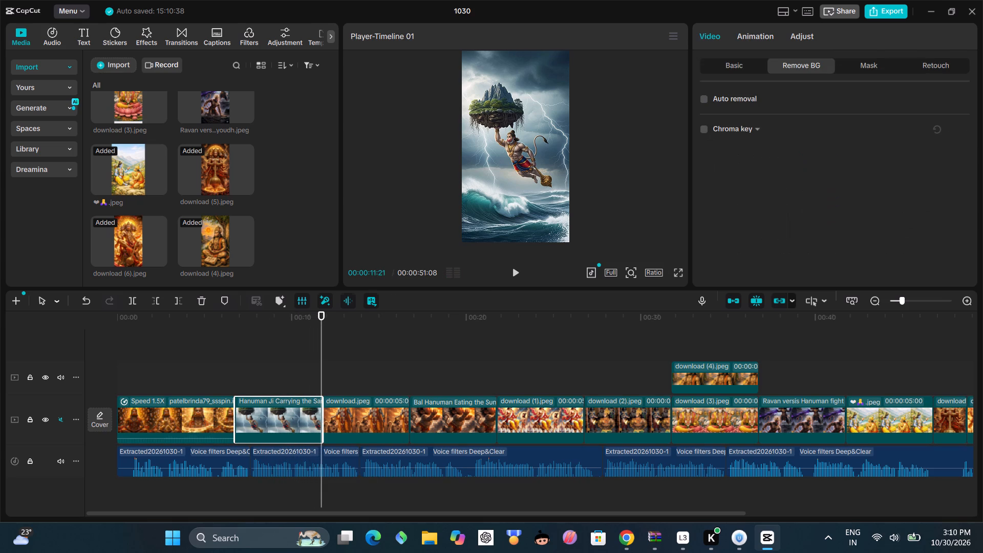
left_click_drag(325, 412, 311, 422)
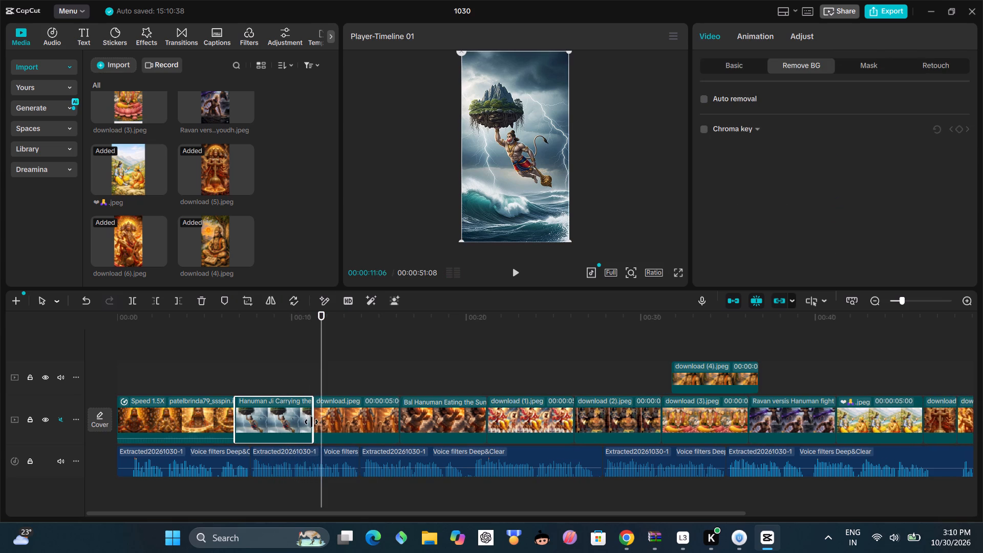
left_click_drag(311, 422, 307, 424)
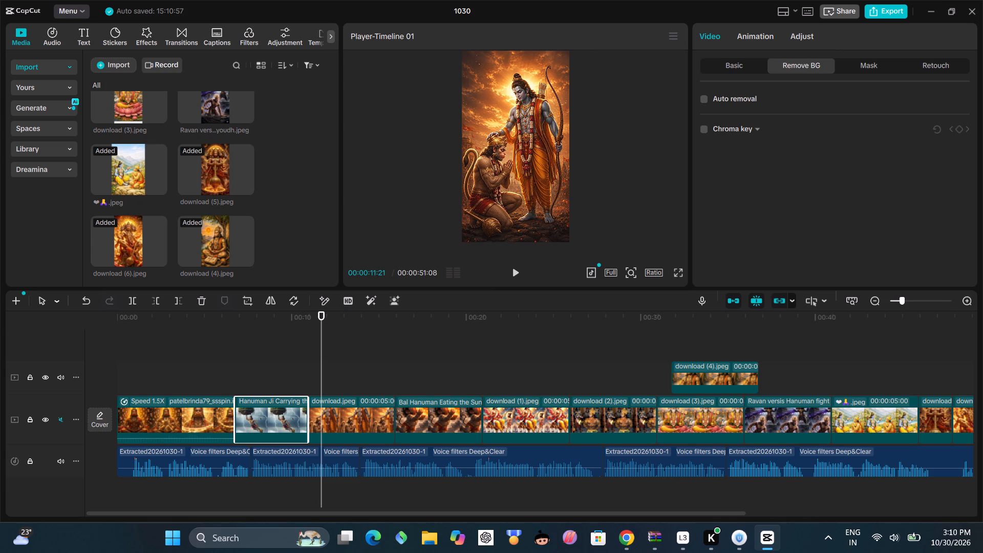
Replay the "Hanuman Ji Carrying" image and its neighbouring cuts from about 00:00:08 and from 00:00:04:20 to check their timing against the voice.
left_click_drag(322, 376, 295, 387)
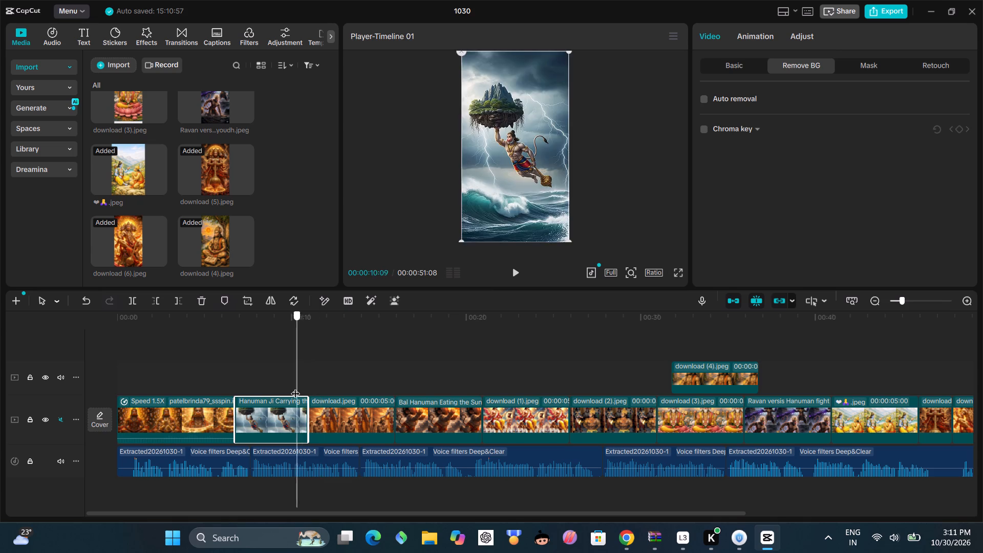
left_click_drag(295, 387, 258, 398)
left_click(514, 270)
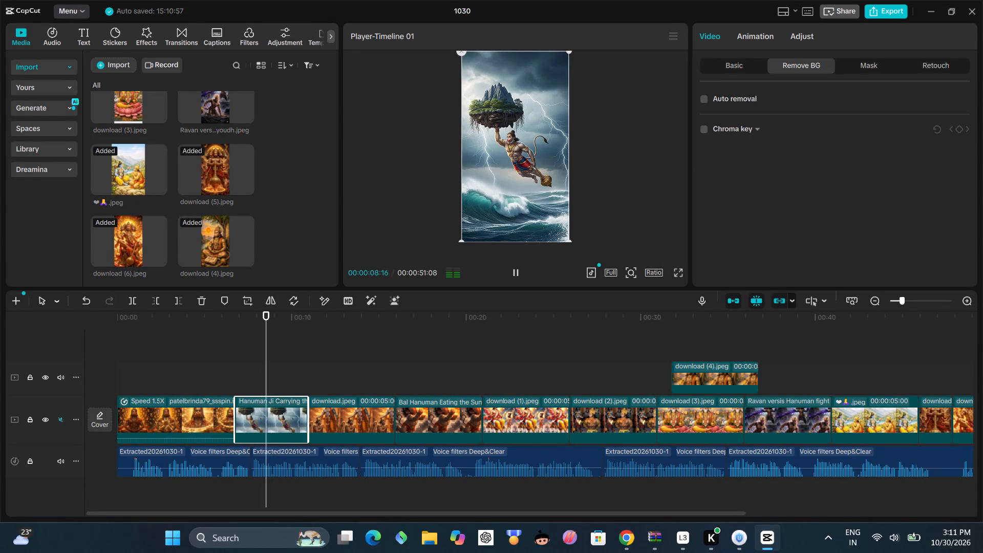
left_click(512, 272)
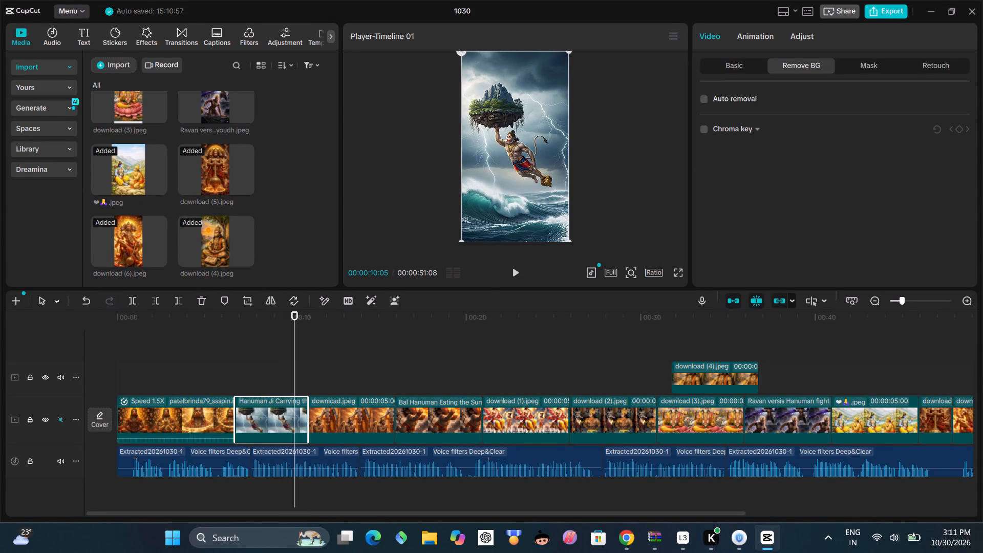
left_click(512, 272)
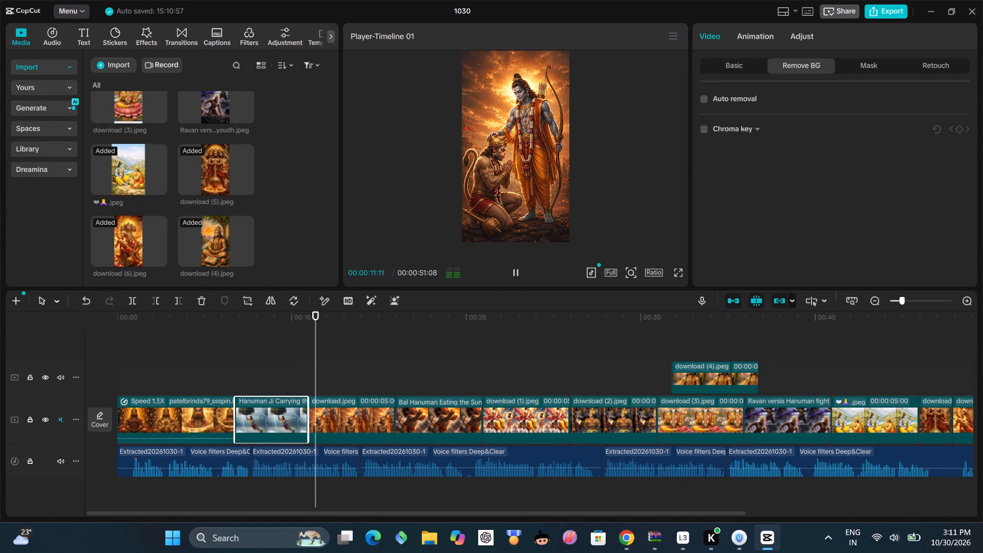
left_click(512, 272)
left_click_drag(320, 384, 280, 403)
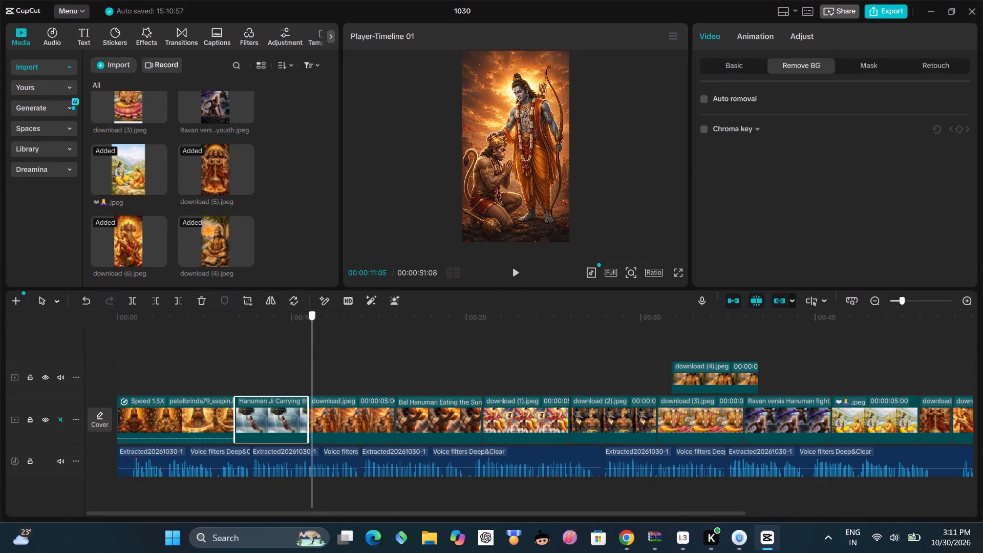
left_click_drag(280, 403, 199, 417)
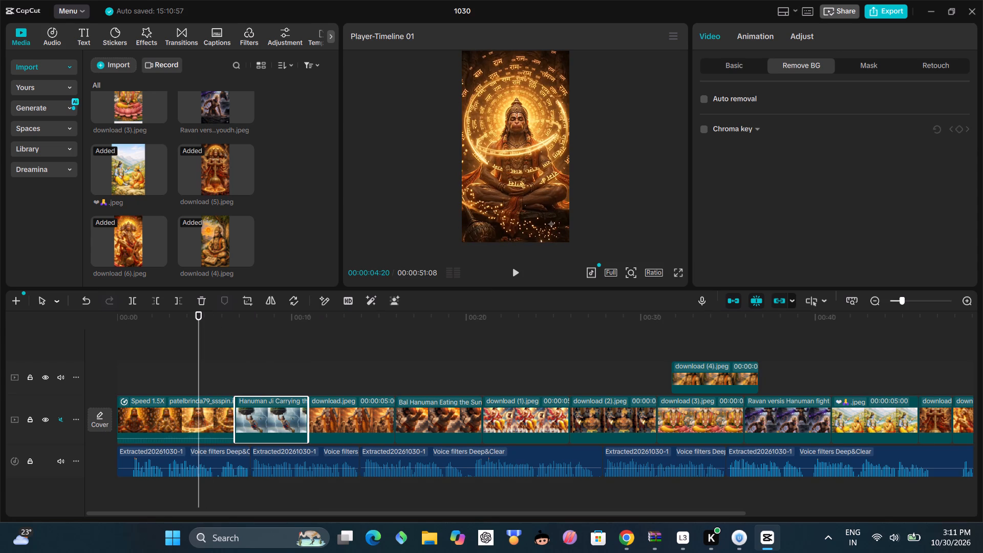
left_click(514, 267)
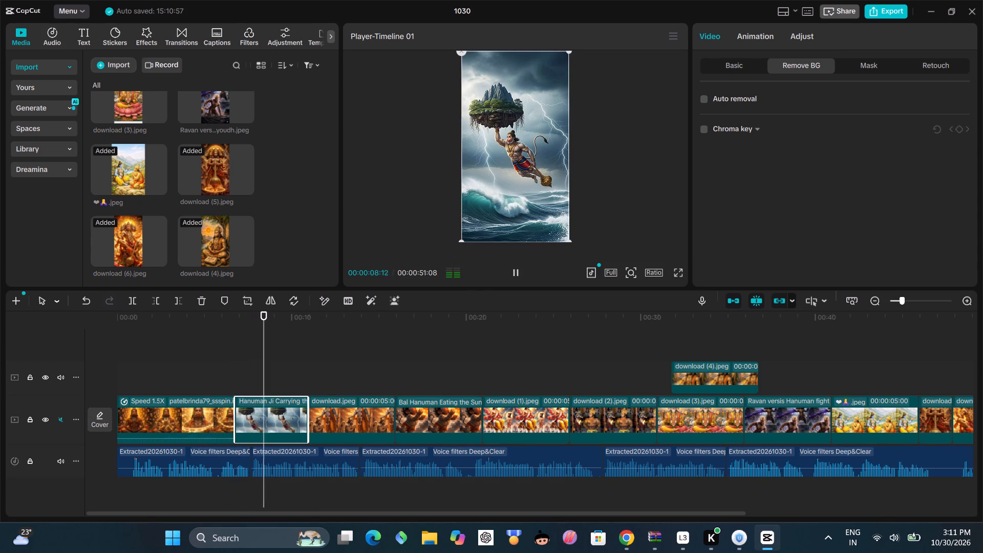
left_click(515, 267)
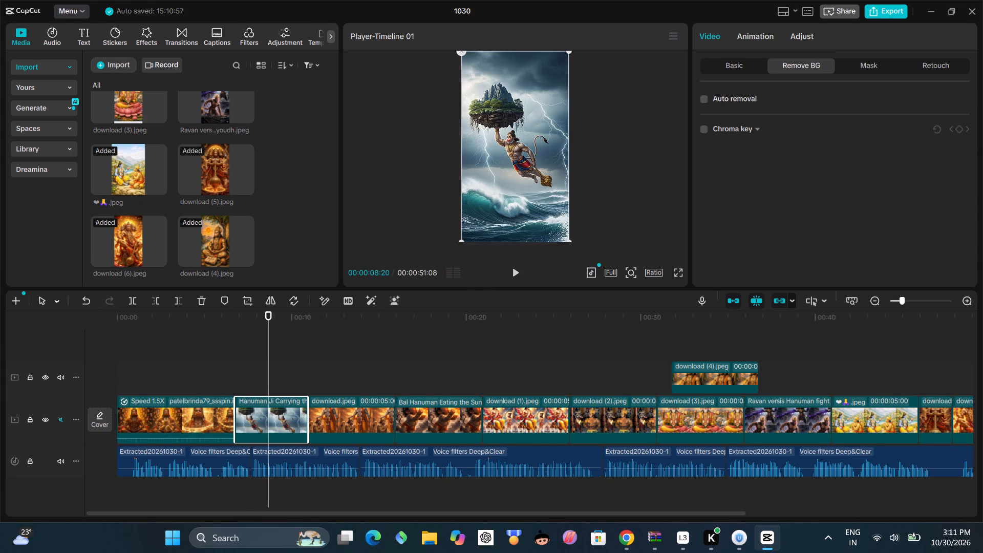
Trim about 0.8 s off the start of the "Hanuman Ji Carrying" image clip and replay the cut leading into it.
left_click_drag(238, 416, 250, 421)
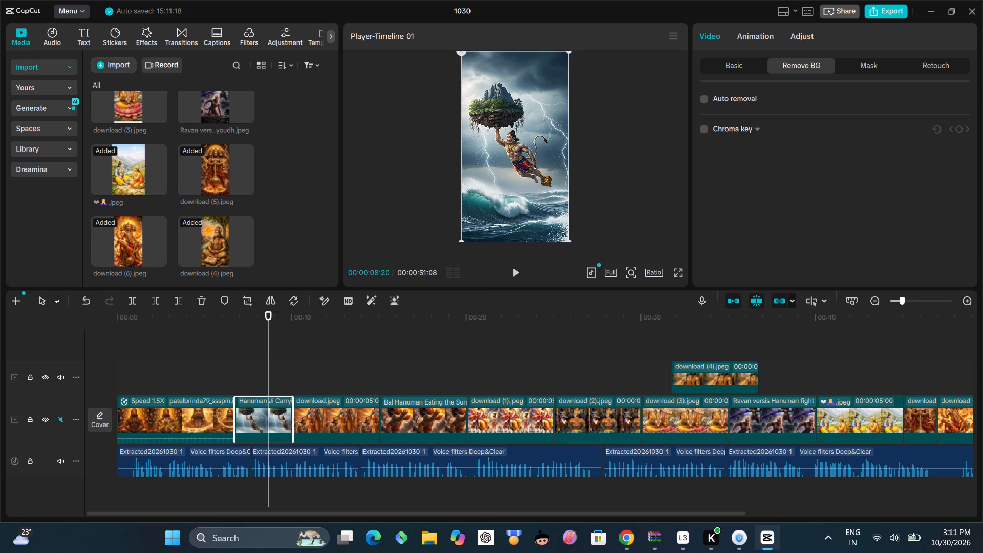
left_click_drag(270, 355, 245, 377)
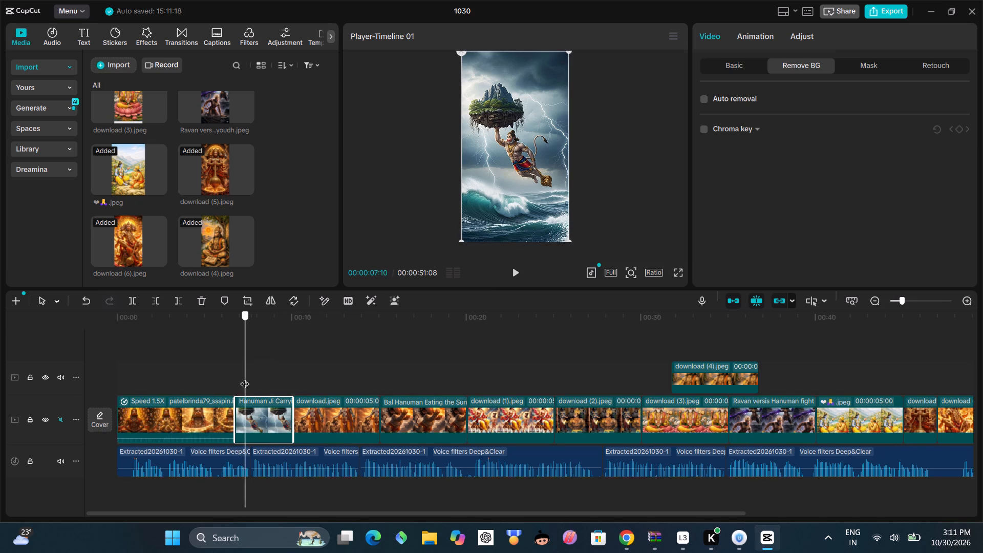
left_click_drag(245, 377, 198, 384)
left_click(510, 272)
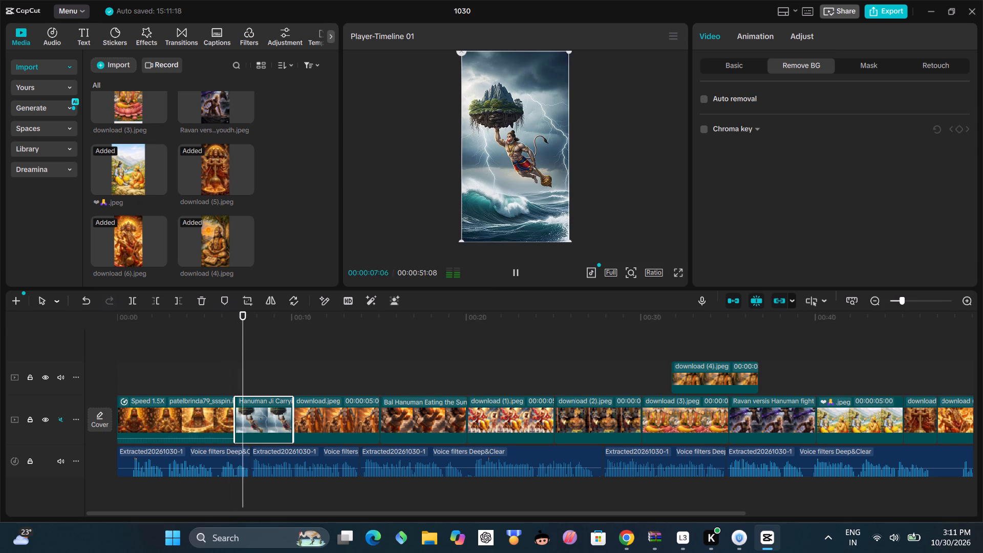
left_click(512, 271)
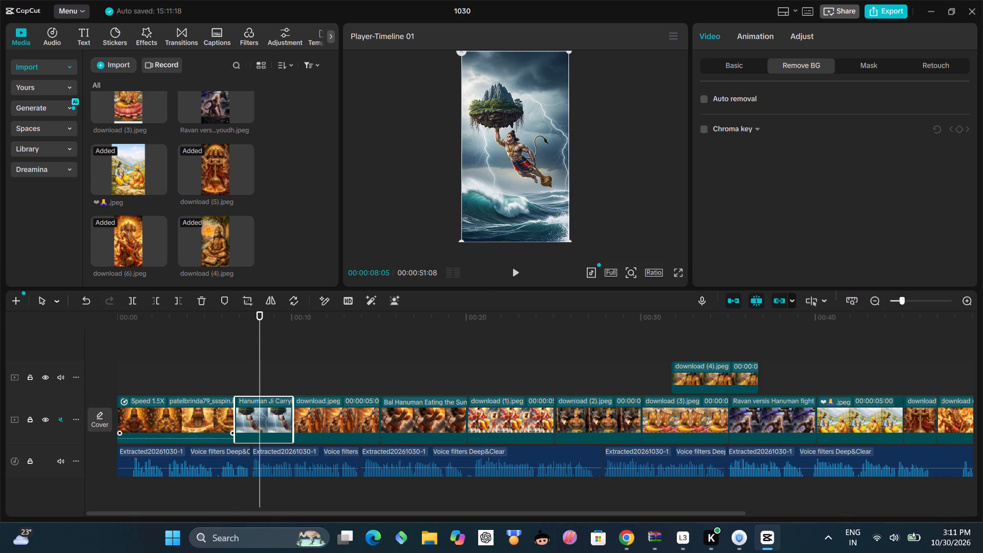
Trim about another 1.2 s off the start of the "Hanuman Ji Carrying" image clip and replay from 00:00:06:03 to 00:00:09:15.
left_click_drag(234, 411, 270, 420)
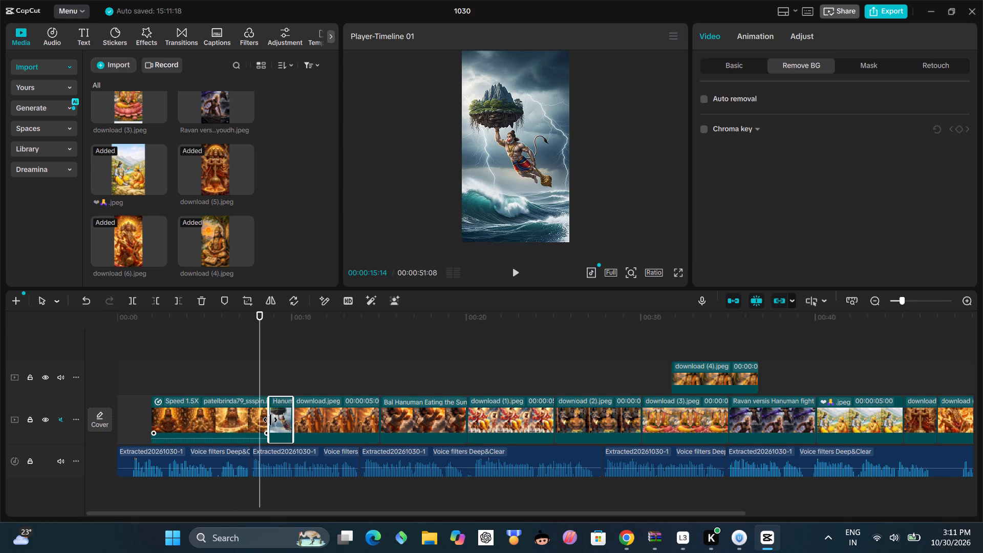
left_click_drag(270, 420, 255, 422)
left_click(265, 363)
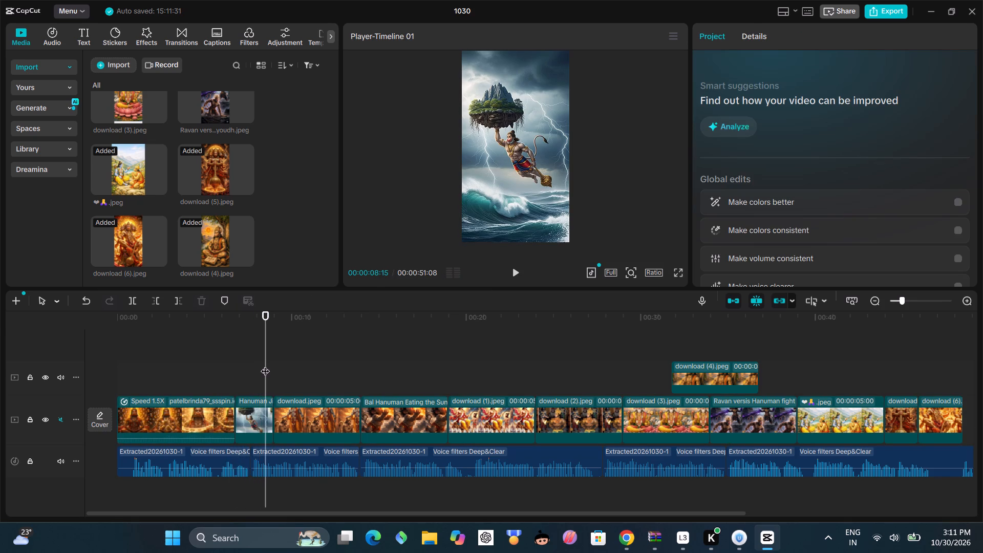
left_click_drag(265, 365, 224, 380)
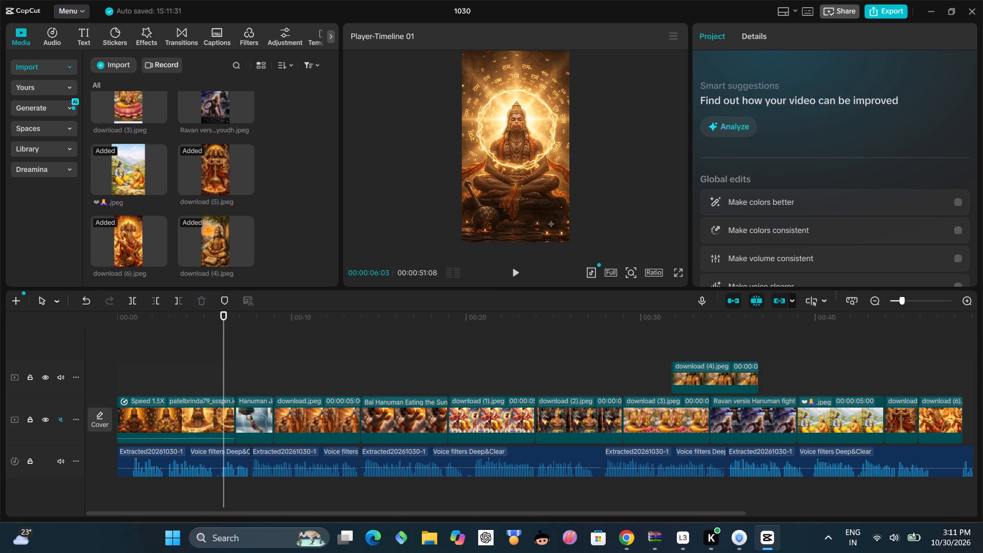
left_click(511, 271)
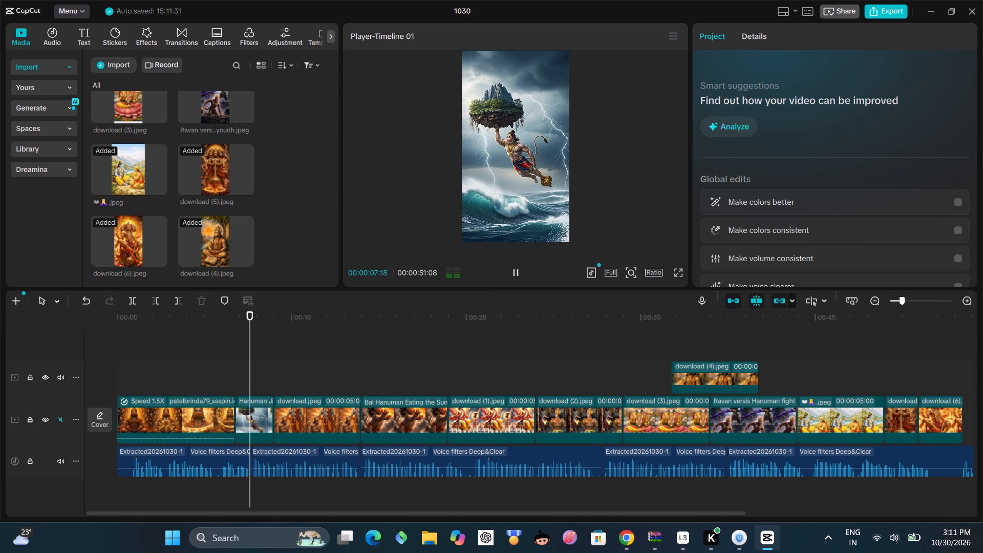
left_click(283, 352)
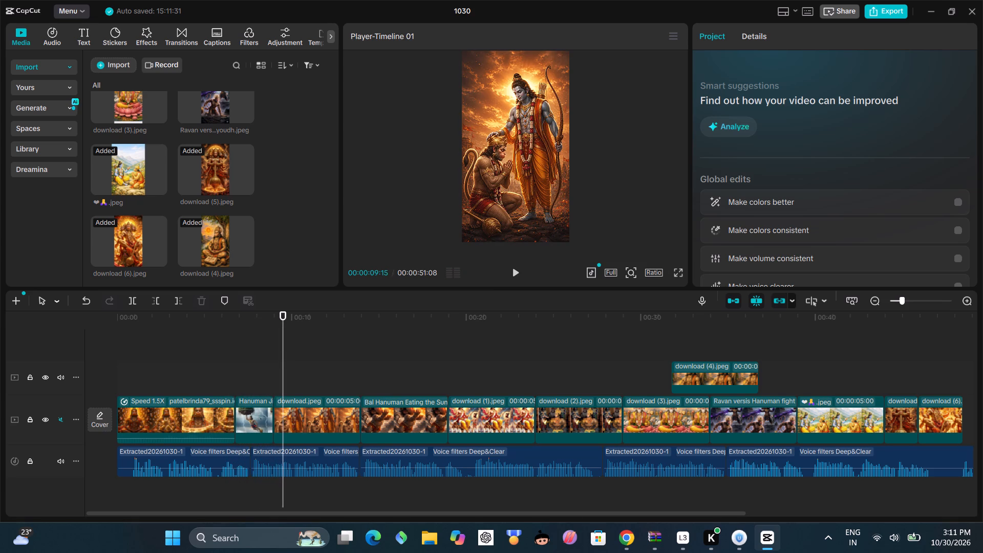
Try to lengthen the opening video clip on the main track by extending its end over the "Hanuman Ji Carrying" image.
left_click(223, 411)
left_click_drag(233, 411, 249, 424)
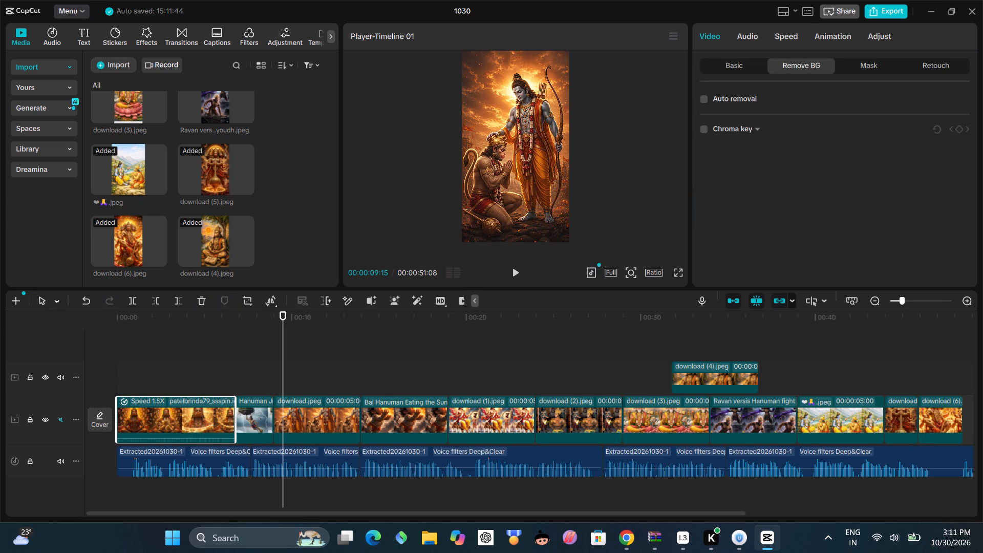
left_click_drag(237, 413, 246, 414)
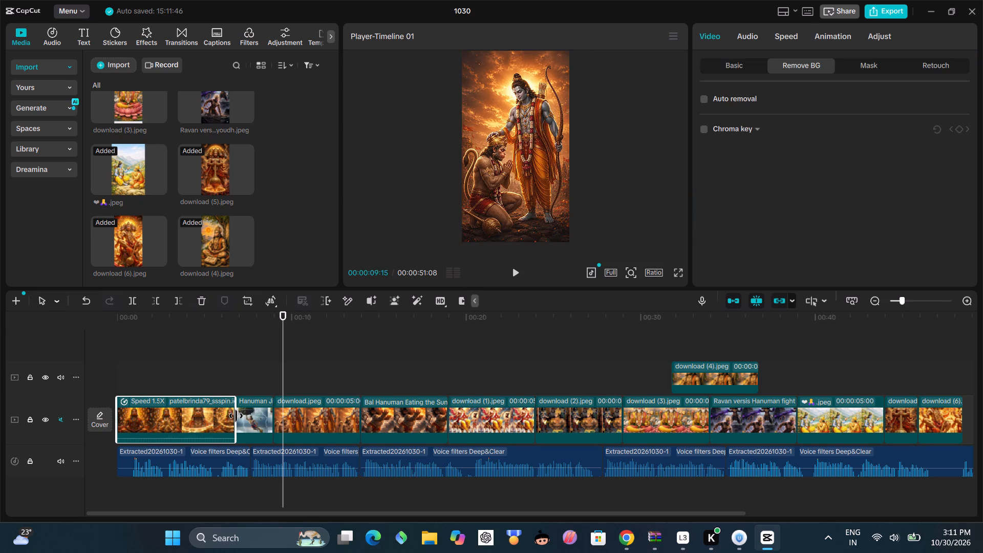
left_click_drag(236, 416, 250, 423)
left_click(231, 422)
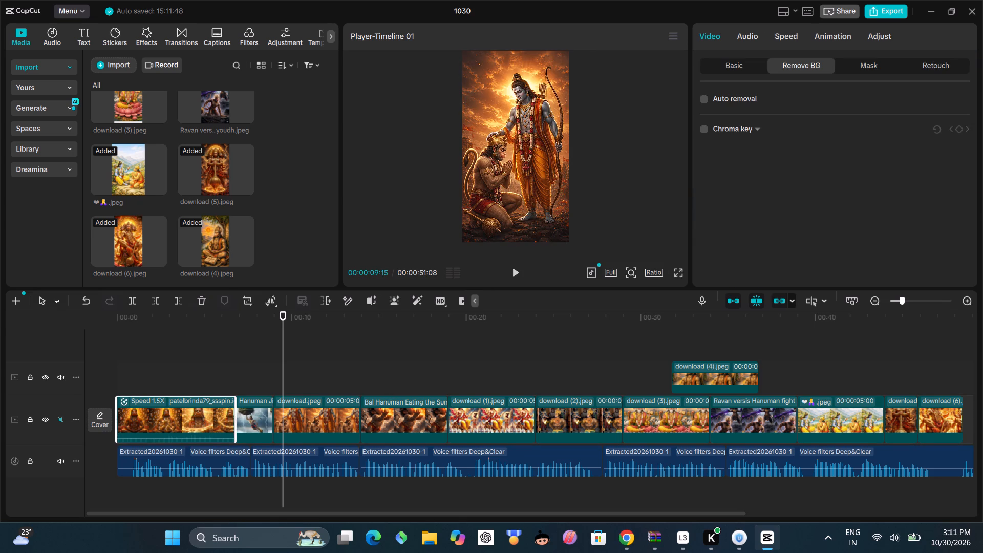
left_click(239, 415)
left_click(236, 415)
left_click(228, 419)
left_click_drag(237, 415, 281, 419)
Set the opening video clip's speed to 1.00x and play it from 00:00:01:03 against the voice.
left_click(781, 39)
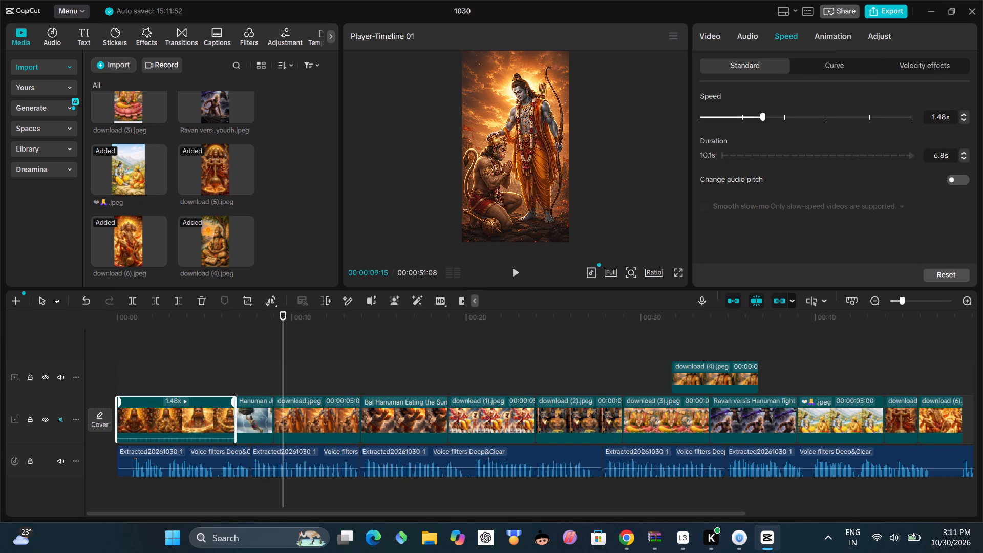
left_click_drag(759, 113, 745, 126)
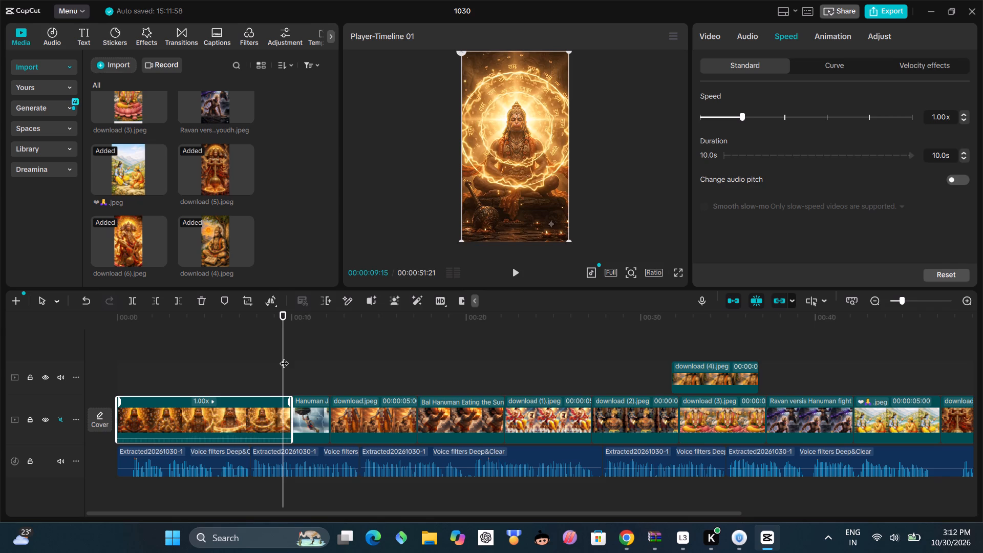
left_click_drag(284, 357, 136, 379)
left_click(506, 279)
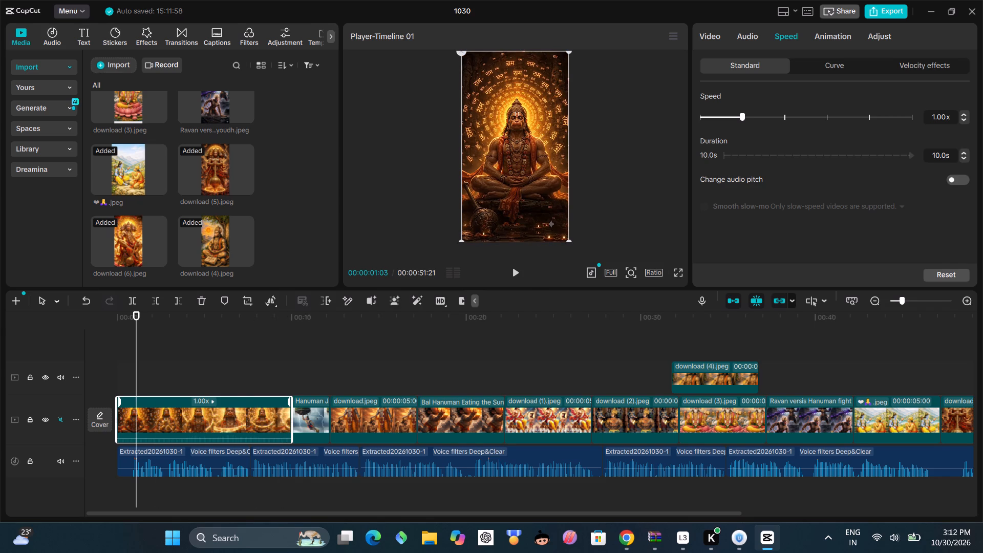
left_click(515, 274)
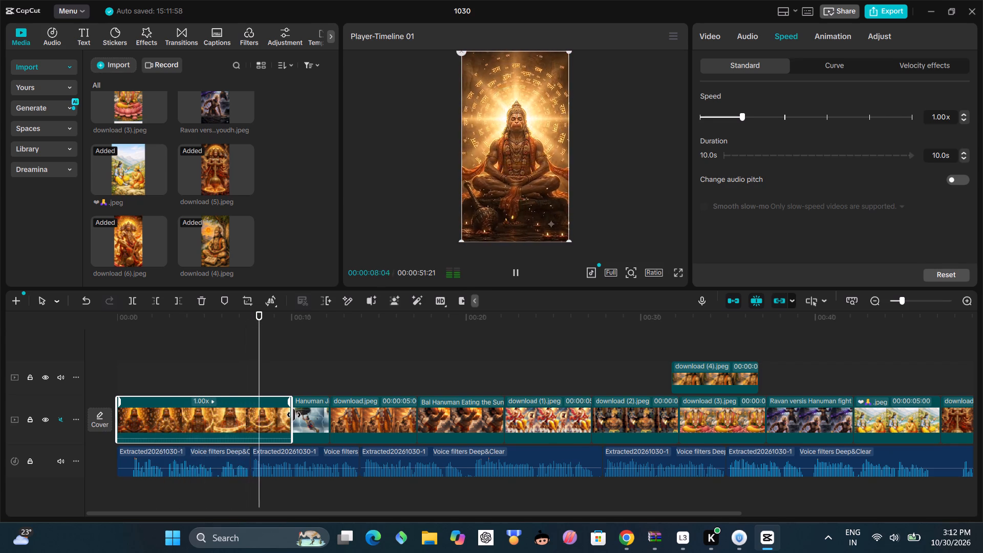
Trim the end of the opening video clip to 9.2 s and again to 8.4 s, replaying the cut against the voice.
left_click_drag(294, 415, 276, 424)
left_click_drag(277, 424, 268, 433)
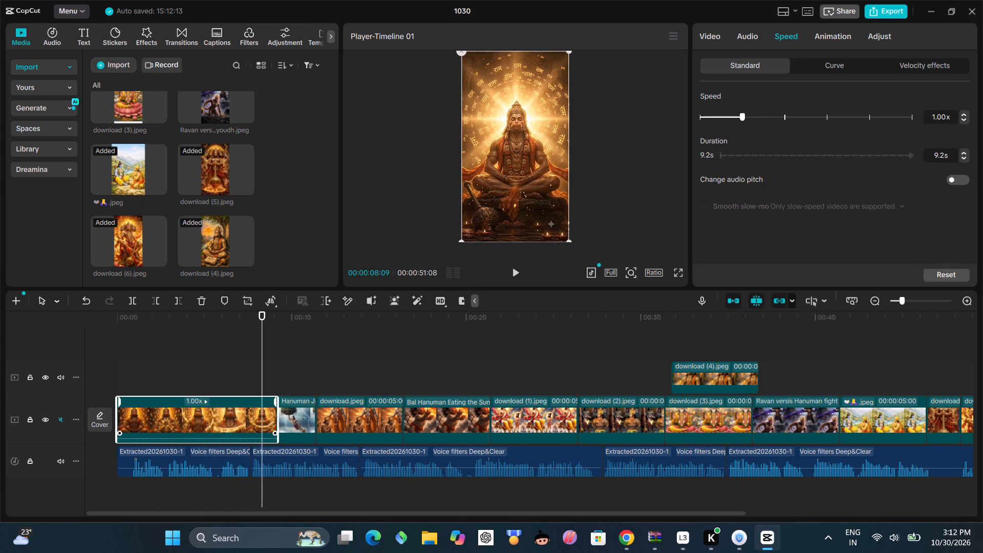
left_click_drag(268, 433, 268, 433)
left_click(511, 274)
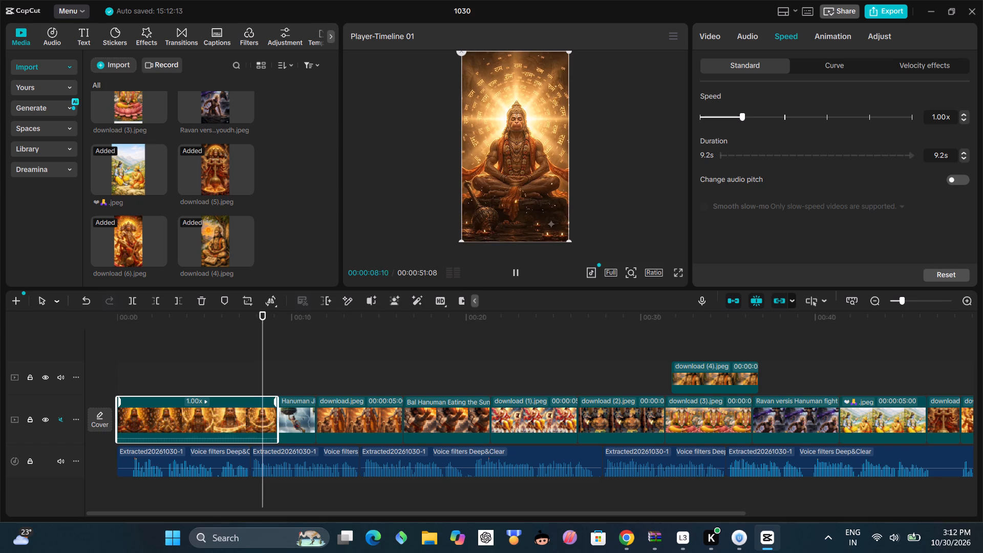
left_click(511, 274)
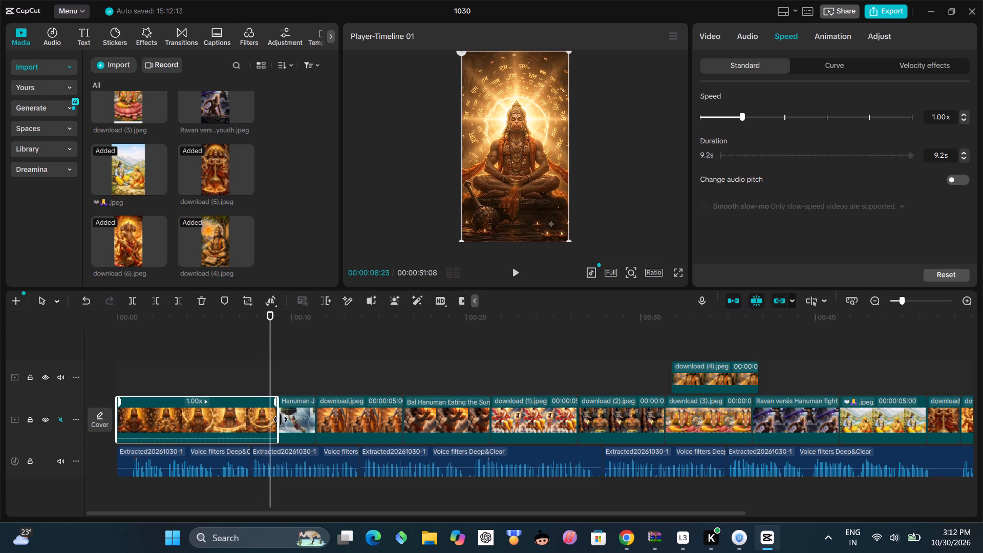
left_click_drag(281, 420, 264, 426)
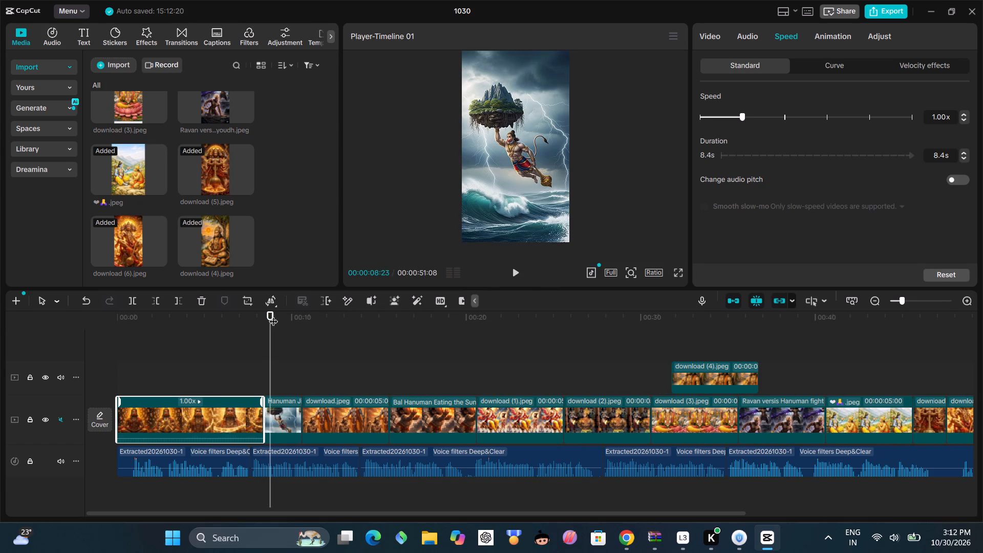
left_click_drag(273, 315, 230, 337)
left_click(510, 267)
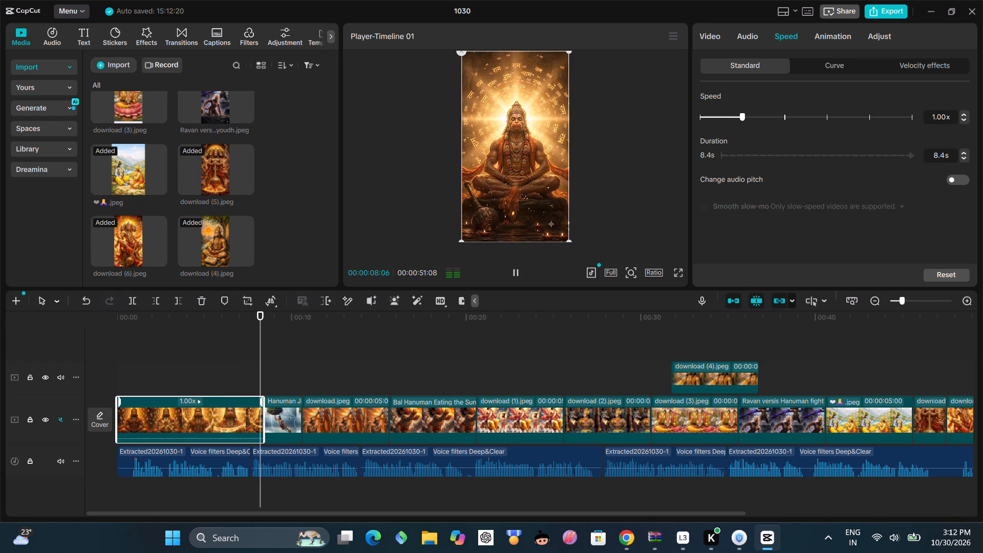
left_click(509, 265)
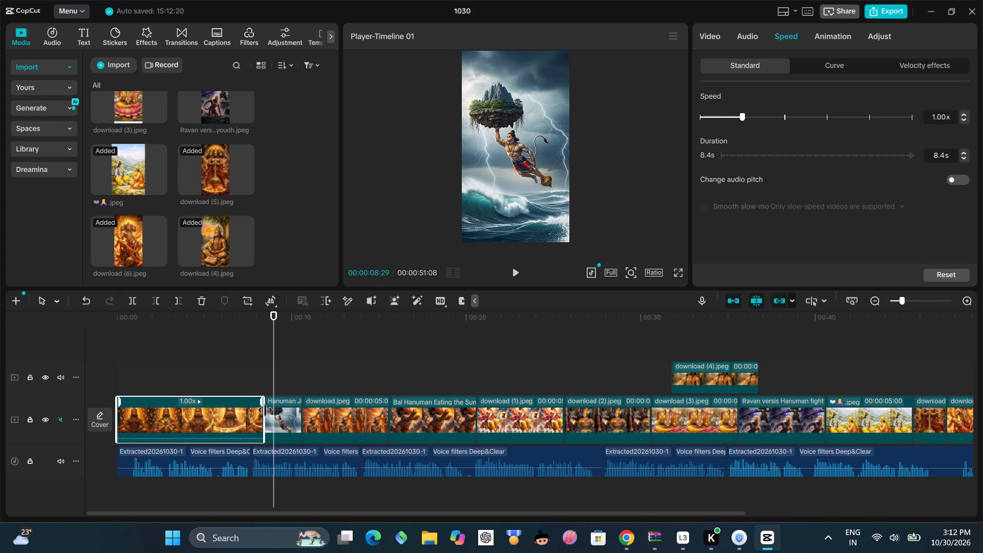
Trim the opening video clip's end to 7.7 s and replay across the cut up to 00:00:10:24.
left_click_drag(265, 410, 251, 418)
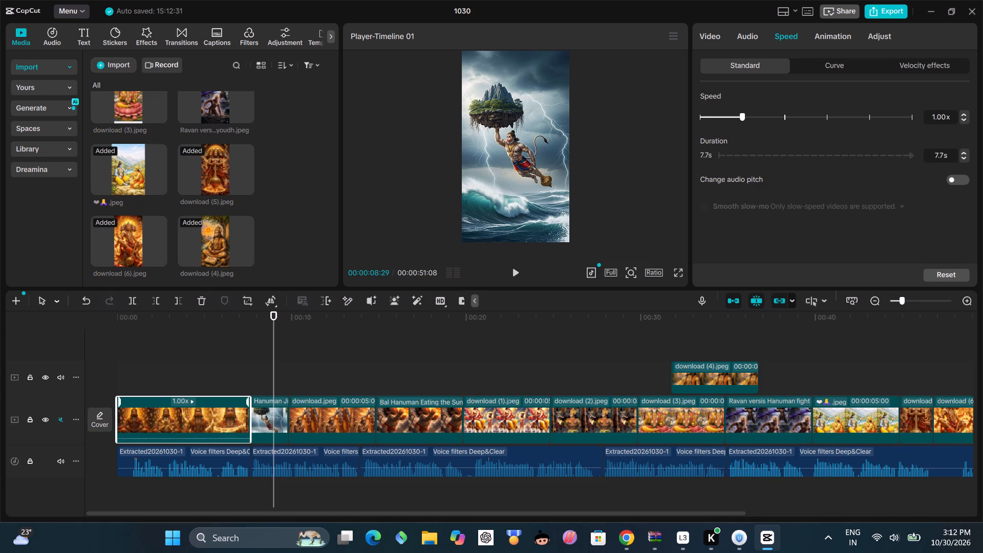
left_click_drag(277, 314, 252, 337)
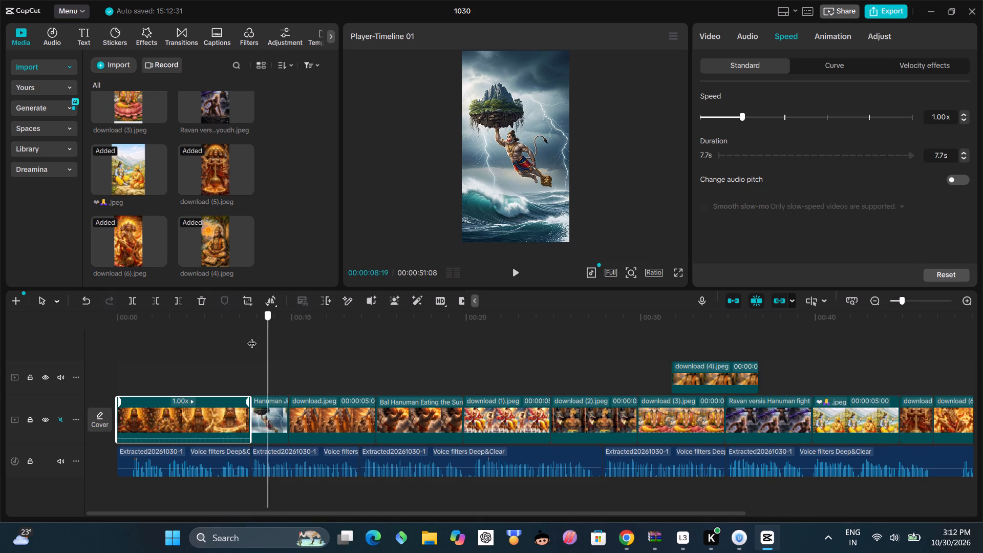
left_click_drag(252, 337, 226, 350)
left_click(510, 272)
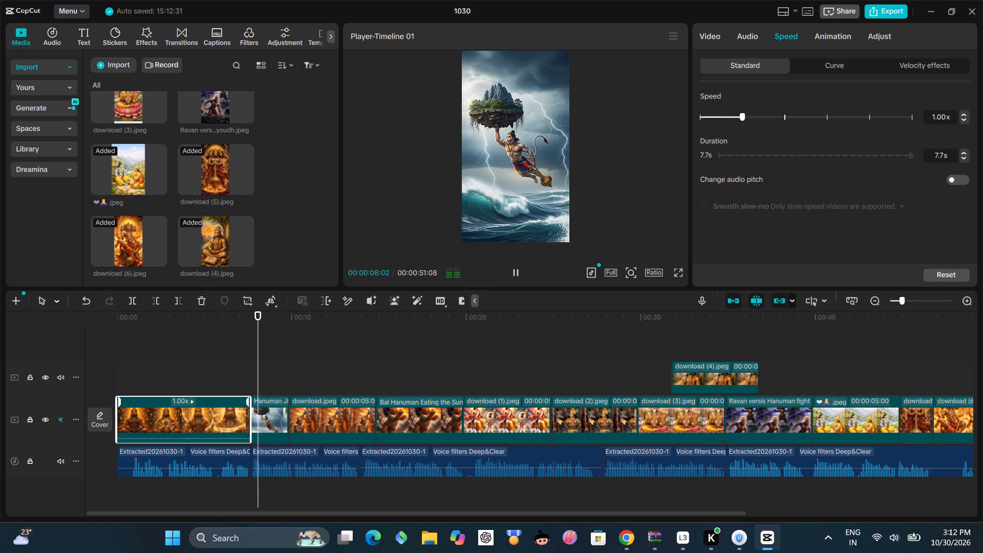
left_click(513, 267)
left_click(513, 267)
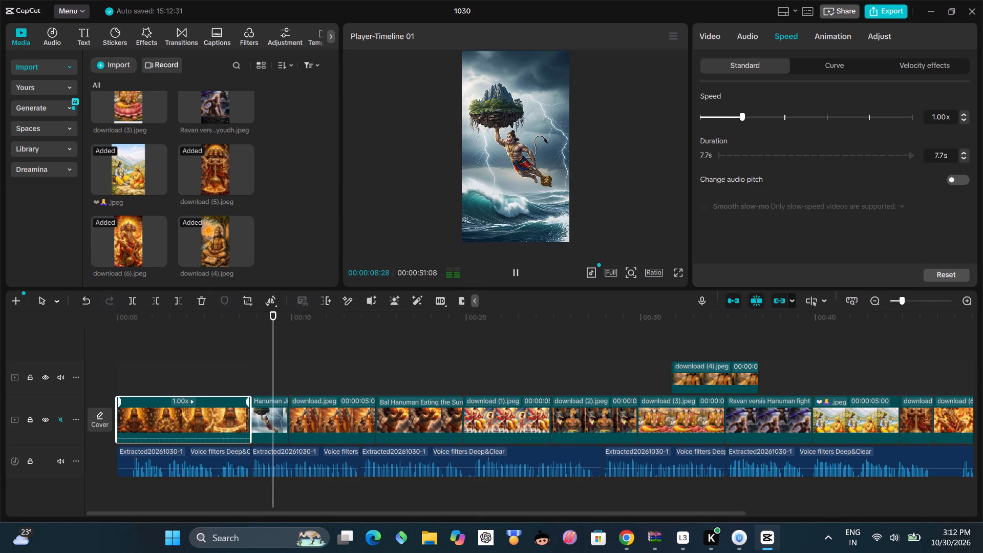
left_click(513, 267)
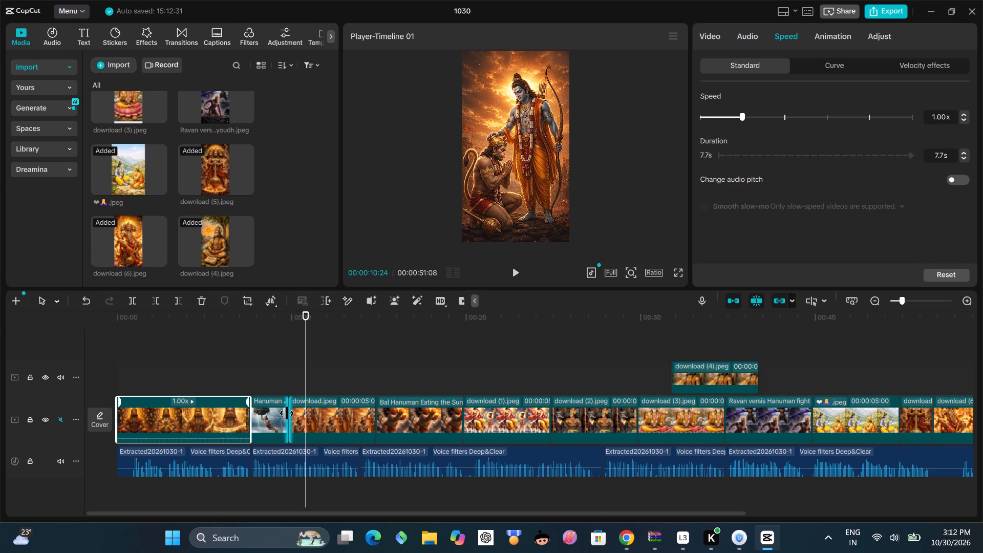
Move the cut between the "Hanuman Ji Carrying" image and download.jpeg to 00:00:10:24 and replay from about 00:00:09 to 00:00:17:27.
left_click_drag(288, 413, 302, 421)
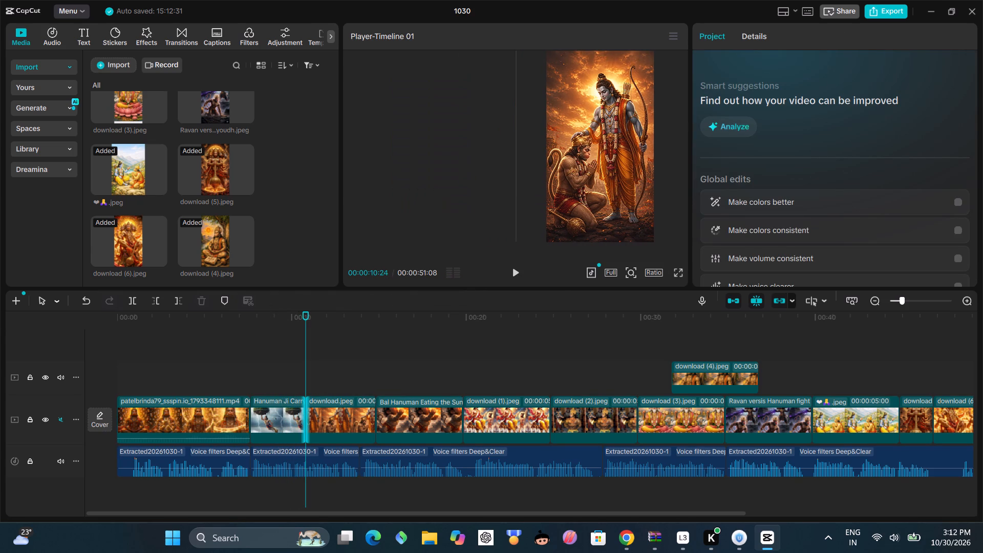
left_click(517, 278)
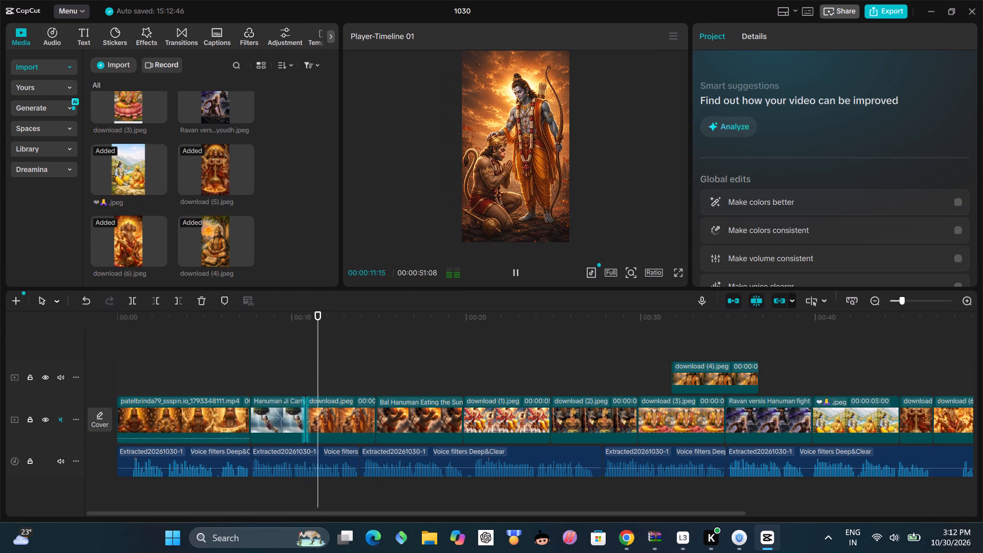
left_click(517, 278)
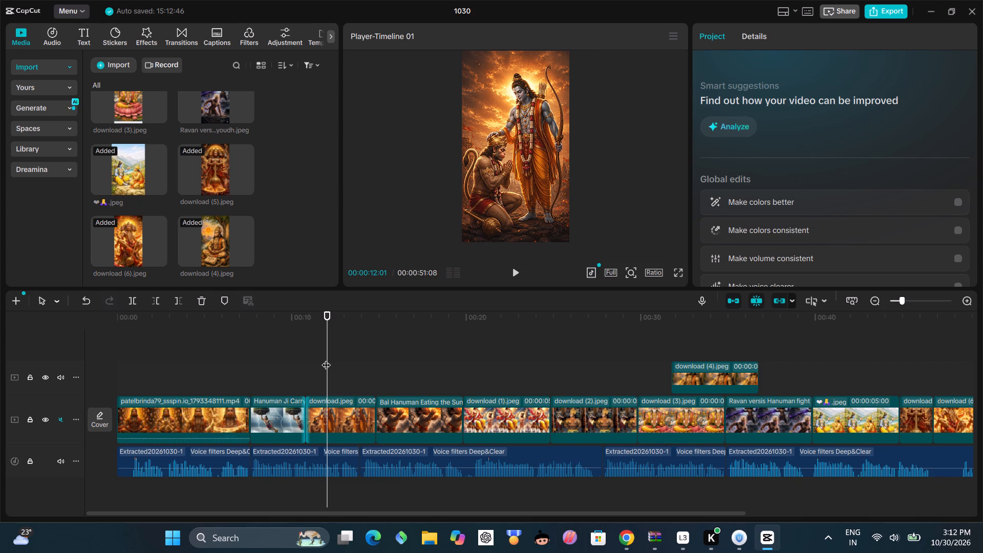
left_click_drag(331, 351, 279, 375)
left_click(524, 272)
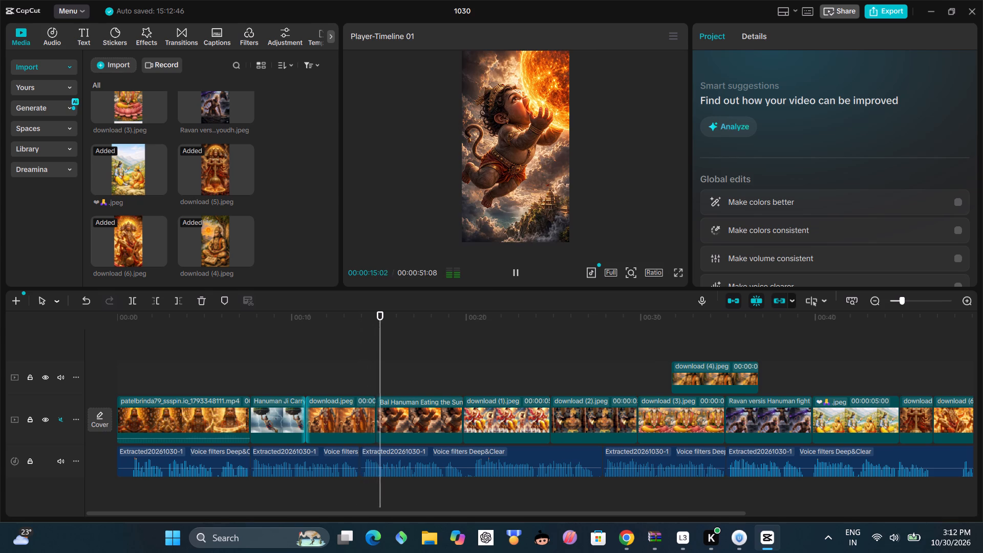
left_click(518, 273)
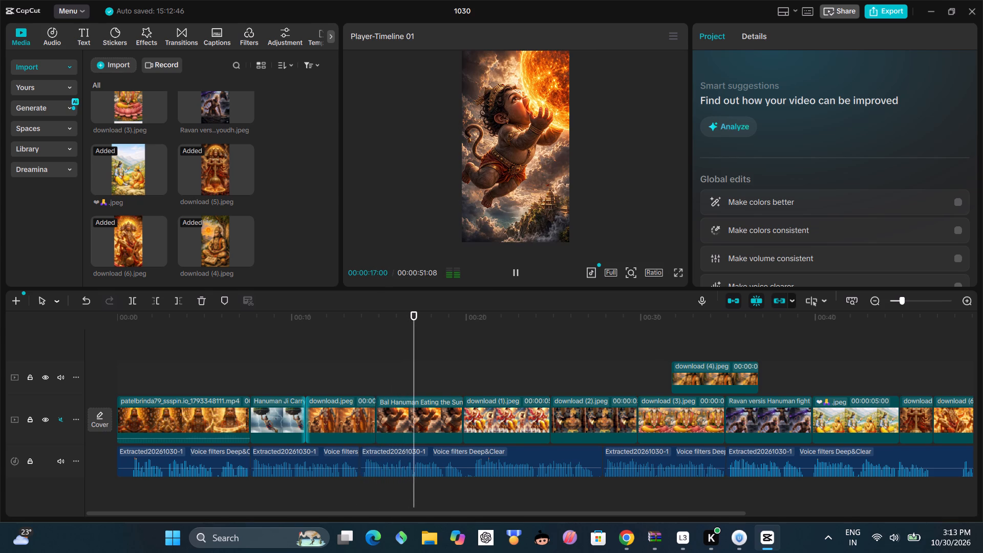
left_click(518, 273)
left_click(518, 273)
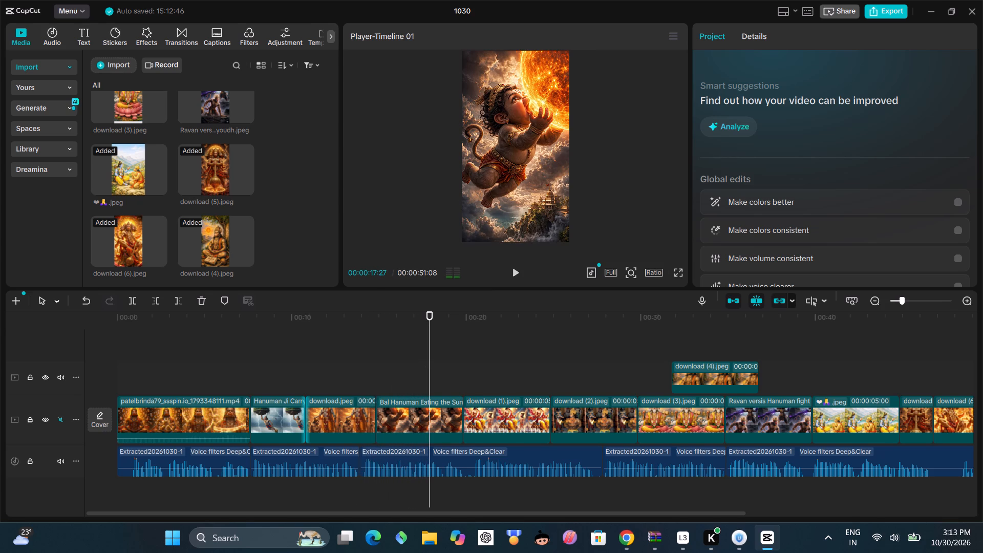
Shorten the end of the "Bal Hanuman Eating the Sun" image clip to about 00:00:17 and replay from 00:00:14:13 to 00:00:21:24.
left_click_drag(460, 414, 417, 435)
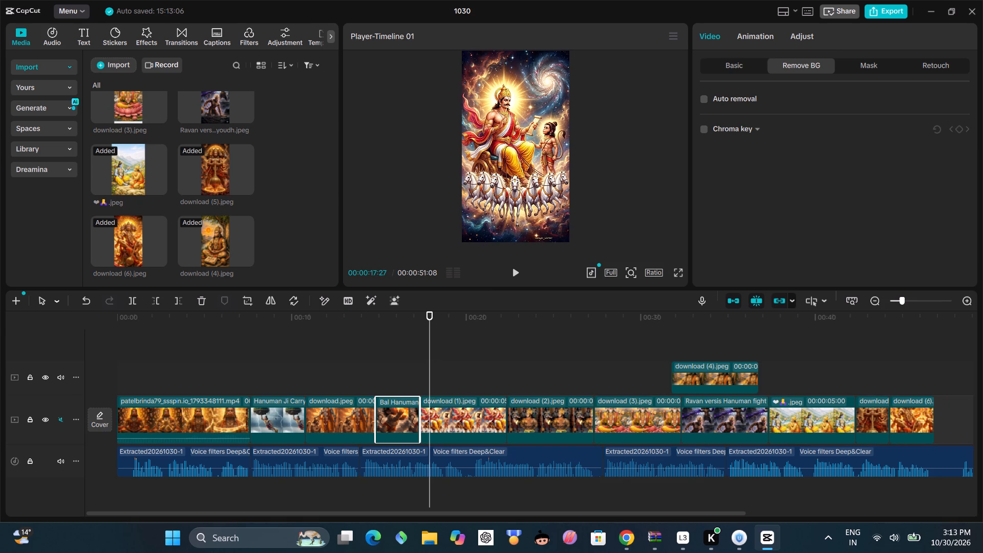
left_click_drag(431, 362, 369, 395)
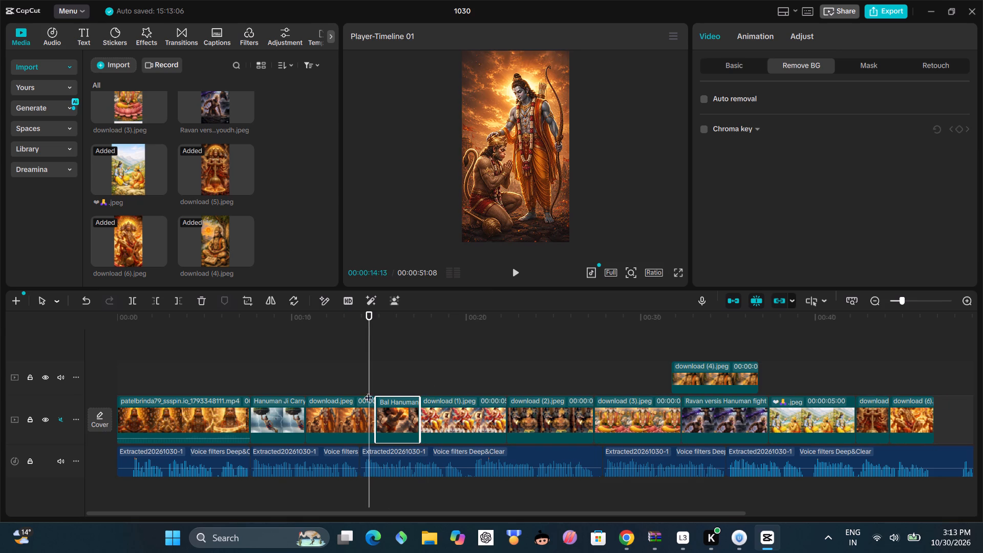
left_click(519, 276)
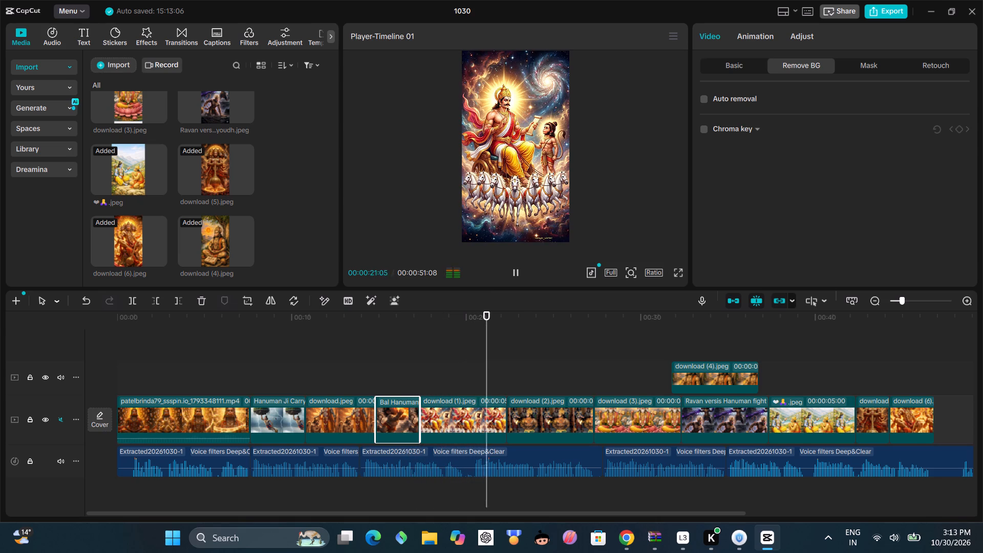
left_click(517, 266)
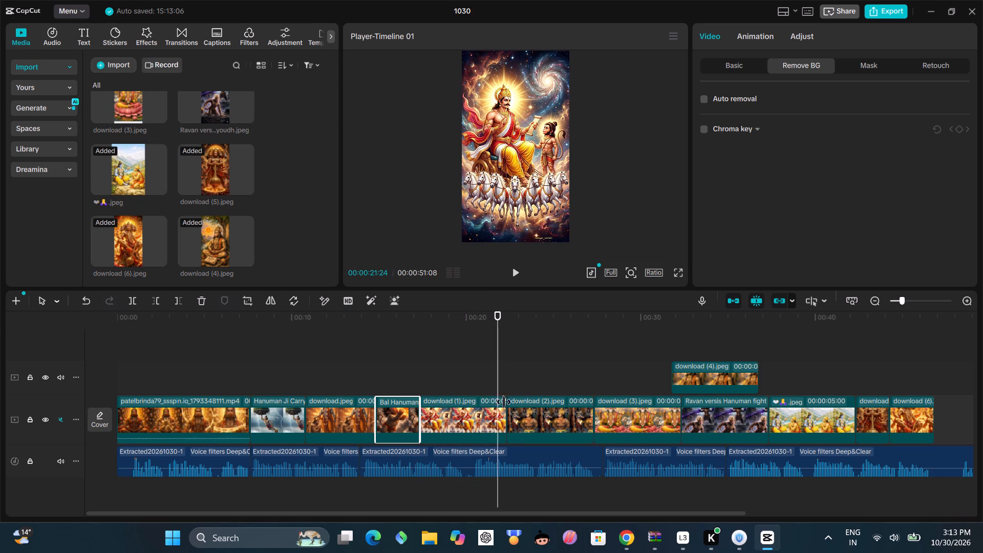
Move the cut between download (1).jpeg and download (2).jpeg back to about 00:00:20.6 and replay from 00:00:18:07.
left_click_drag(506, 408, 477, 428)
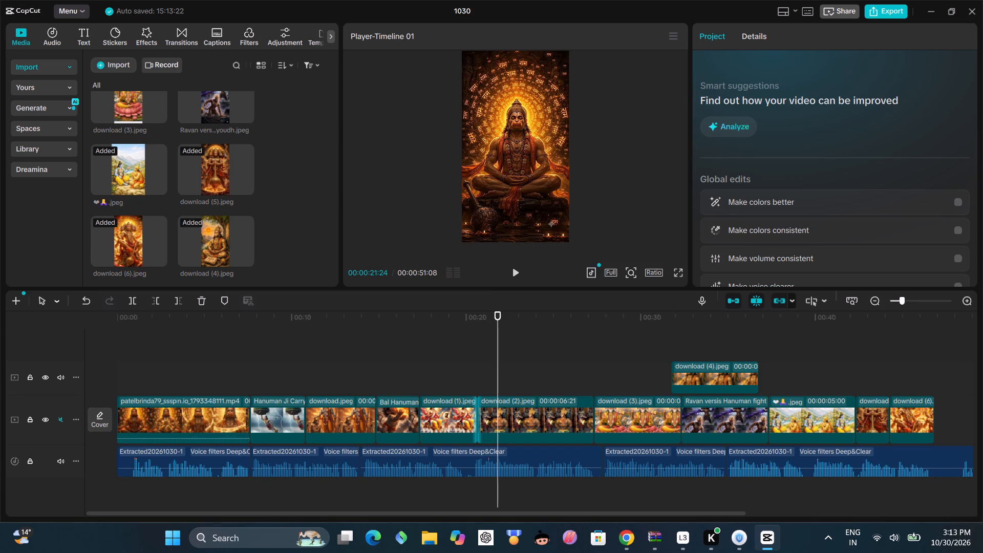
left_click_drag(499, 388, 435, 400)
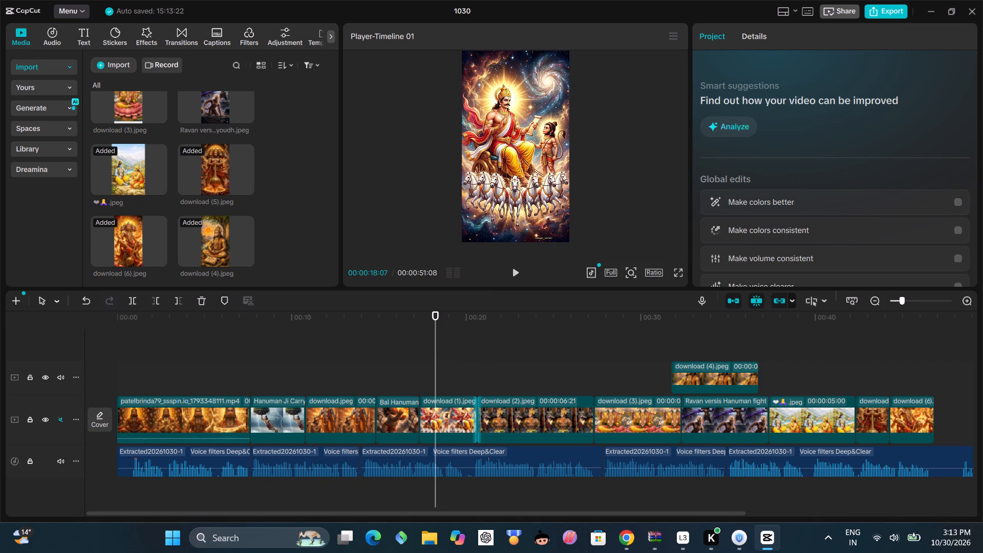
left_click(520, 277)
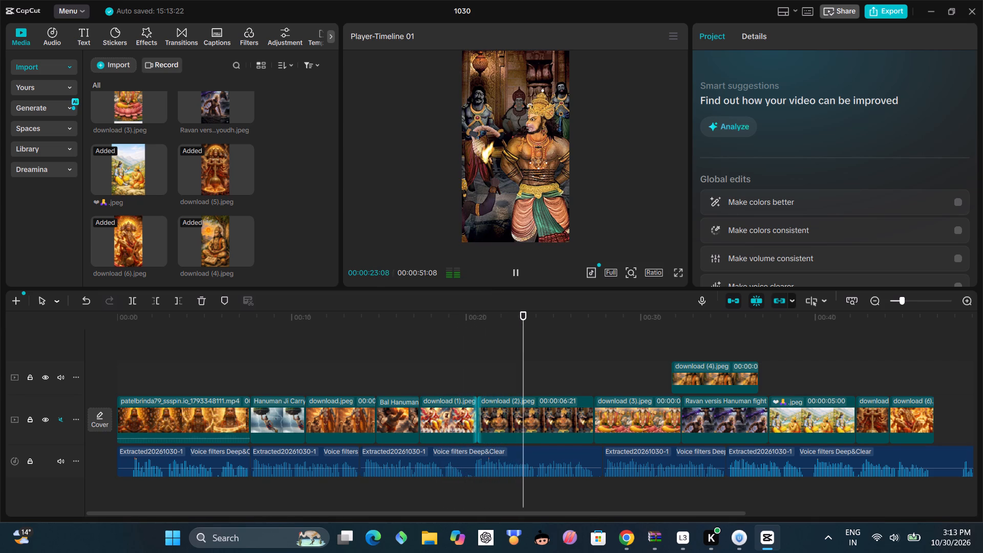
left_click(511, 271)
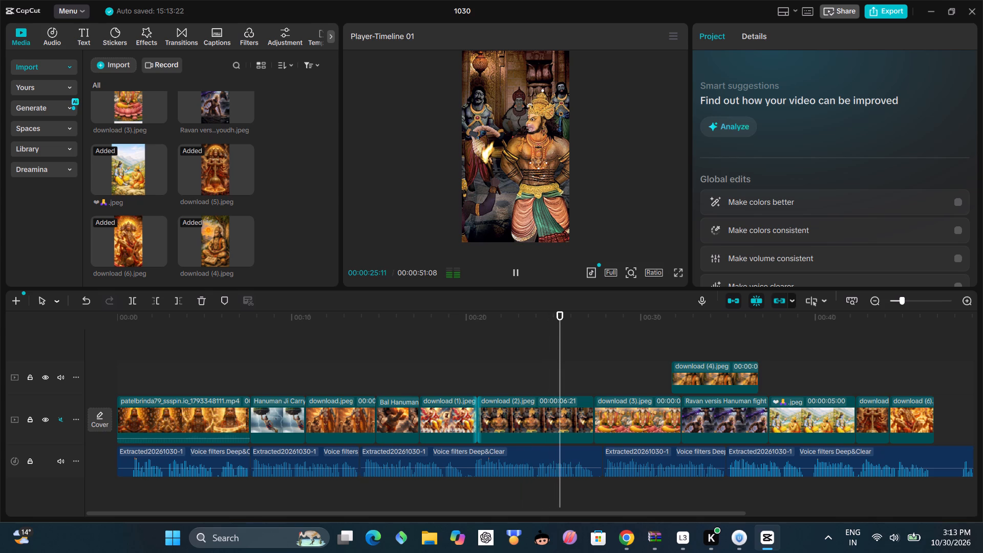
Trim the end of download (2).jpeg back to about 00:00:24:12 and replay from about 00:00:19 to 00:00:28:25.
left_click_drag(598, 417, 547, 420)
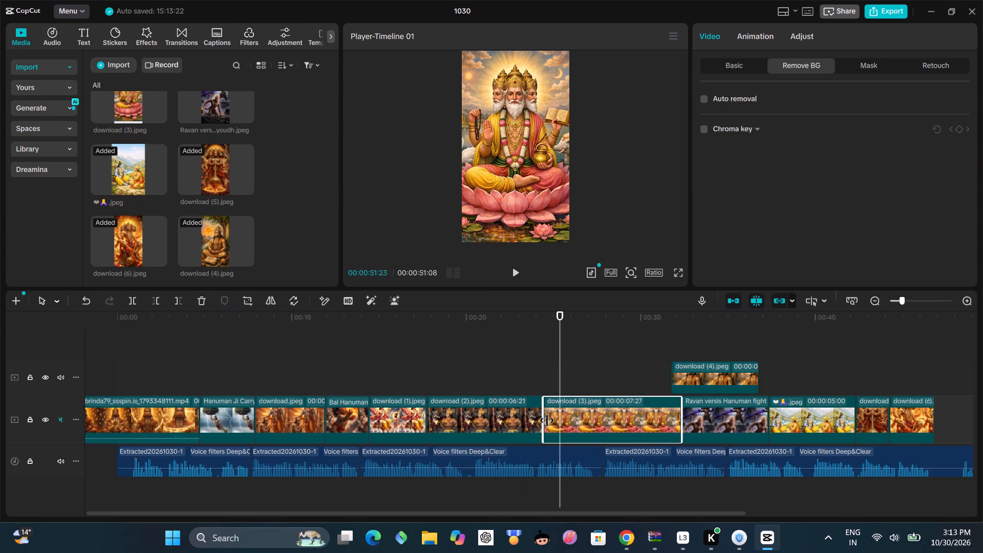
left_click_drag(547, 420, 582, 414)
left_click(587, 410)
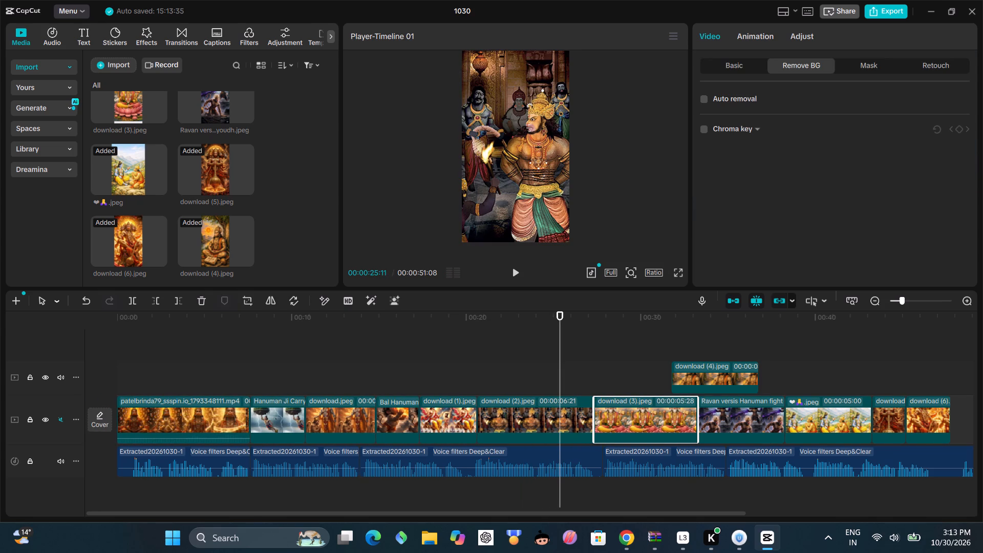
left_click_drag(593, 411, 542, 418)
left_click_drag(562, 380, 482, 392)
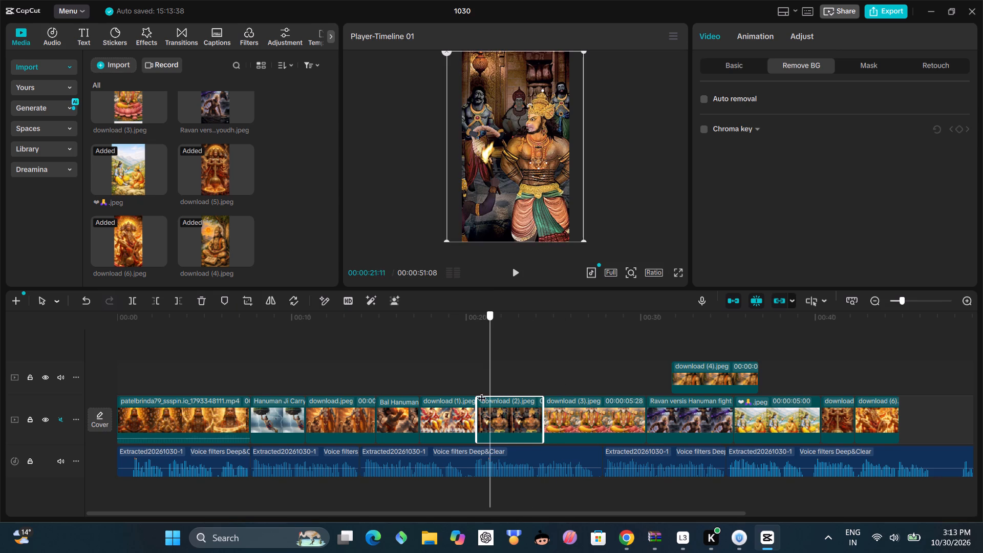
left_click_drag(482, 392, 474, 388)
left_click_drag(473, 388, 457, 386)
left_click(515, 272)
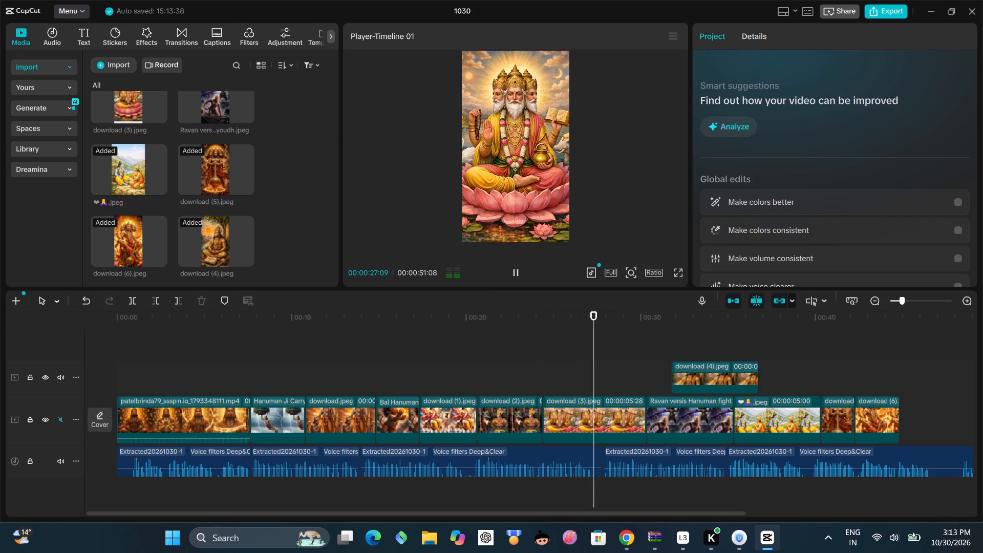
double_click(518, 274)
left_click(516, 268)
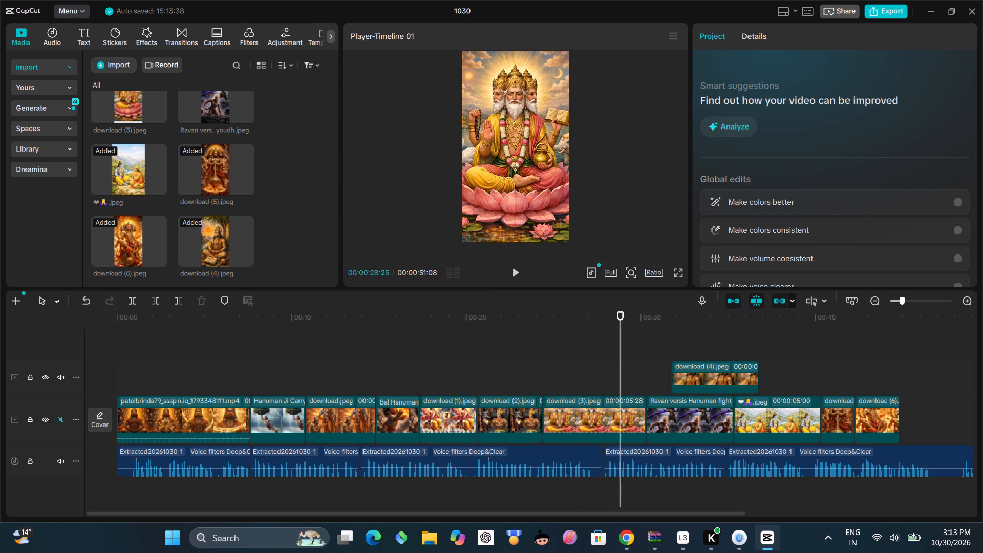
Move the download (4).jpeg overlay clip back over download (3).jpeg so it starts at about 24.8 s.
left_click_drag(700, 371, 609, 375)
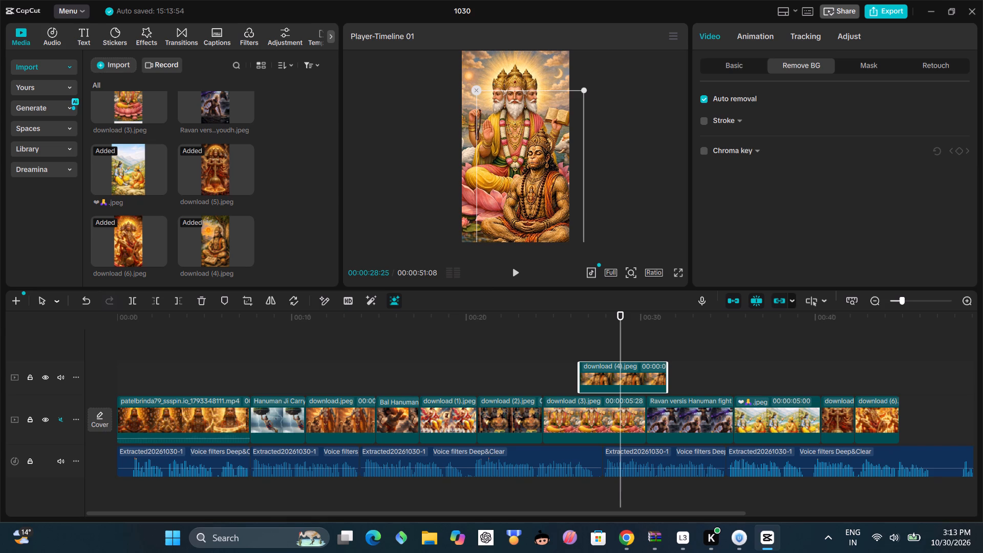
left_click_drag(631, 370, 591, 372)
left_click_drag(589, 370, 571, 365)
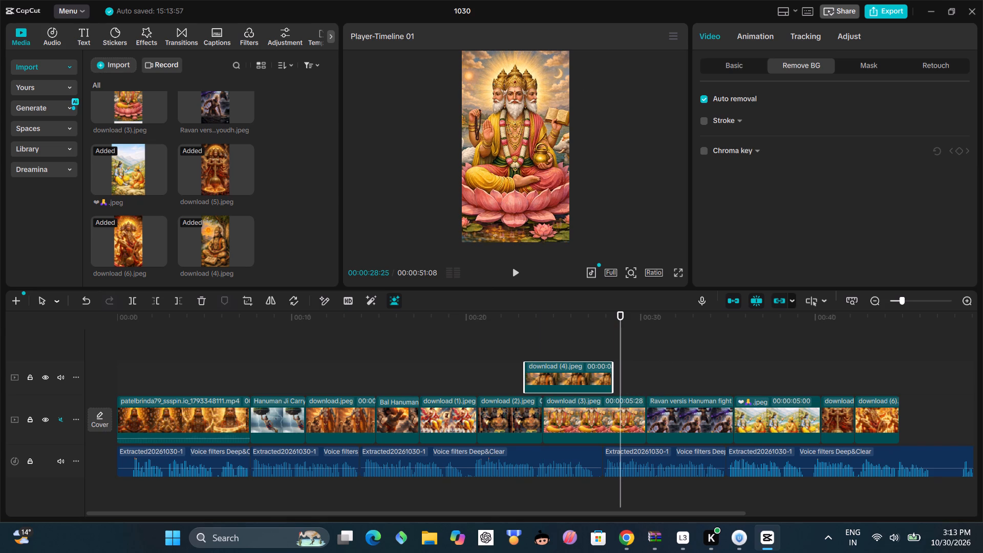
left_click_drag(568, 368, 634, 371)
left_click(634, 371)
left_click_drag(633, 372, 593, 381)
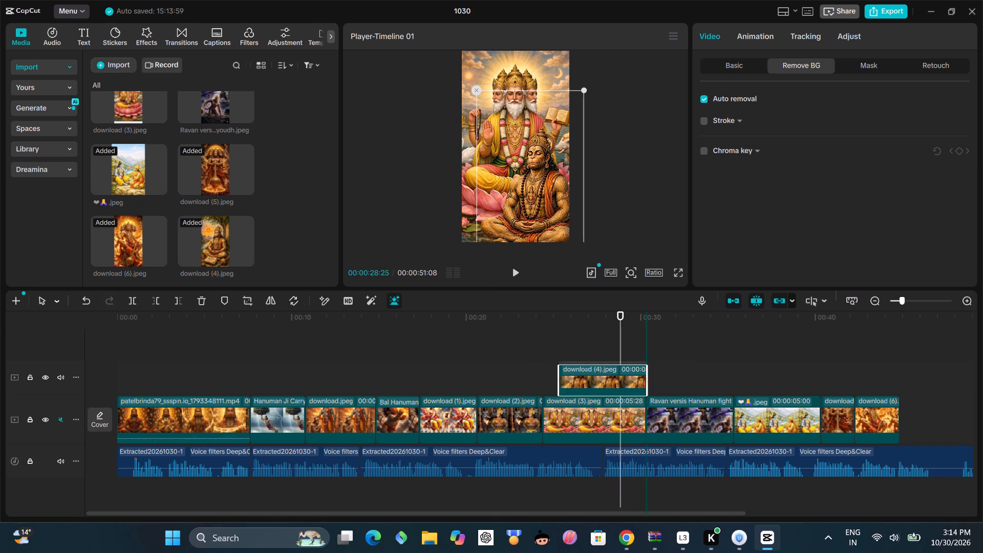
left_click_drag(593, 381, 593, 373)
Reposition the seated Hanuman overlay in the lower-right corner of the frame, in front of the lotus figure.
left_click_drag(554, 226, 553, 194)
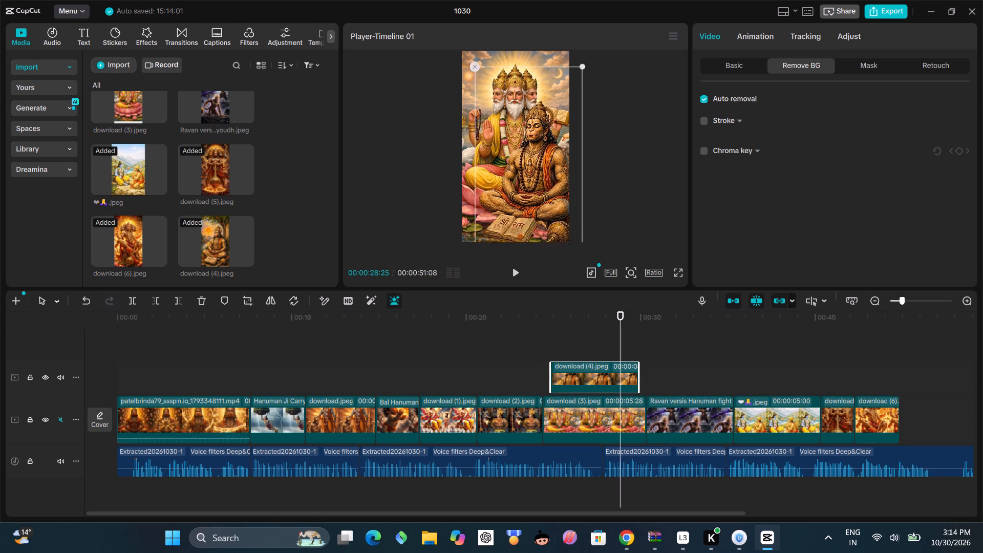
left_click_drag(553, 194, 569, 219)
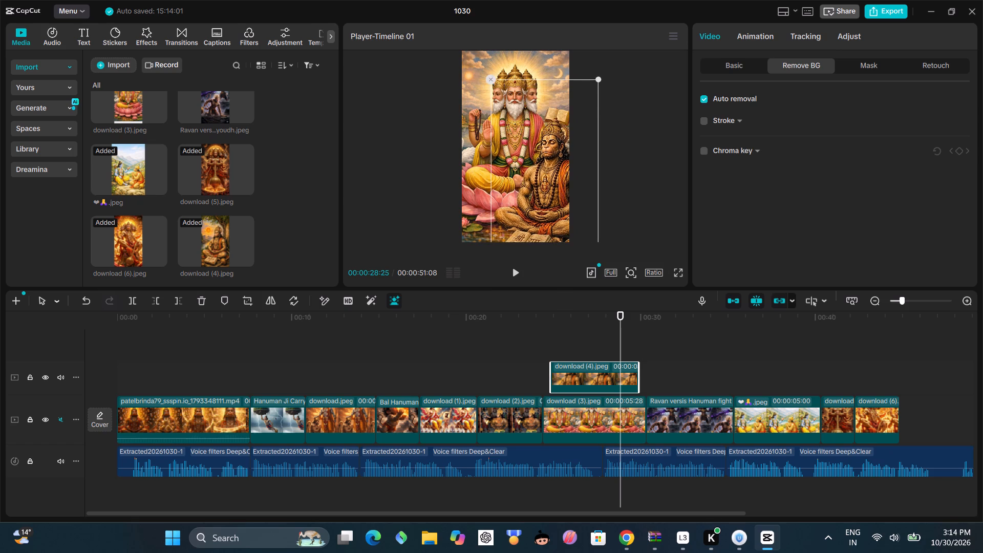
left_click_drag(569, 219, 569, 222)
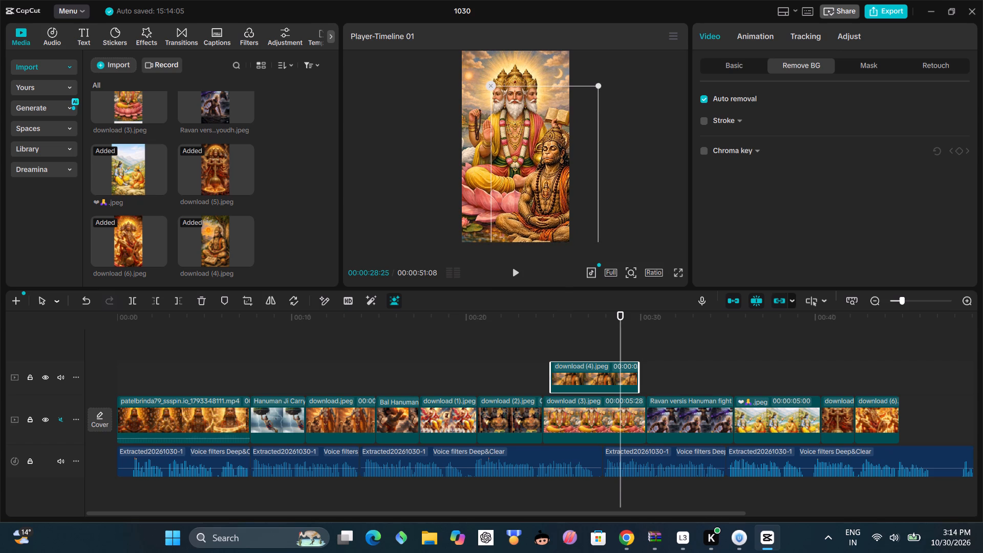
Shift the download (4).jpeg overlay to start at about 25 s and replay from 00:00:24:12 to 00:00:28:19.
left_click(596, 374)
left_click_drag(576, 367, 575, 376)
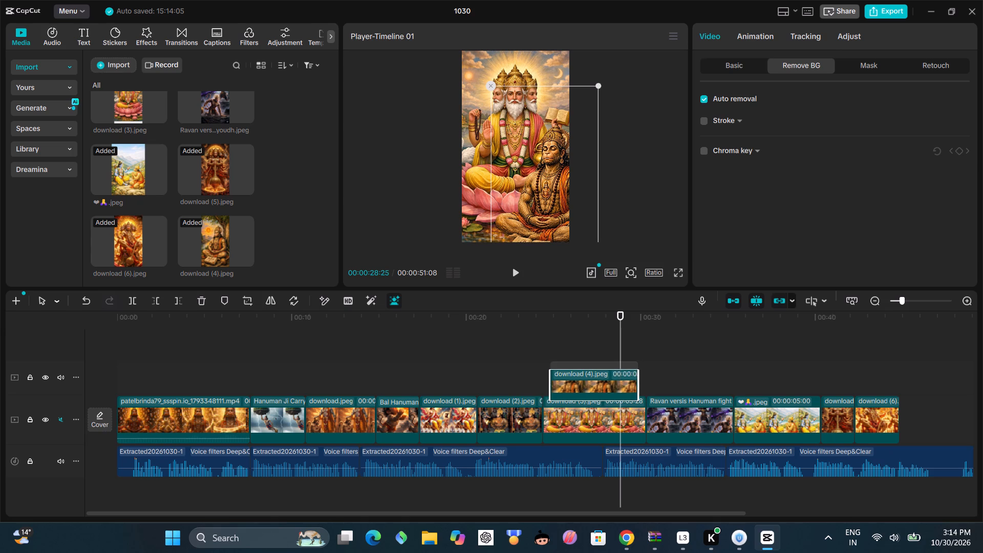
left_click_drag(575, 376, 567, 374)
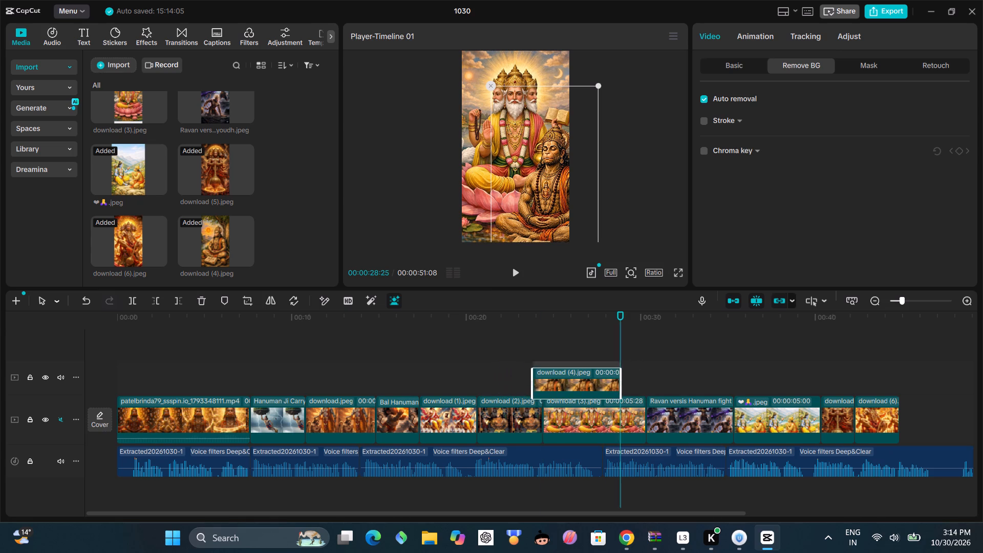
left_click_drag(567, 374, 580, 372)
left_click(593, 369)
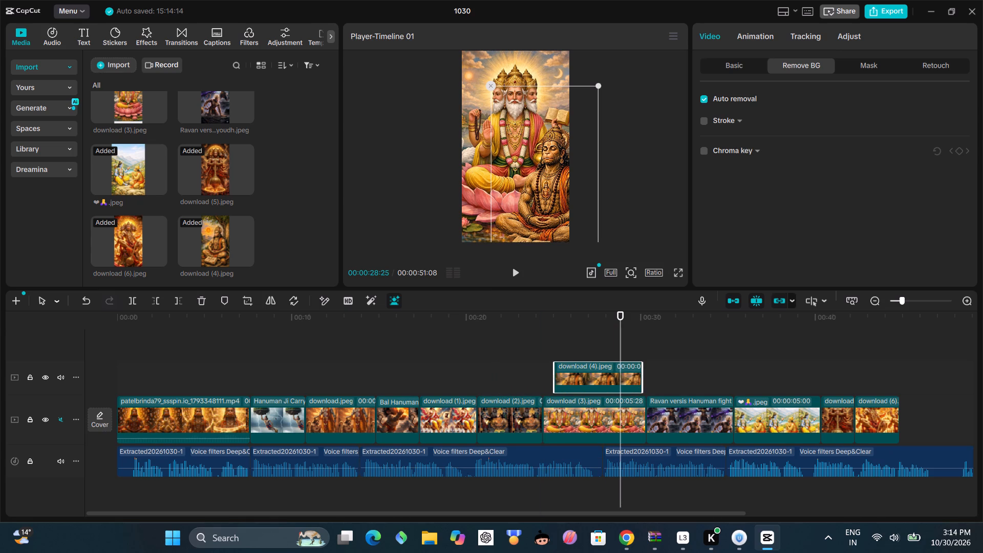
left_click(540, 378)
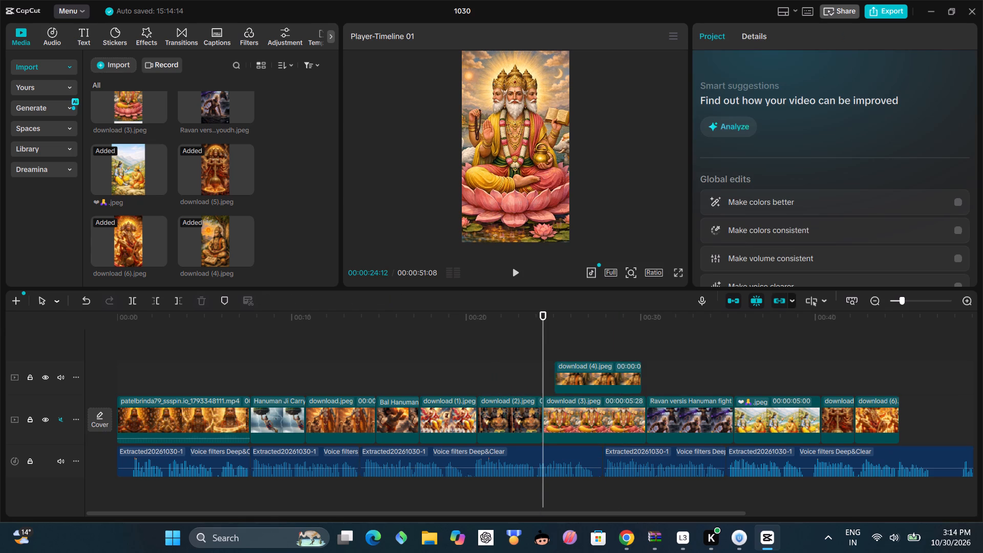
left_click(511, 276)
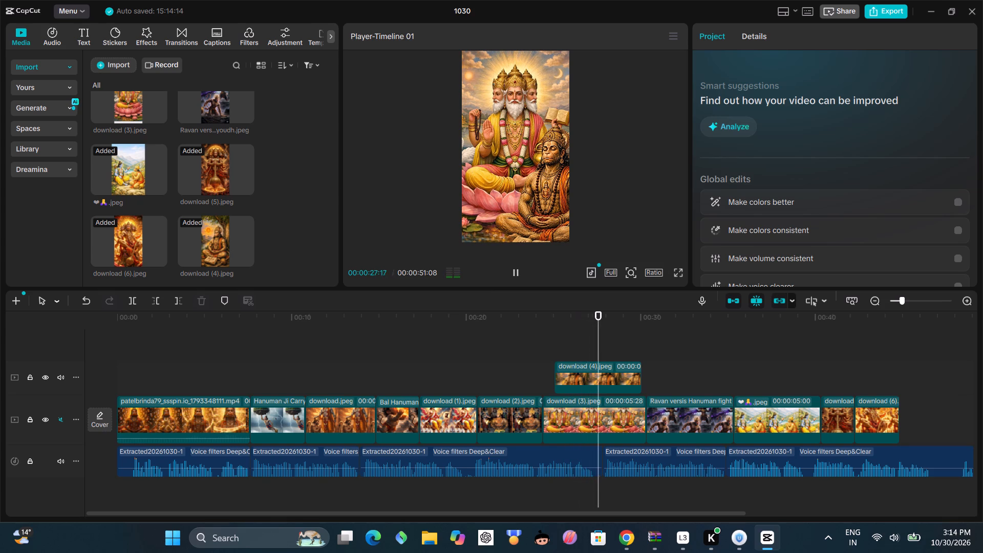
left_click(514, 271)
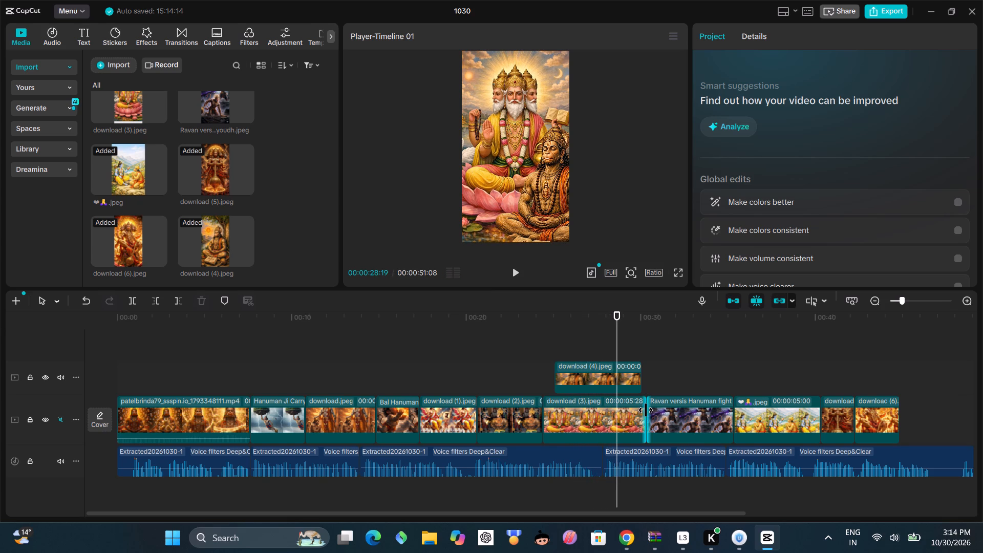
Move the cut between download (3).jpeg and the "Ravan versis Hanuman fight" image back to about 00:00:28:08.
left_click_drag(646, 410, 610, 418)
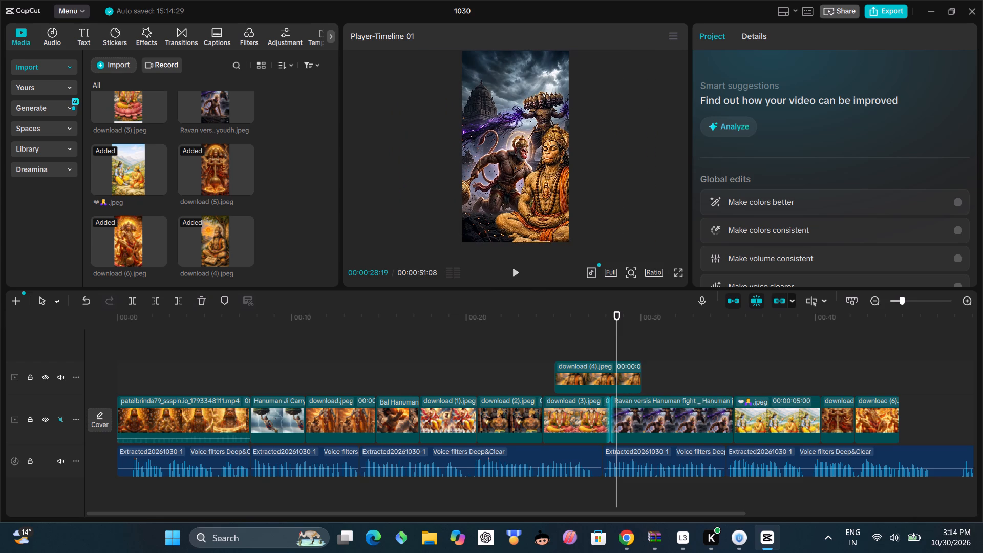
Trim the download (4).jpeg overlay's end to match the end of download (3).jpeg and replay from 00:00:22:02 to 00:00:27:04.
left_click(633, 375)
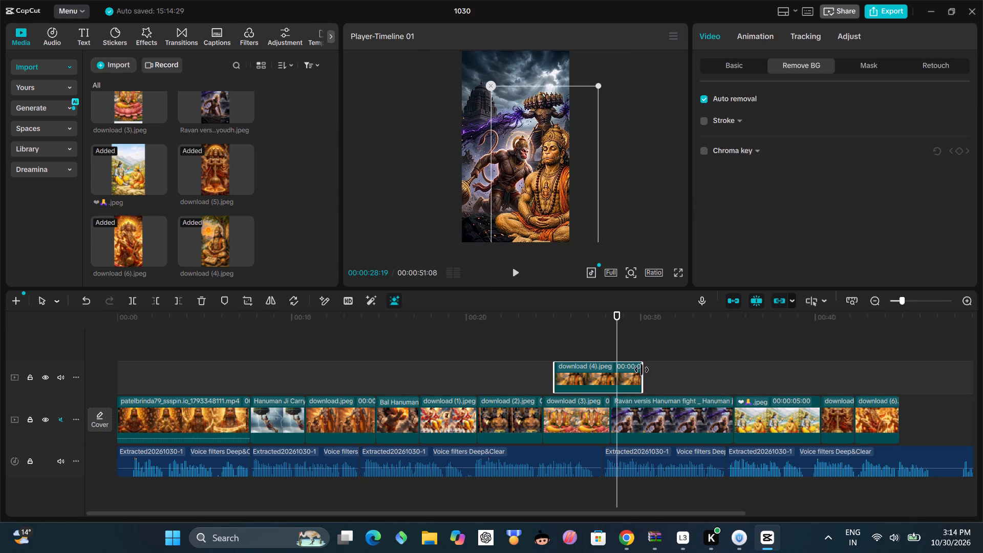
left_click_drag(642, 370, 606, 379)
left_click(638, 369)
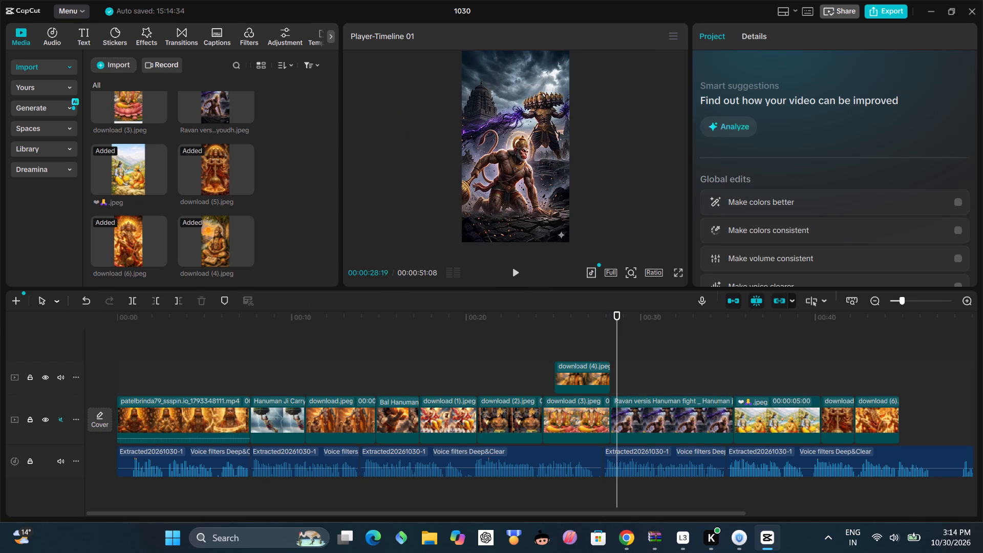
left_click(502, 374)
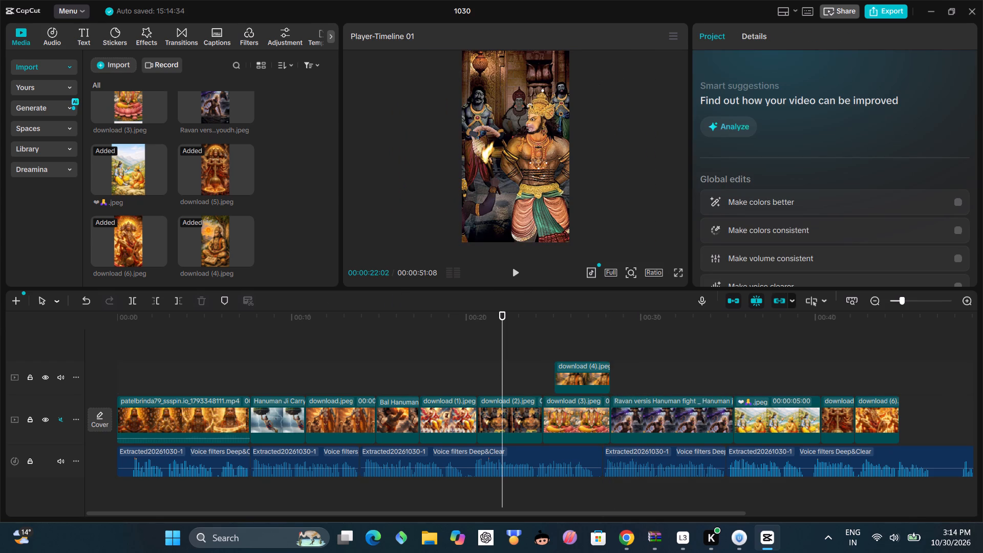
left_click(518, 268)
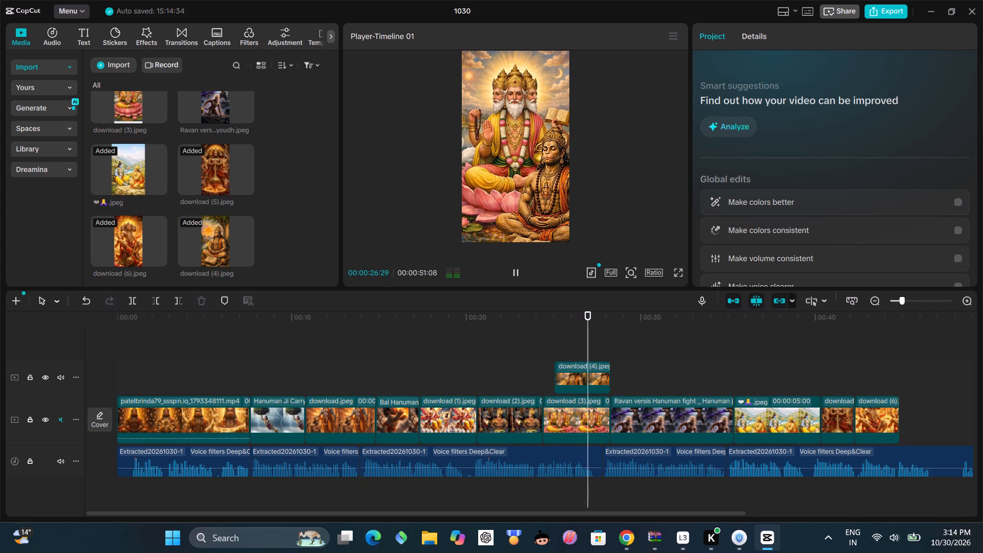
left_click(518, 268)
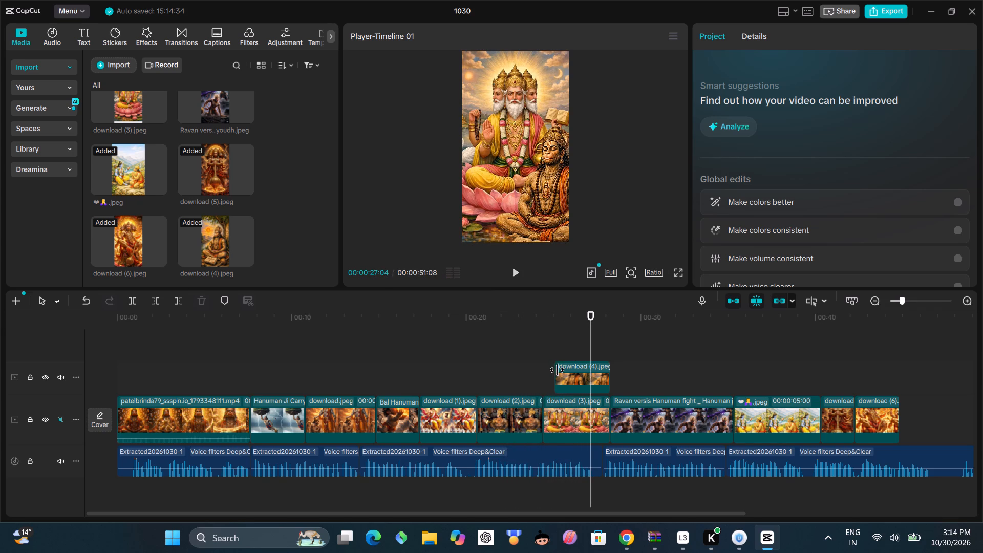
Extend the download (4).jpeg overlay's start to 00:00:24:12, aligned with download (3).jpeg, and replay from about 00:00:24 to 00:00:28:27.
left_click(561, 370)
left_click_drag(551, 378, 537, 388)
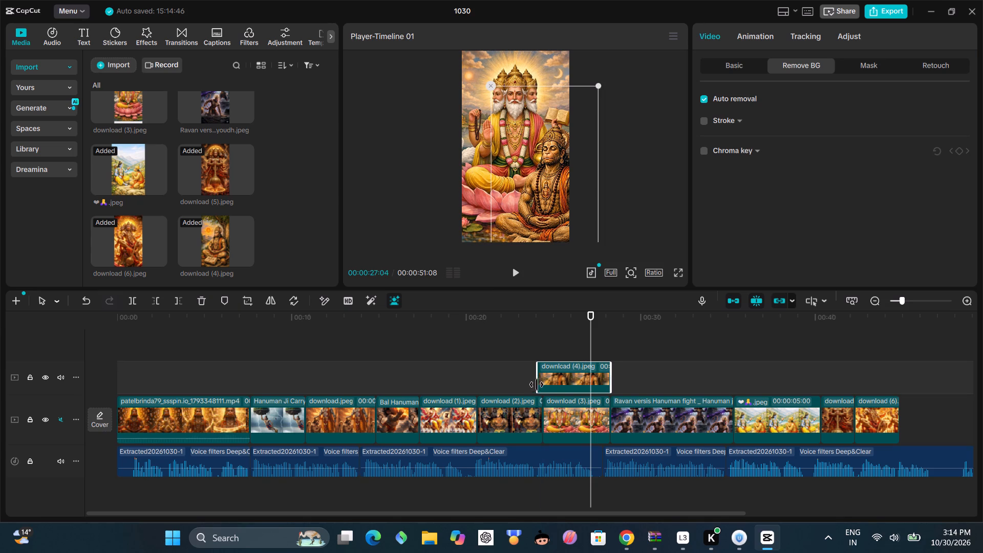
left_click_drag(538, 379, 540, 379)
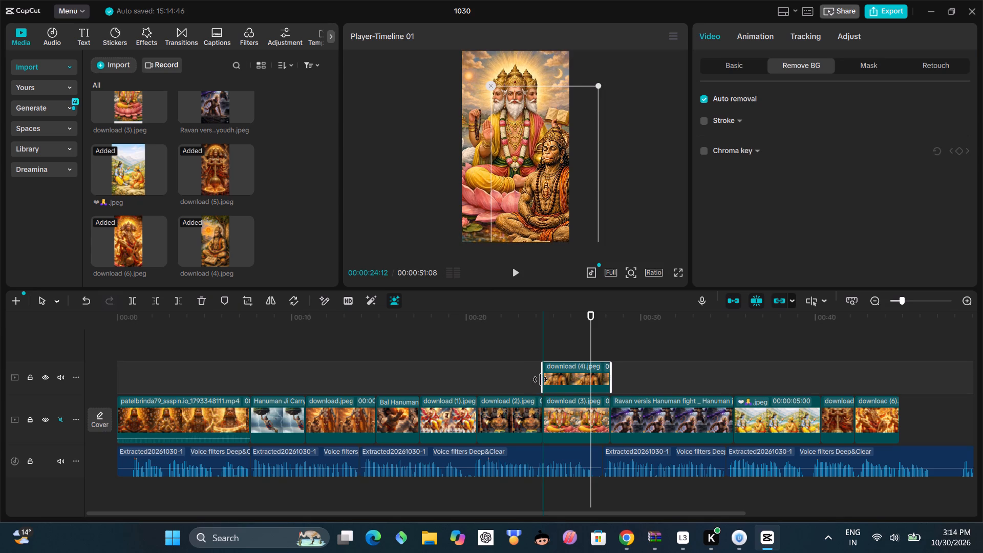
left_click_drag(540, 379, 543, 379)
left_click(622, 374)
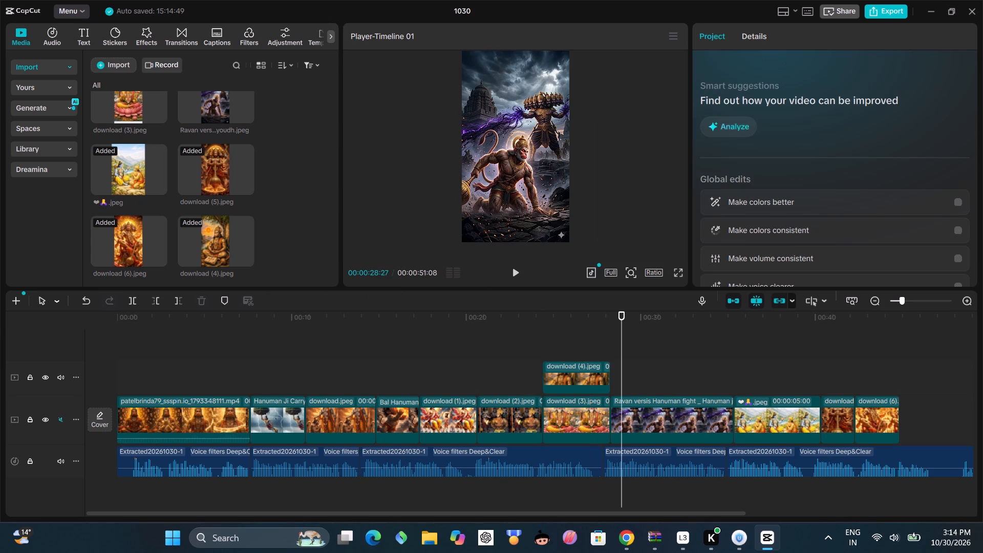
left_click(611, 379)
left_click(603, 409)
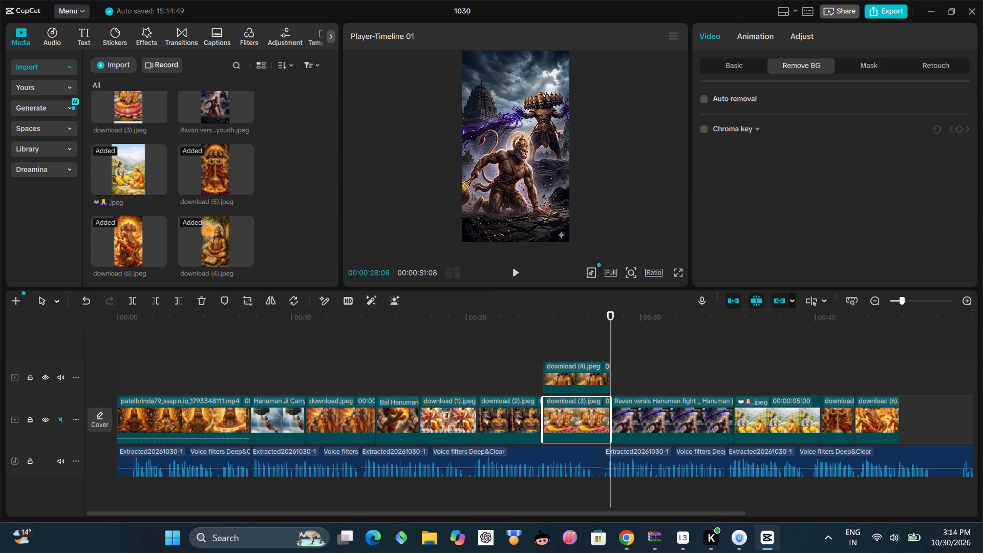
left_click(535, 372)
left_click(515, 278)
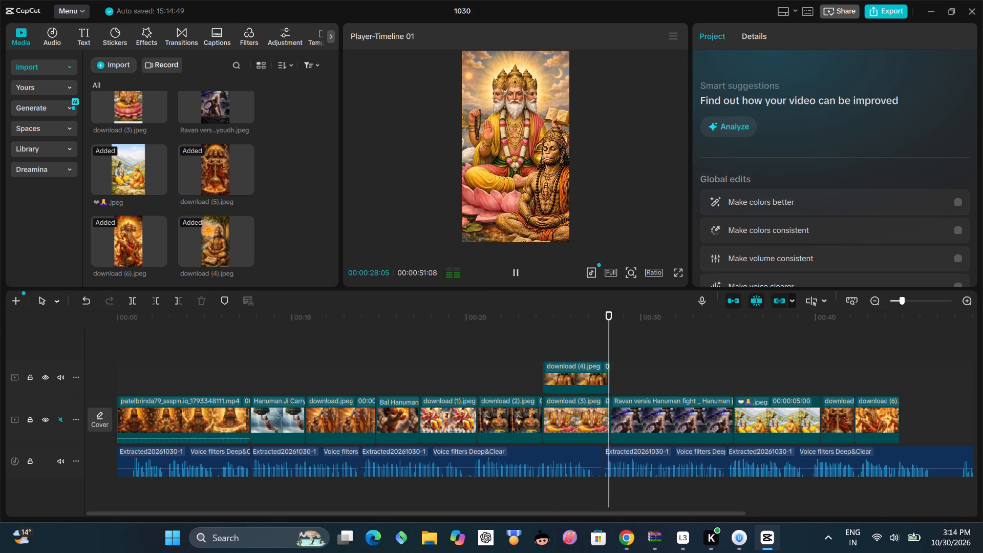
left_click(516, 279)
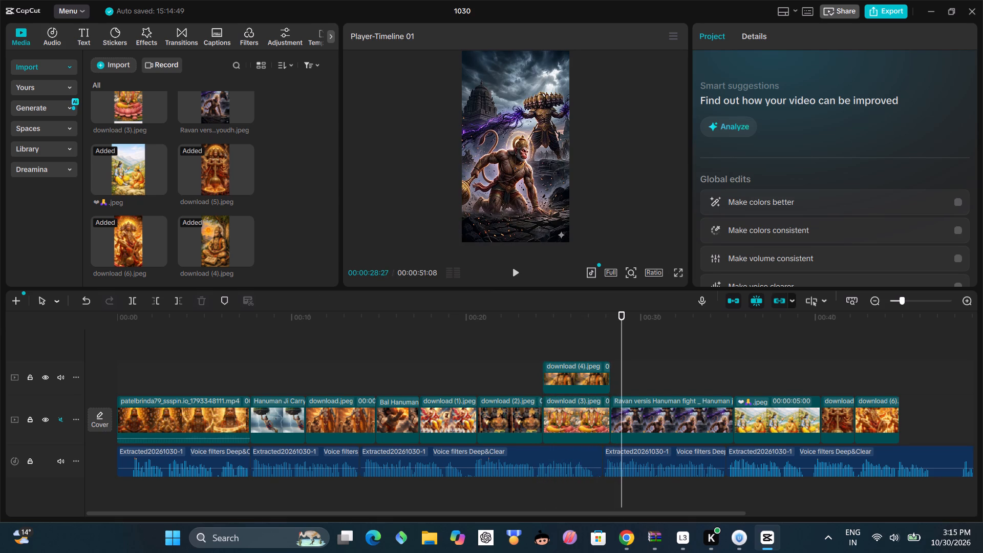
Play from 00:00:28:27 to 00:00:33:22 and trim the end of the "Ravan versis Hanuman fight" image to about 00:00:31:12.
left_click(504, 274)
left_click(522, 272)
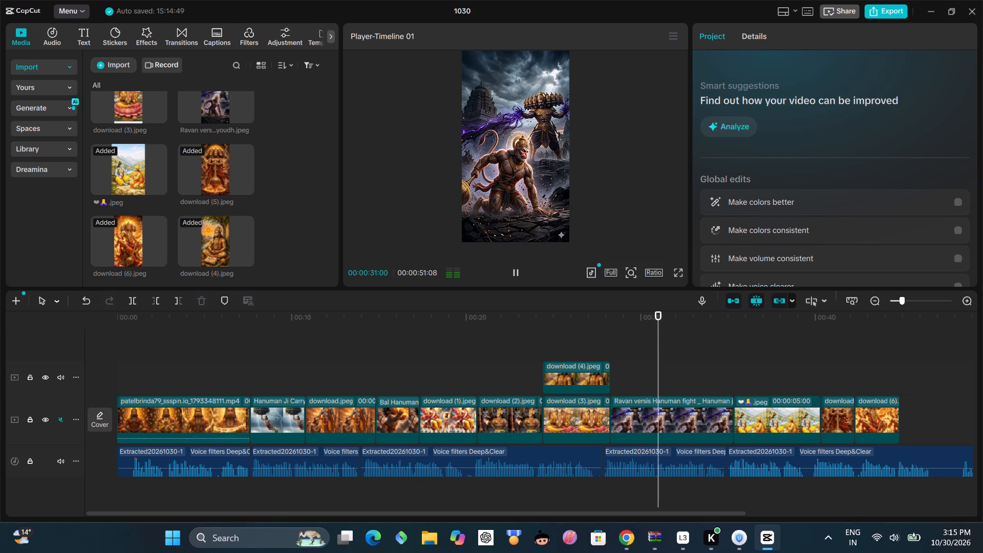
left_click(525, 267)
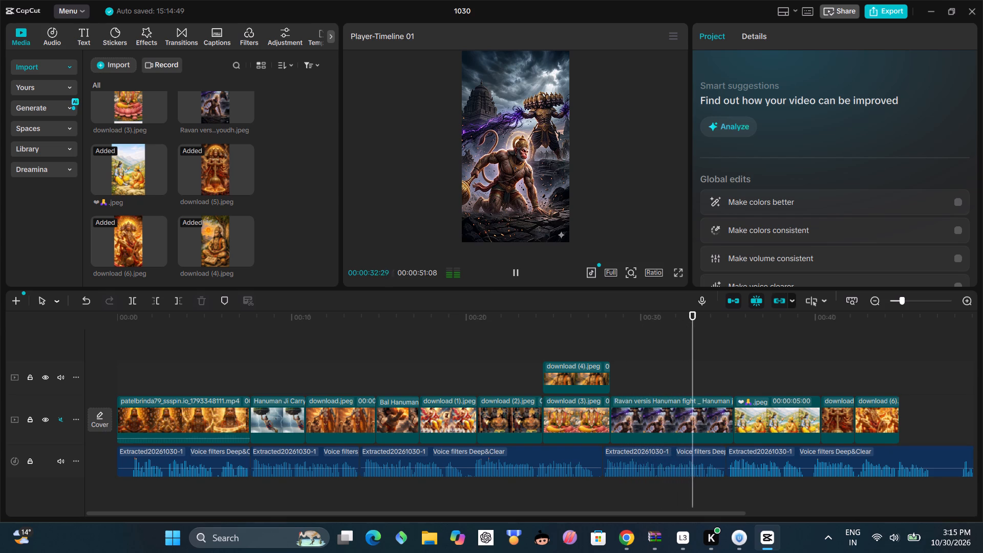
left_click(518, 274)
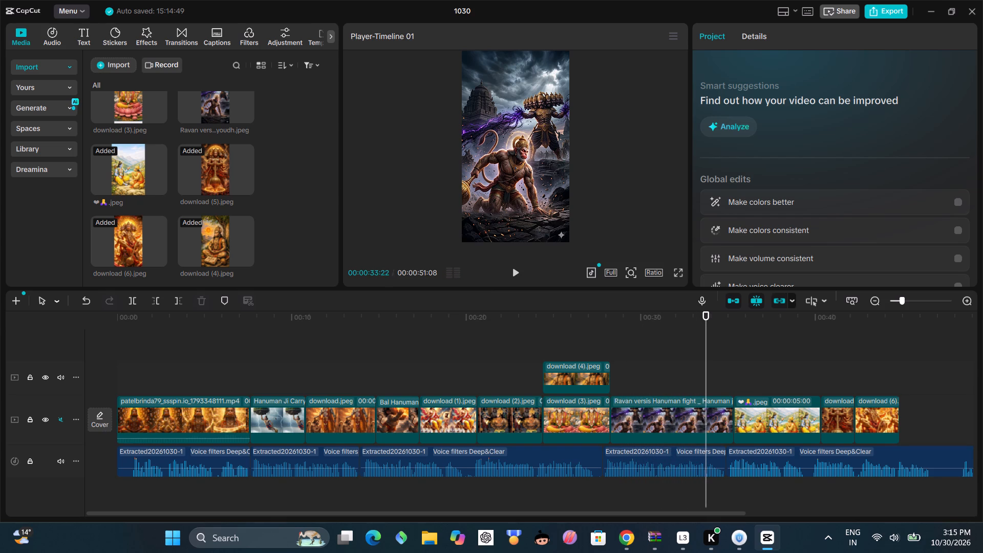
left_click(722, 411)
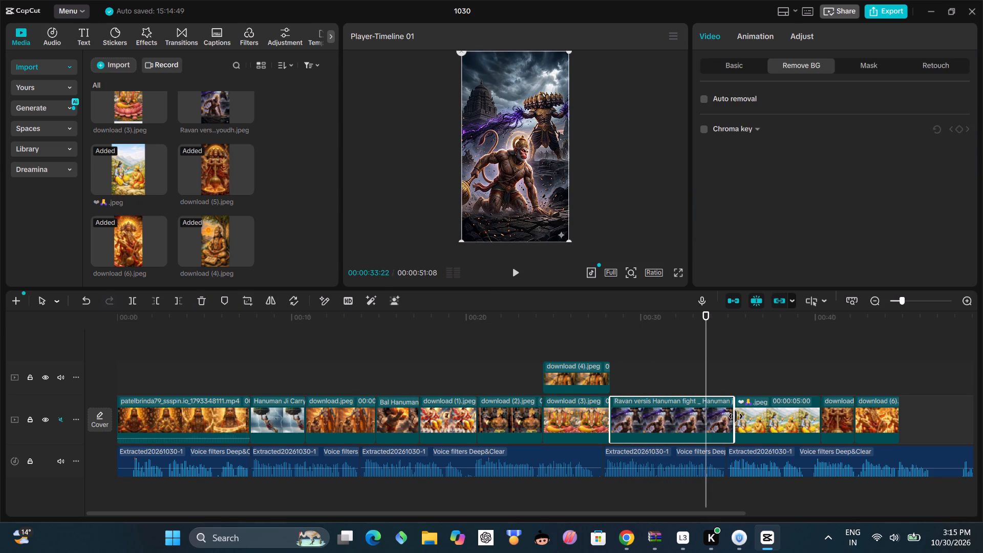
left_click_drag(736, 416, 664, 430)
Replay from the start of the Ravan fight image and trim the end of the Rama and Hanuman image to about 35 s.
left_click_drag(708, 370, 688, 387)
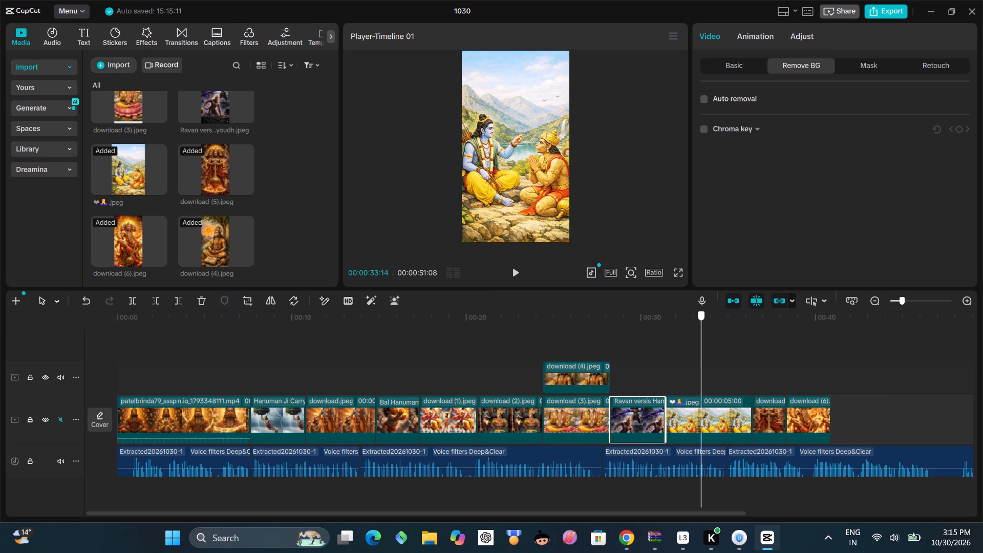
left_click_drag(688, 387, 606, 401)
left_click(515, 274)
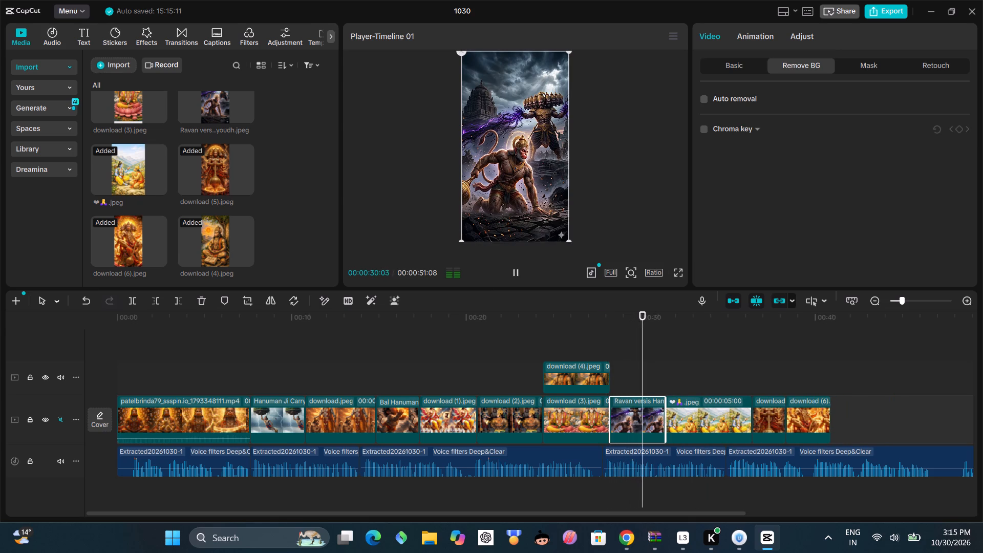
left_click(735, 414)
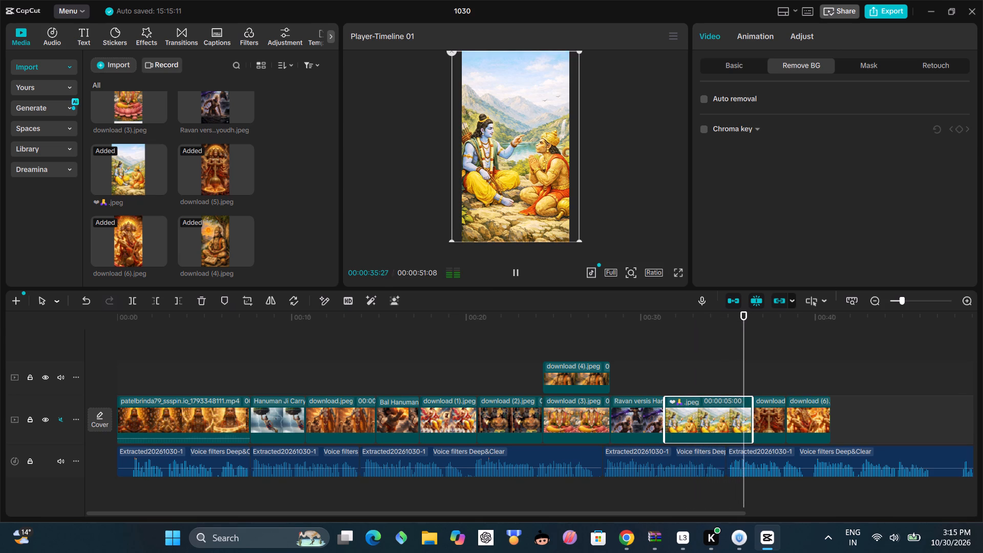
left_click_drag(754, 414, 728, 427)
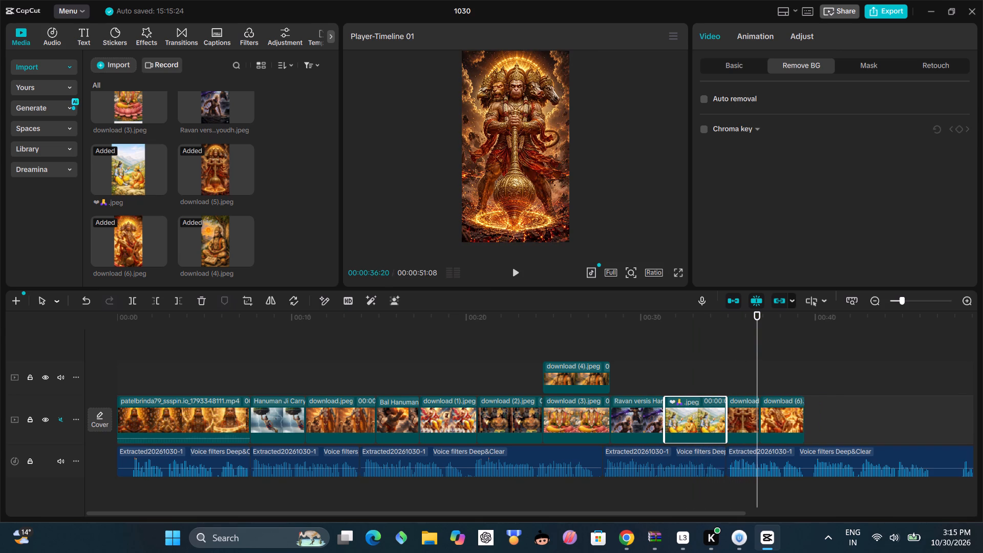
Replay from 00:00:31:12 to 00:00:42:01 to check the final images against the narration.
left_click_drag(759, 351, 665, 405)
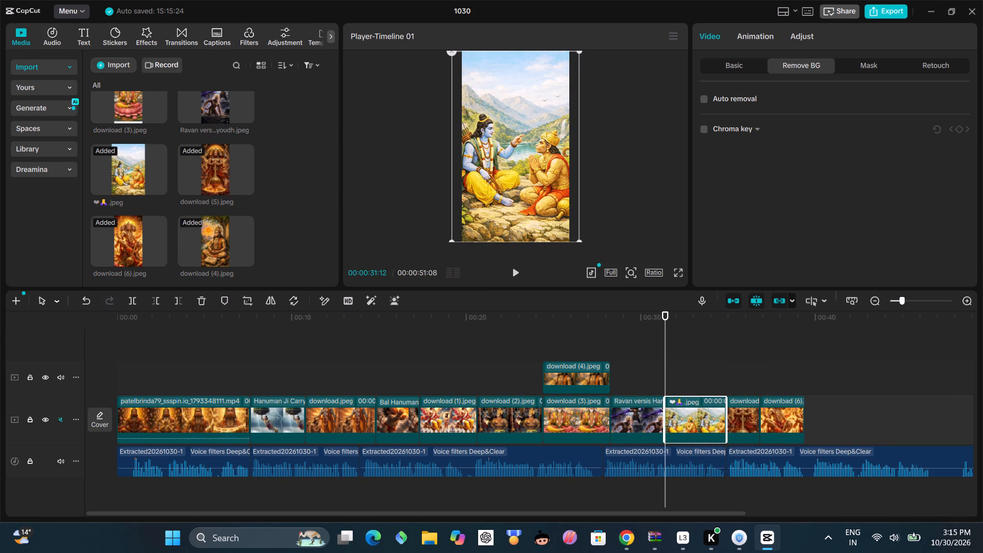
left_click(513, 270)
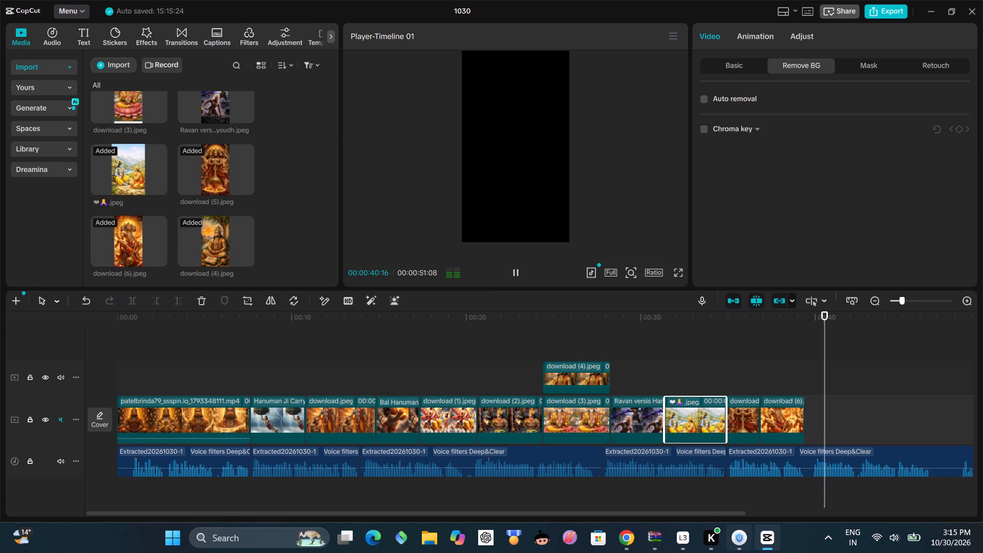
left_click(512, 267)
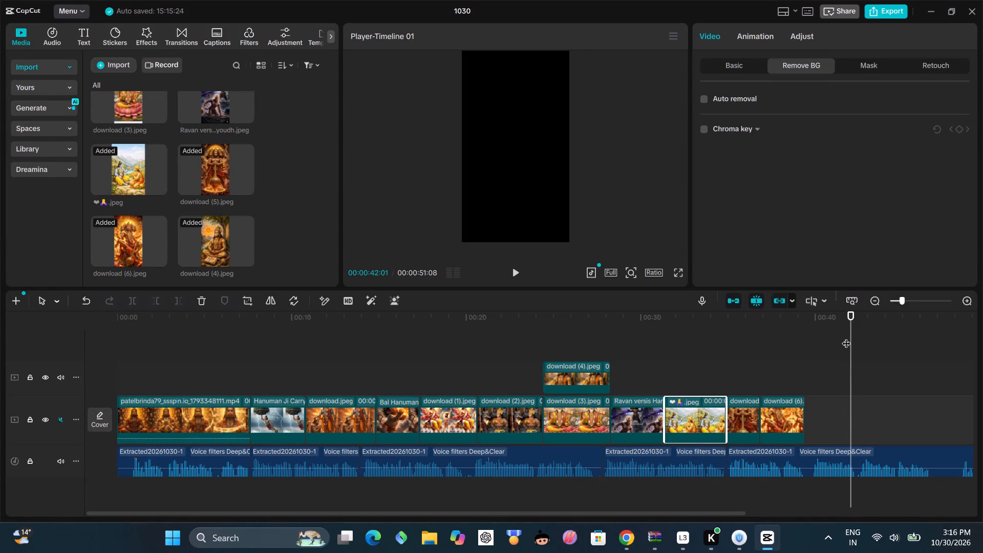
Scrub through the timeline and replay the opening from 00:00:00:00 twice to check the first clip against the narration.
left_click_drag(852, 331, 936, 368)
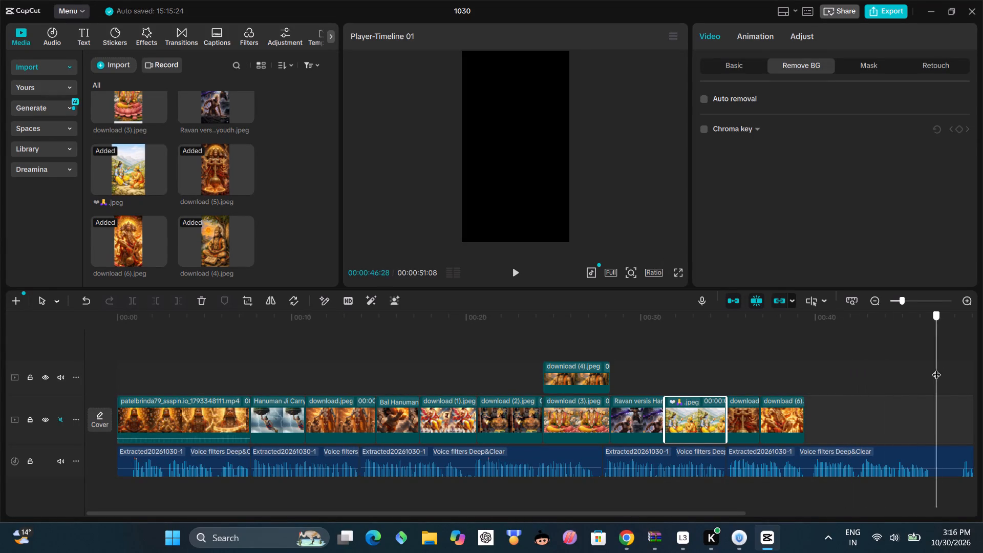
left_click_drag(936, 368, 574, 460)
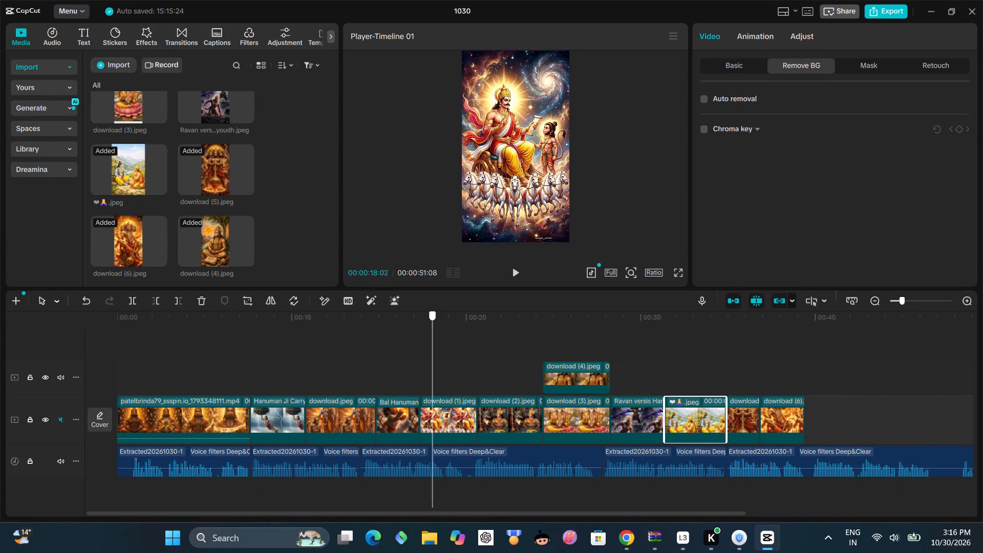
left_click_drag(574, 460, 148, 529)
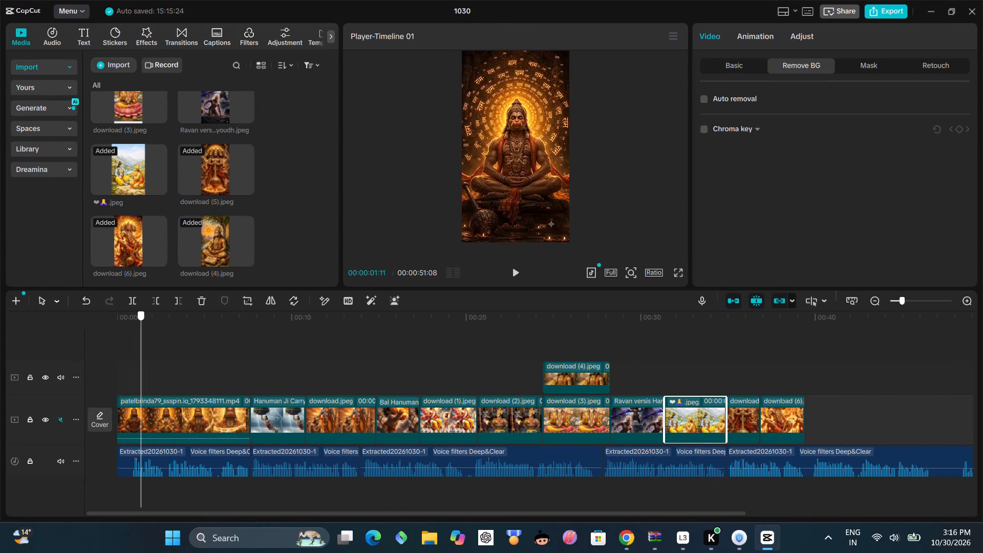
left_click_drag(148, 529, 234, 532)
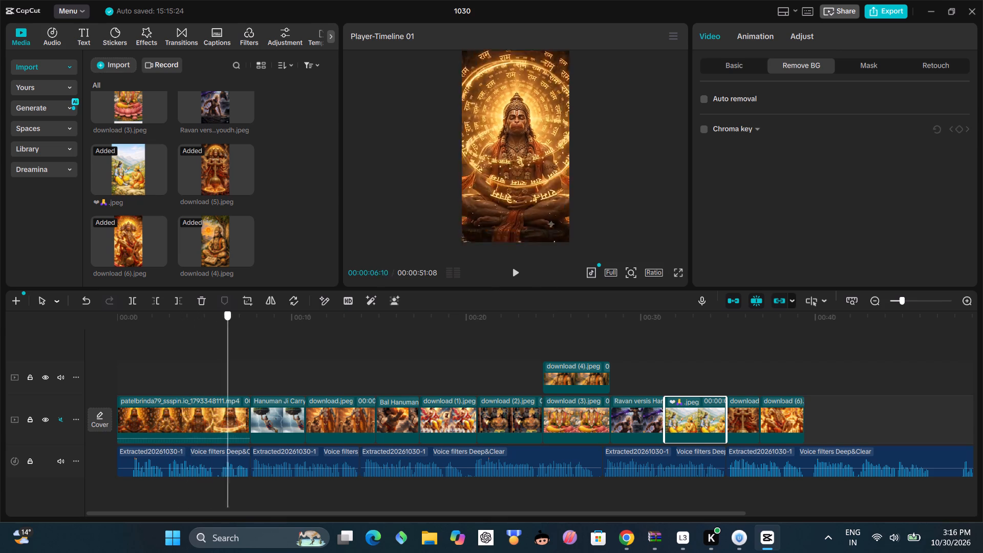
left_click_drag(234, 532, 18, 518)
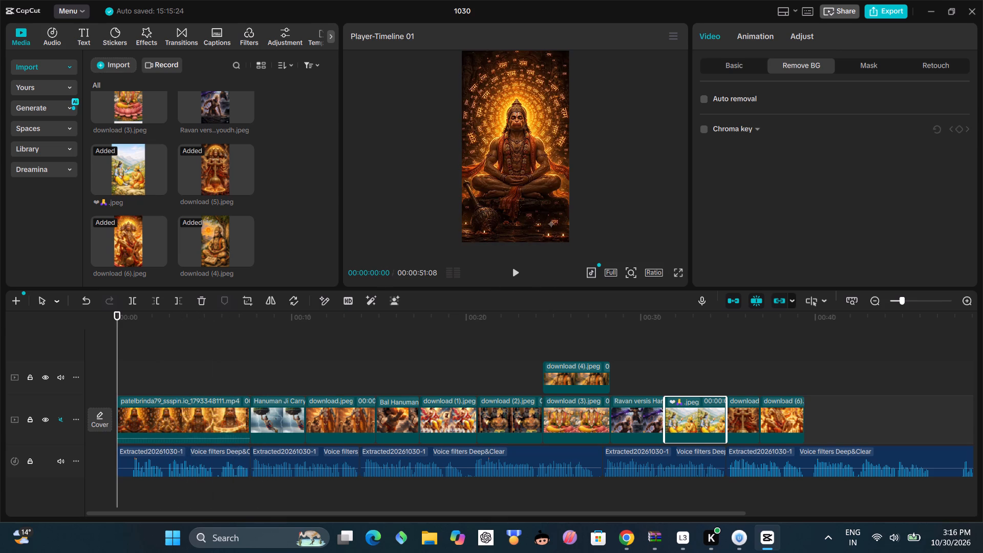
left_click(511, 276)
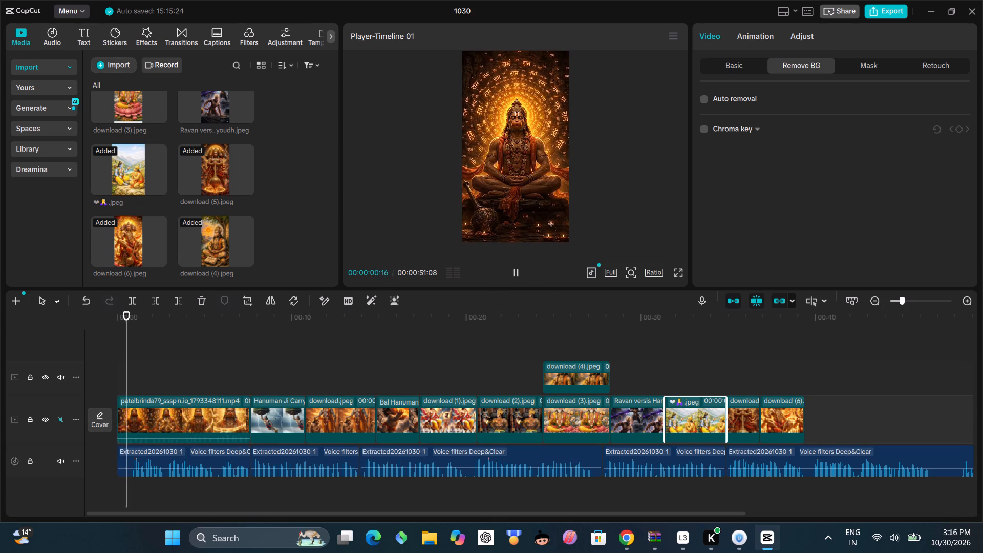
left_click(515, 272)
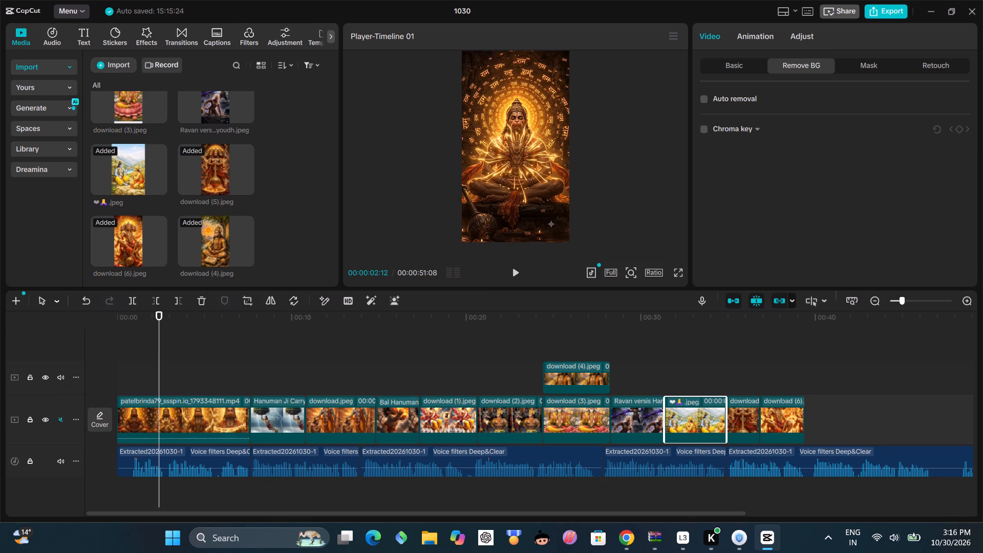
left_click_drag(162, 342, 163, 345)
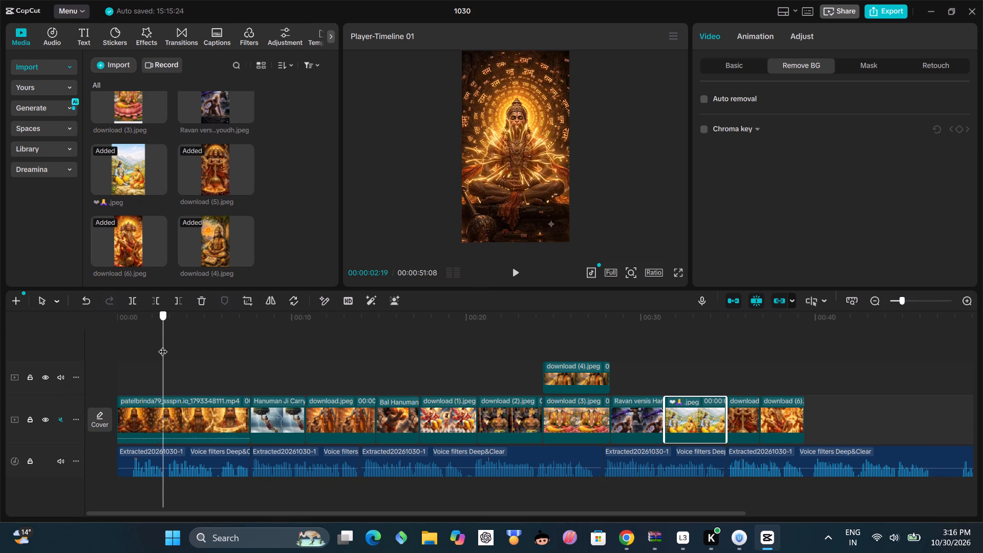
left_click_drag(163, 345, 115, 403)
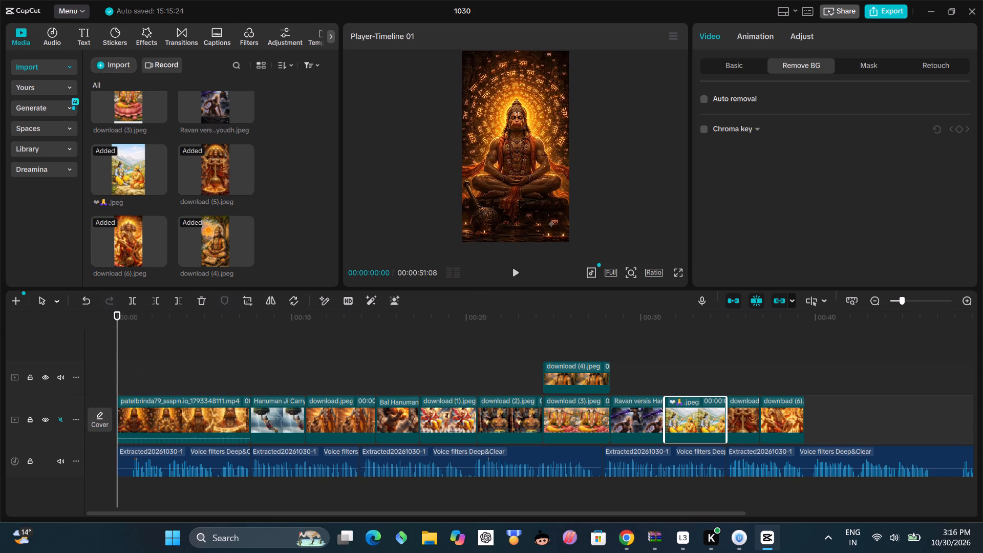
left_click(516, 278)
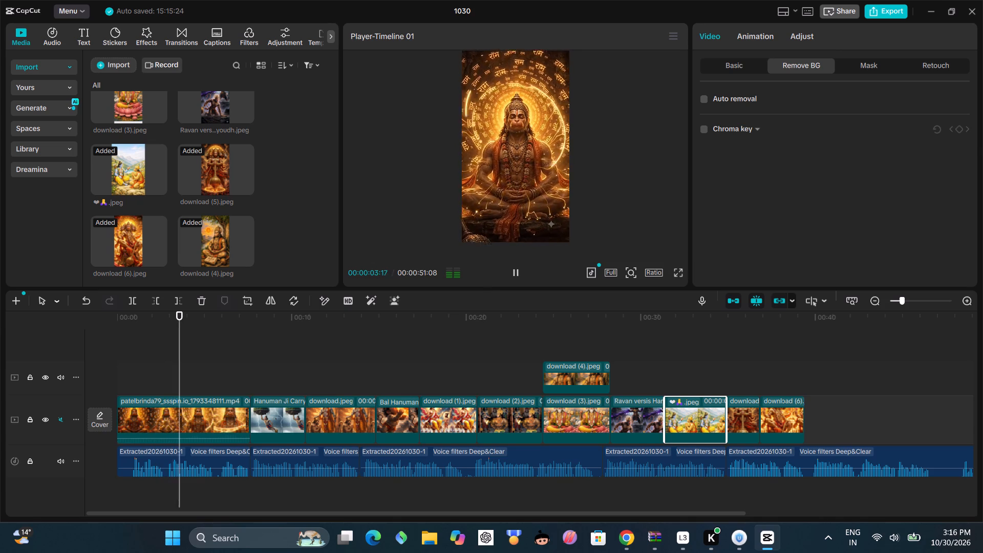
left_click(516, 278)
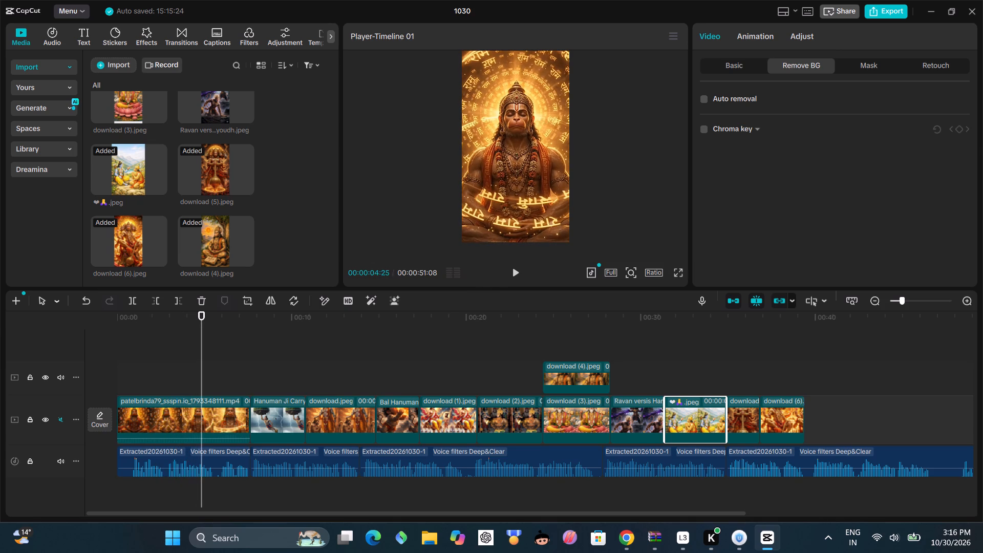
left_click_drag(202, 358, 115, 413)
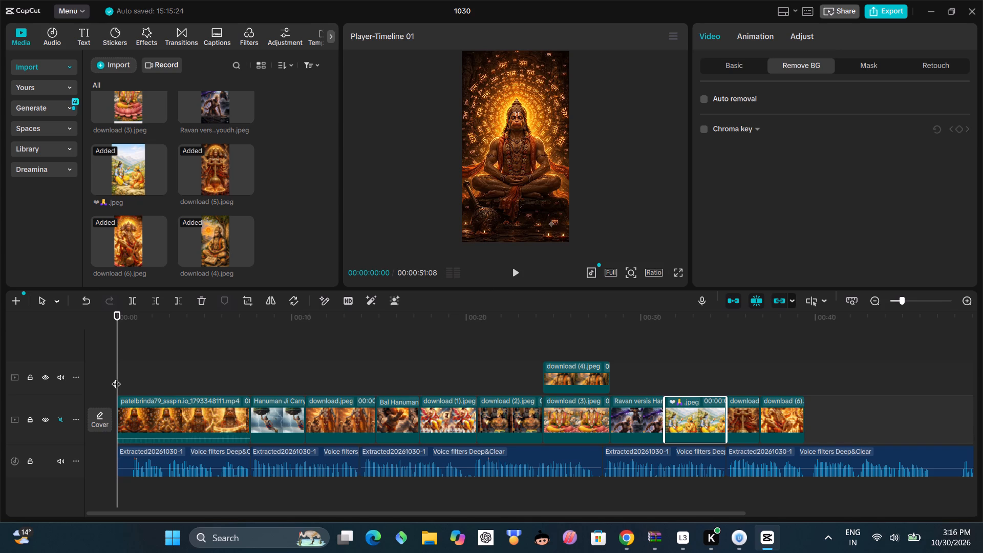
Play from the end of the last image at 00:00:39:12 to 00:00:47:27 to hear the narration without images.
left_click_drag(115, 378, 729, 461)
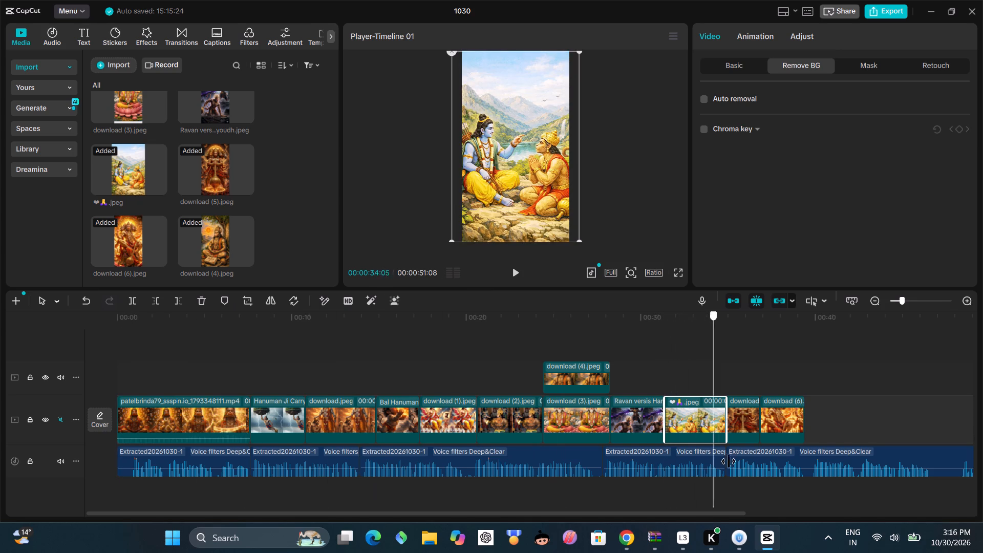
left_click_drag(729, 461, 805, 476)
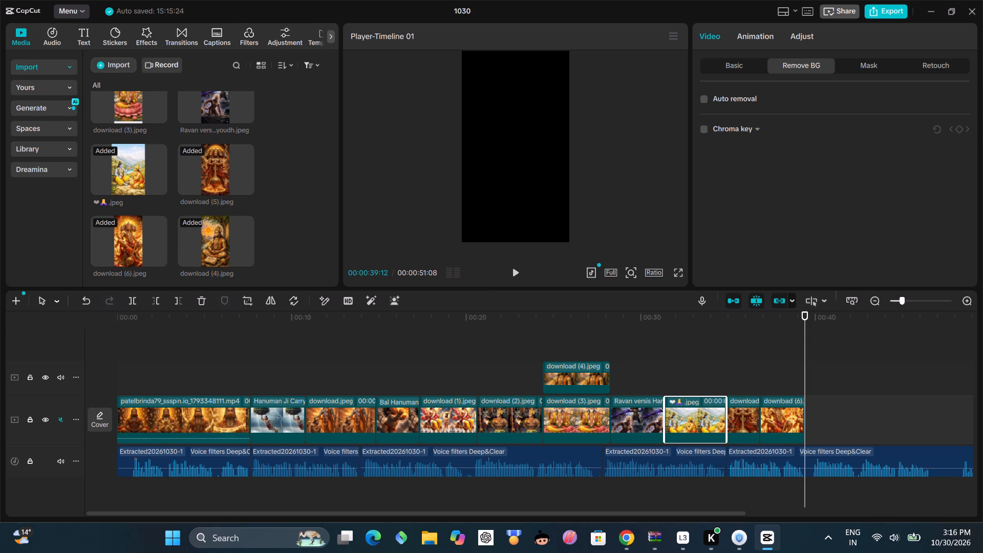
left_click(521, 278)
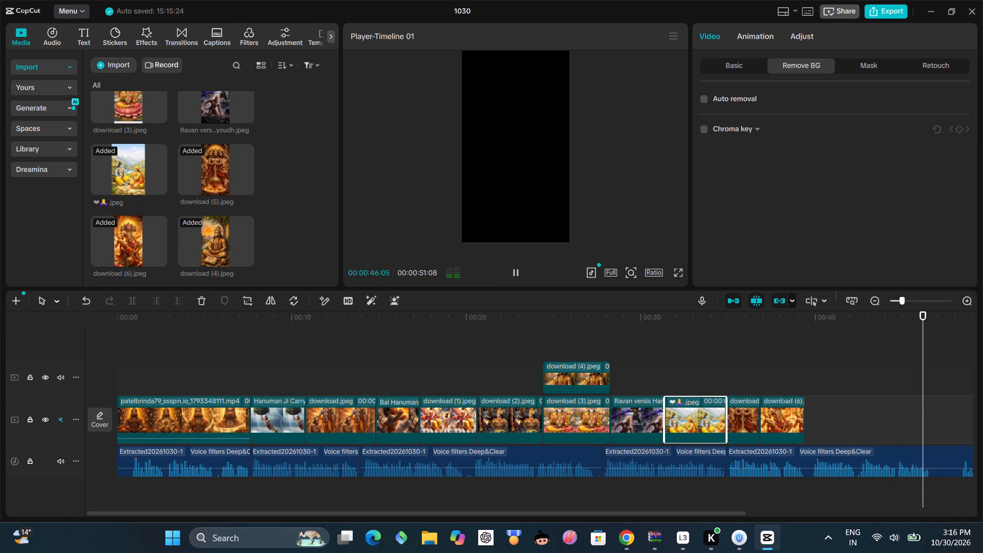
left_click(522, 275)
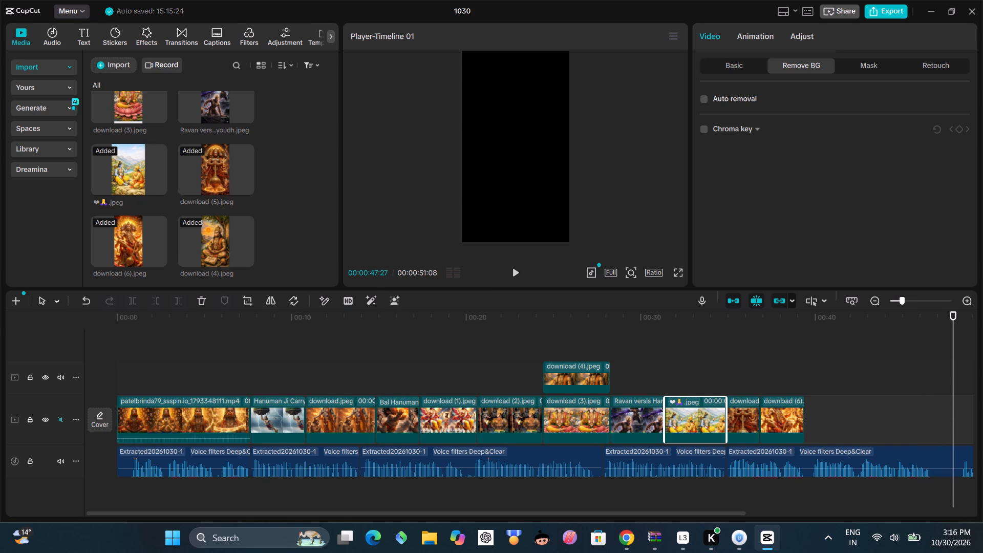
left_click(951, 391)
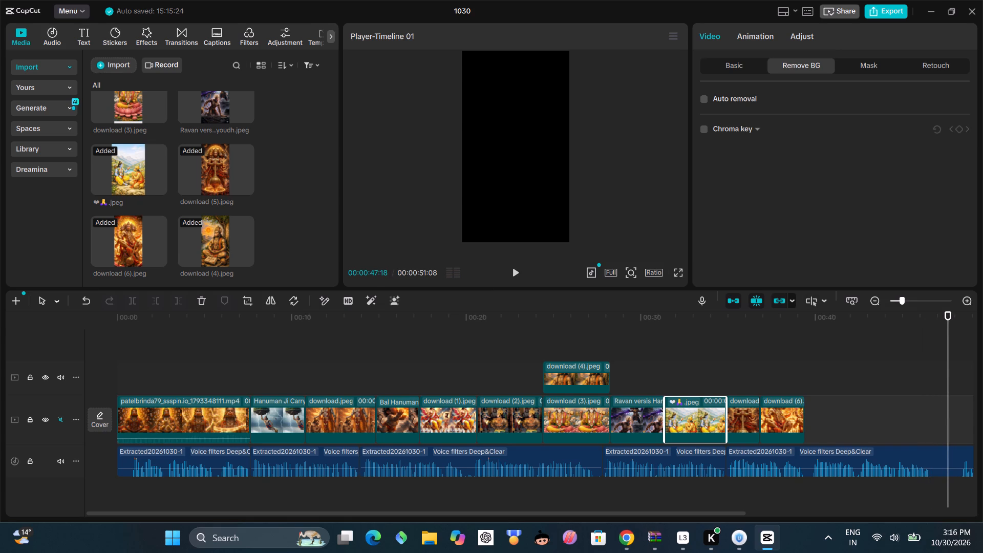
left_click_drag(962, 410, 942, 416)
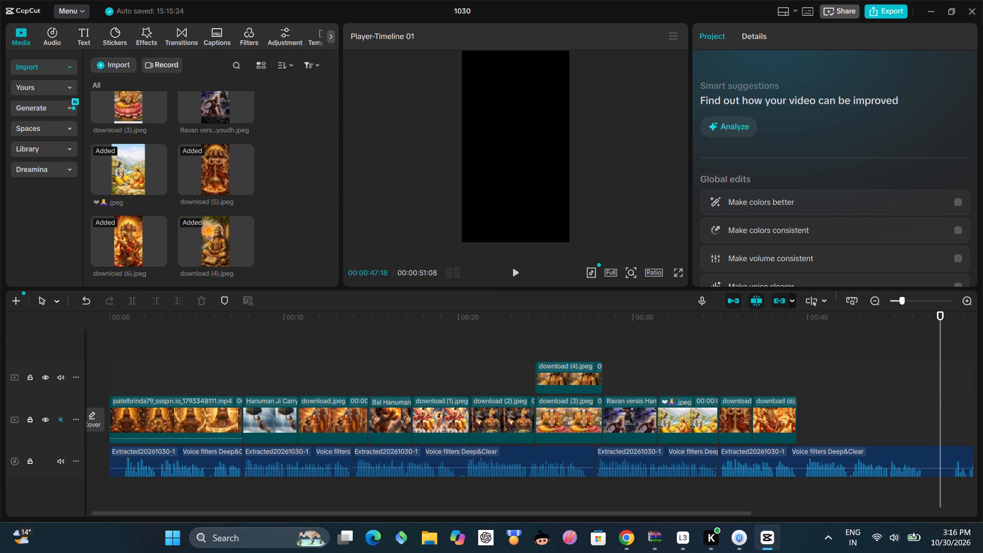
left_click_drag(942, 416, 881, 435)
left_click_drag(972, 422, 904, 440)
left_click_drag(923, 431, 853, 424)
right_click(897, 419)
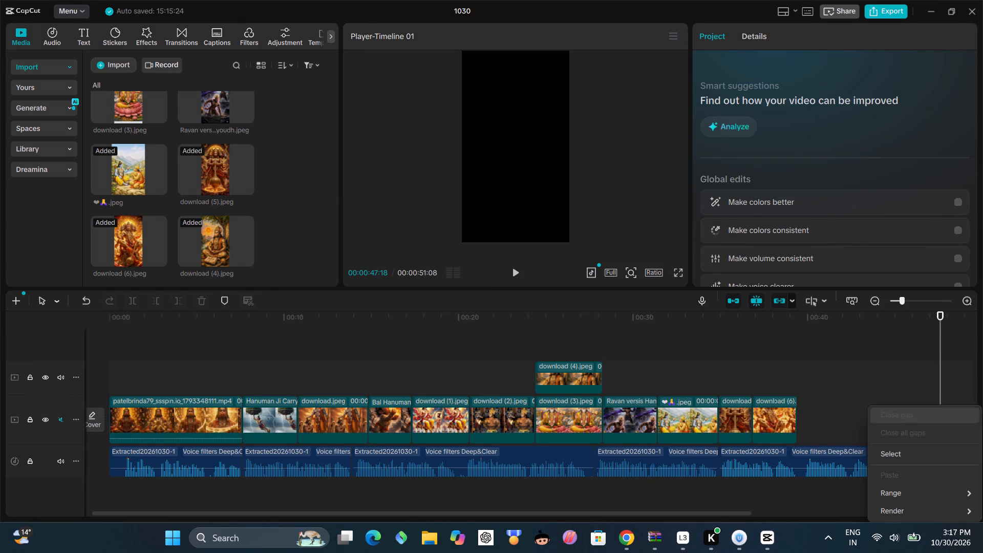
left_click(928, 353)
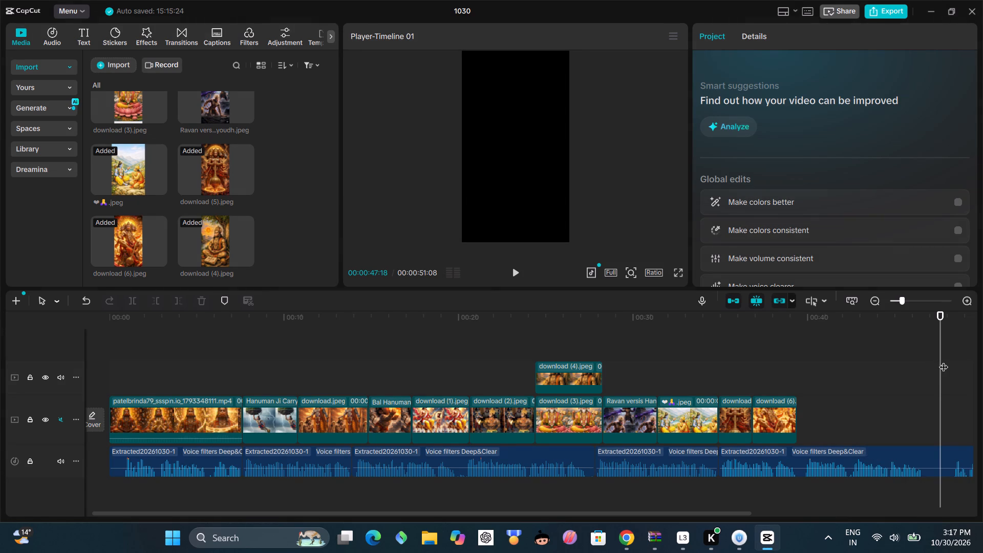
Play the remaining narration from 00:00:46:01 to the end of the audio at 00:00:51:08.
left_click_drag(944, 362, 773, 441)
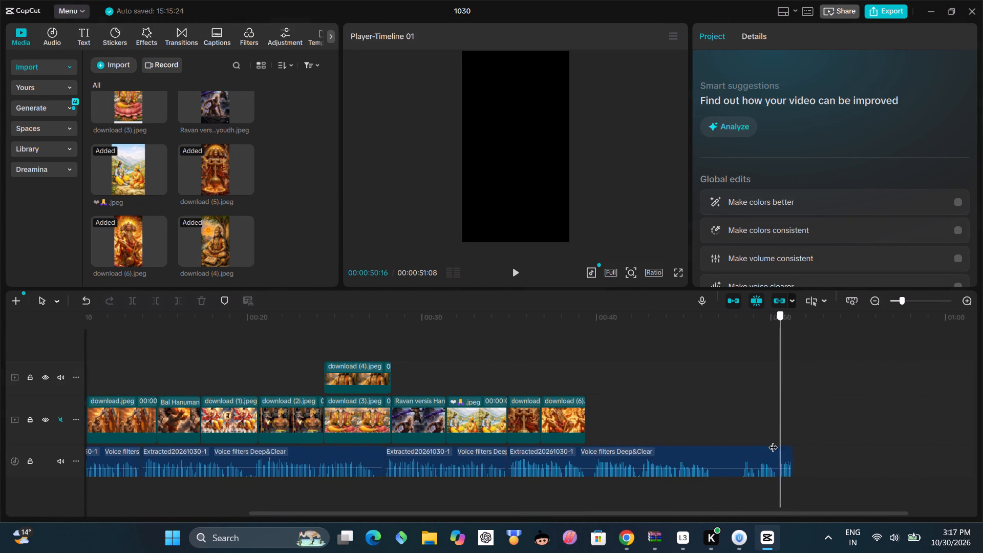
left_click_drag(773, 441, 702, 452)
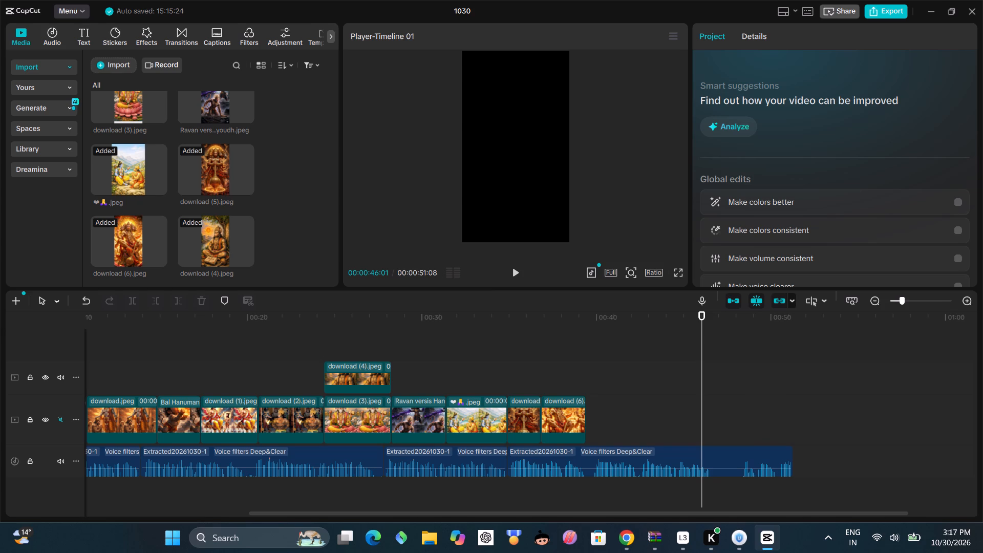
left_click(509, 280)
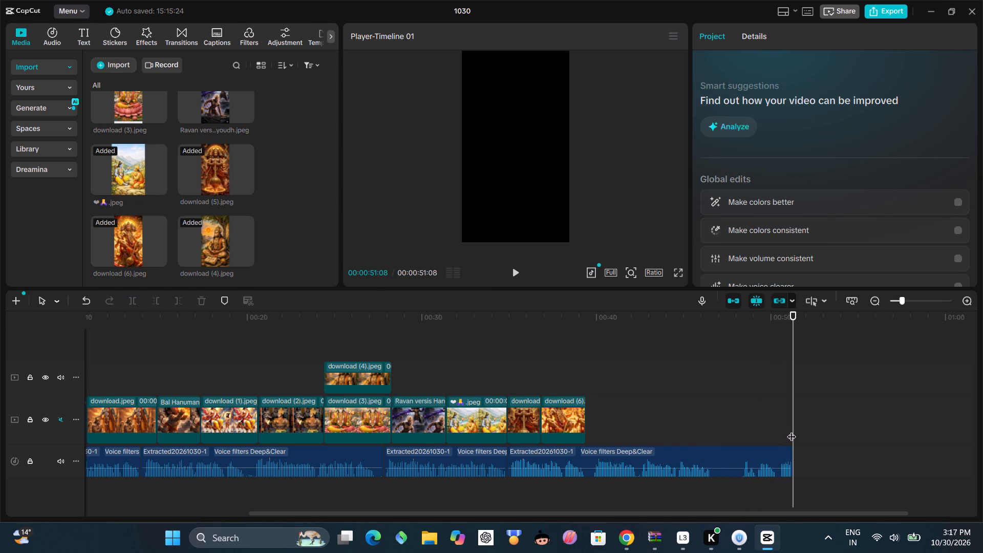
Add a short fade-out to the last narration audio clip and trim its end to 00:00:50:27.
left_click_drag(796, 426, 790, 440)
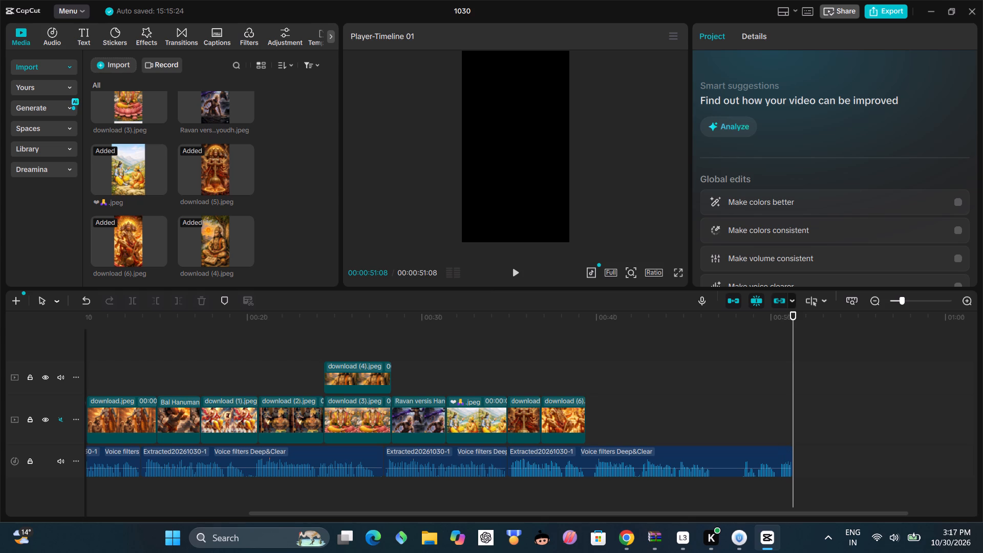
left_click(787, 444)
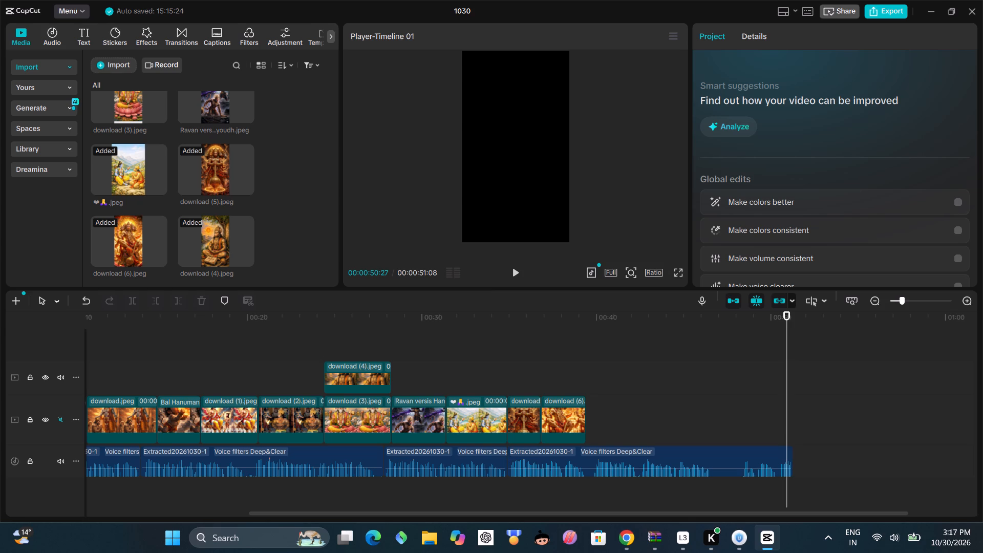
left_click(779, 462)
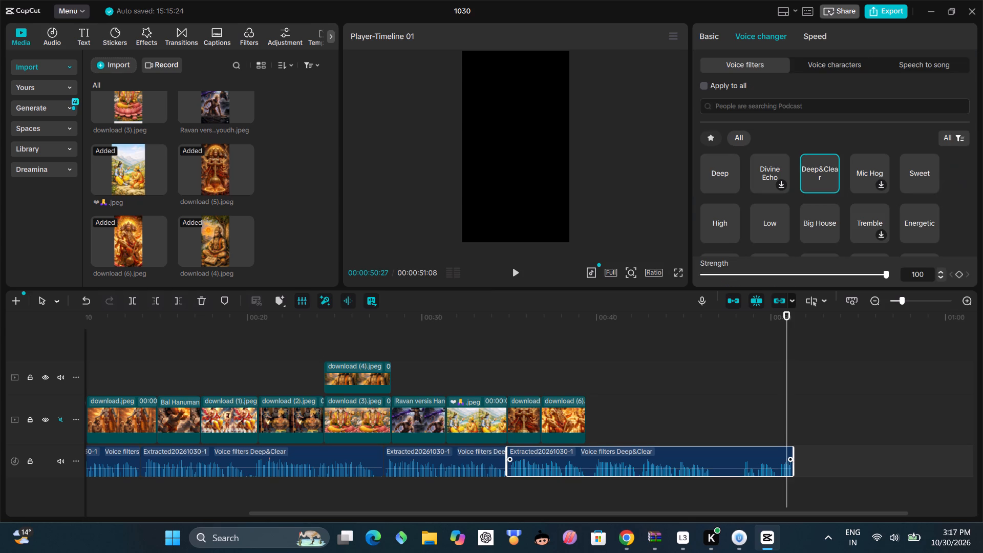
left_click_drag(792, 459, 781, 470)
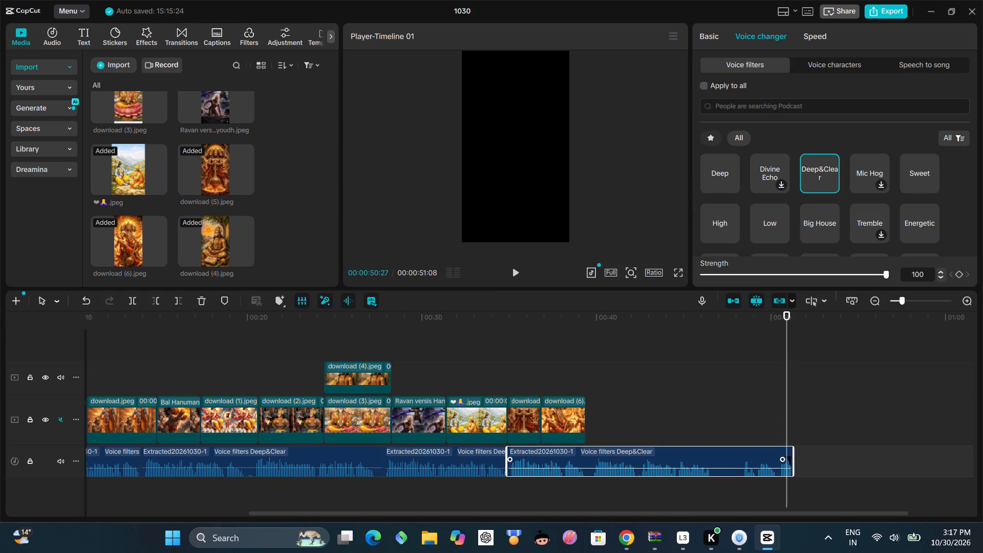
left_click(791, 459)
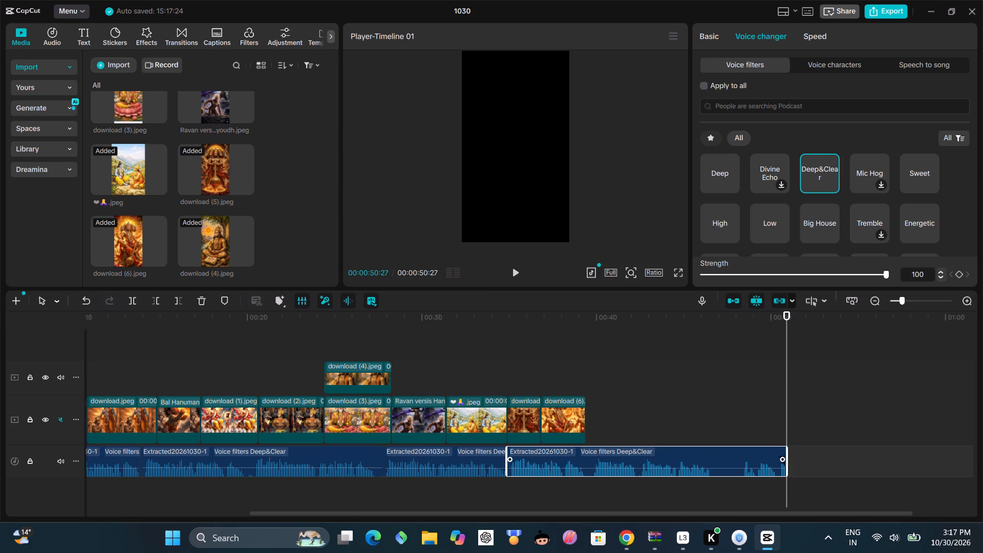
left_click(736, 455)
Enable the global edit Make colors better for the project and set its strength to 51.
left_click_drag(693, 396, 672, 426)
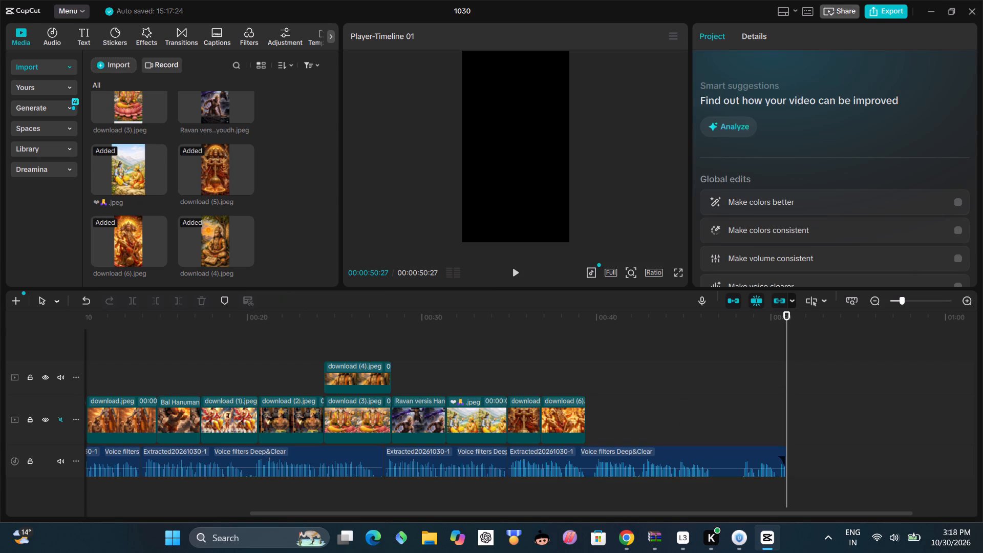
left_click(956, 206)
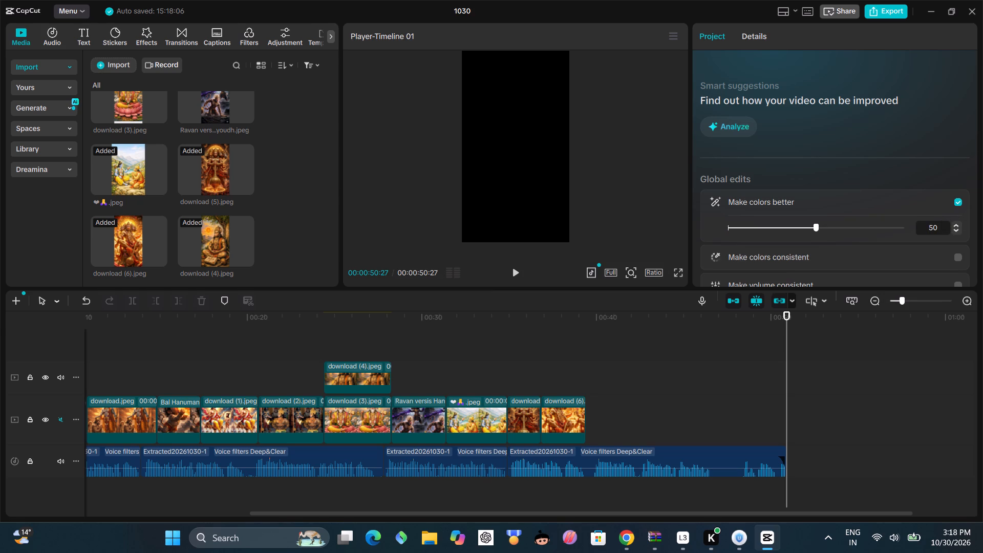
left_click(956, 227)
Replay the opening video clip several times from 00:00:00:00, scrub through it, and return to the start to review it.
left_click_drag(786, 331, 1, 356)
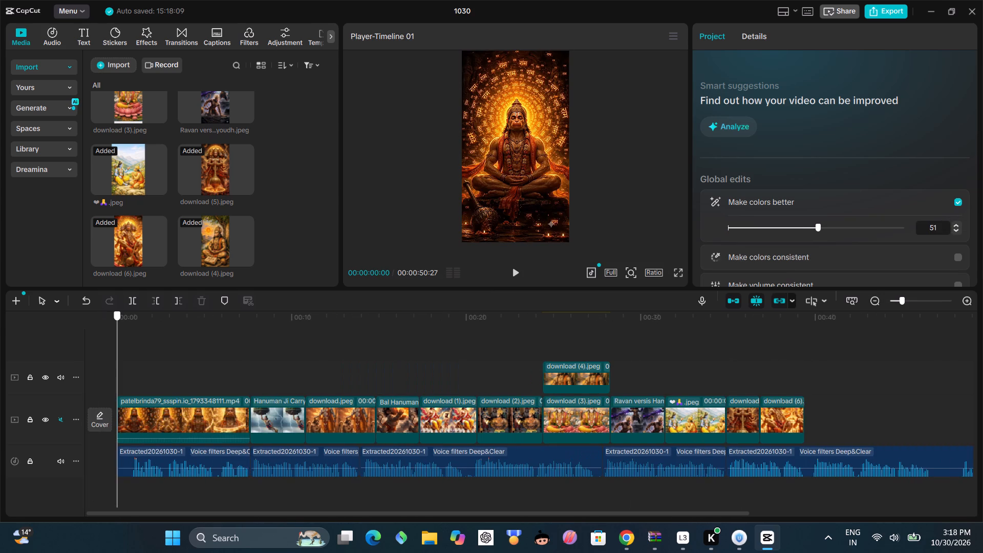
left_click_drag(1, 356, 40, 356)
left_click(508, 278)
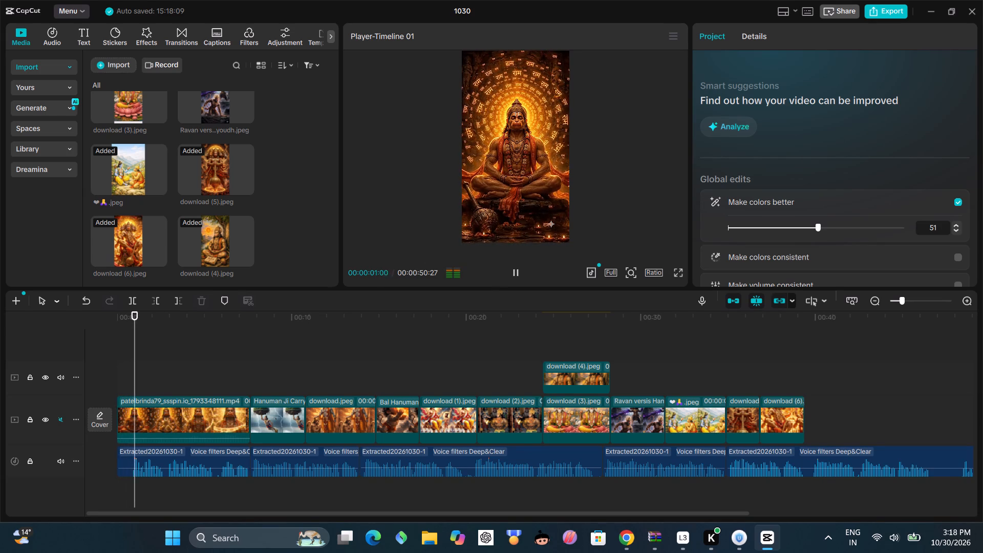
left_click(515, 277)
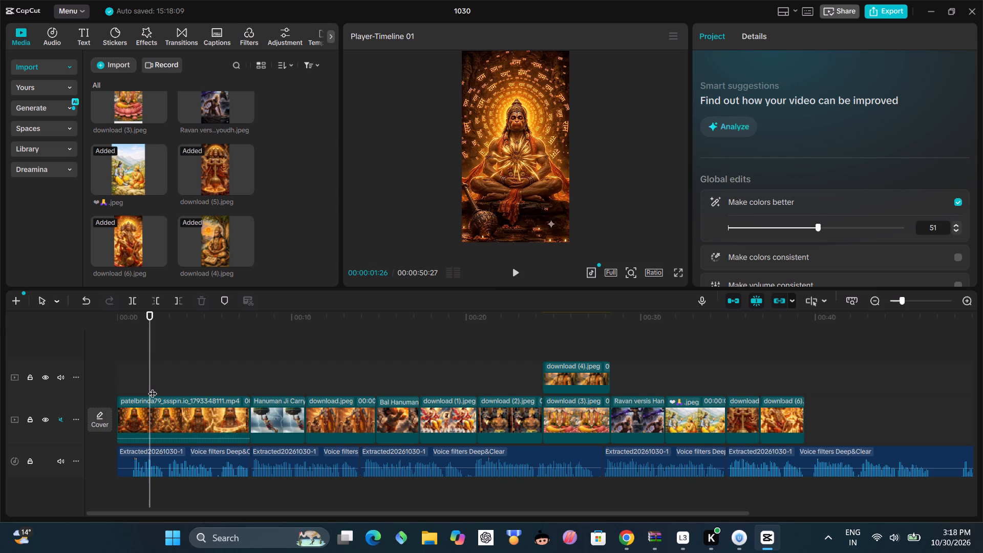
left_click_drag(151, 379, 146, 382)
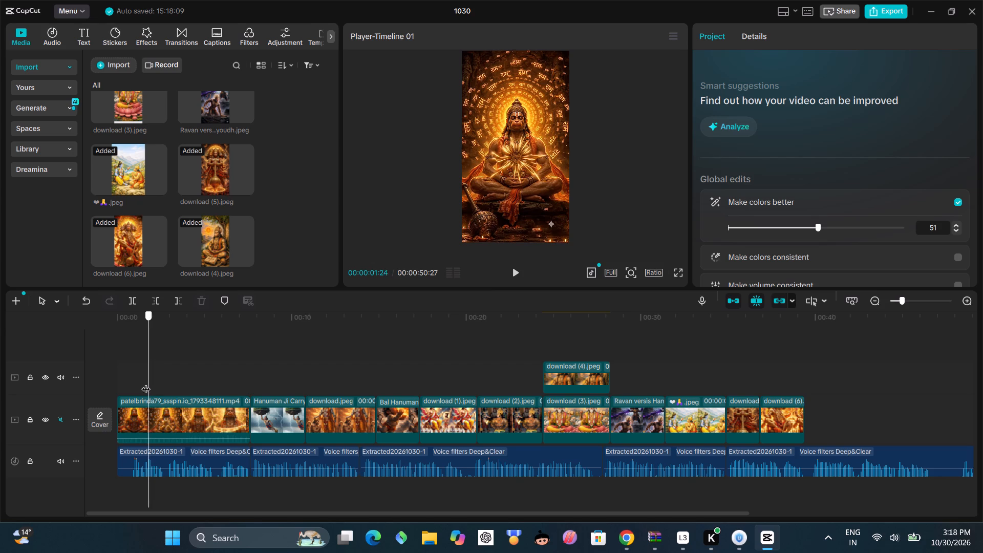
left_click_drag(146, 382, 70, 422)
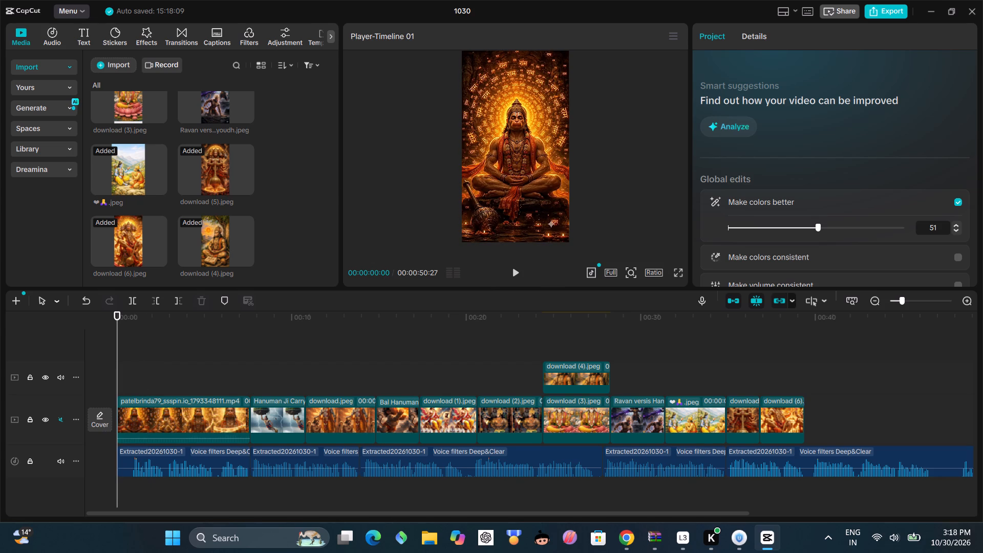
left_click(518, 278)
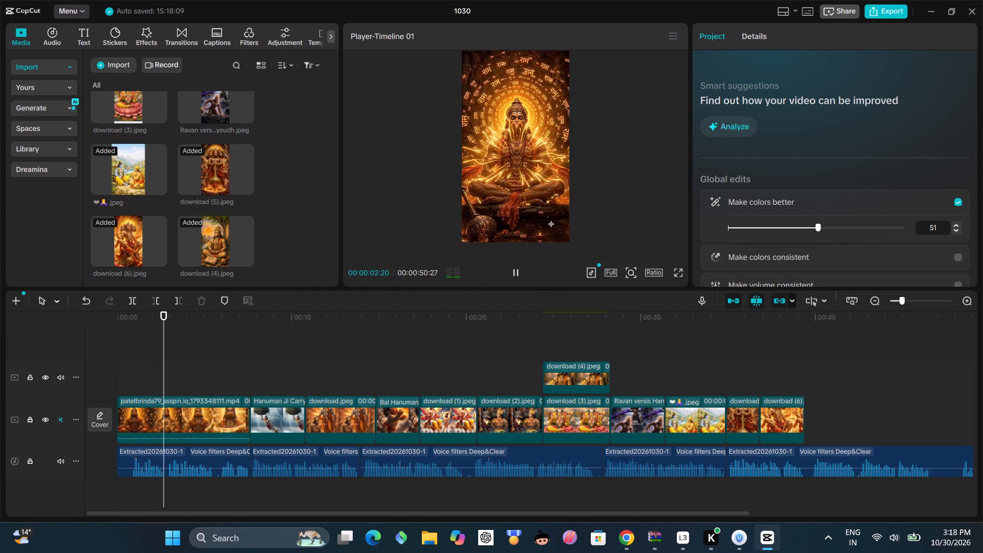
left_click(518, 278)
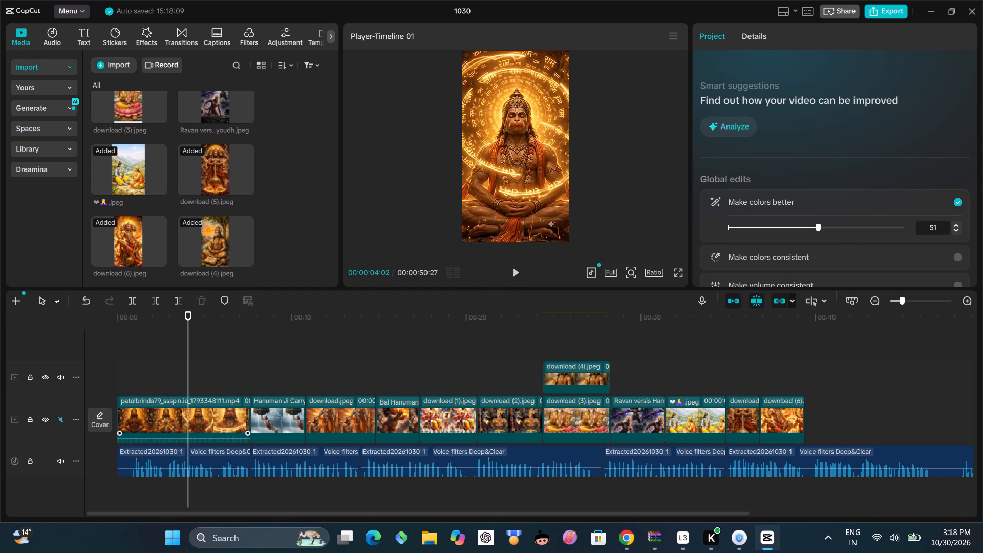
left_click_drag(190, 368, 188, 370)
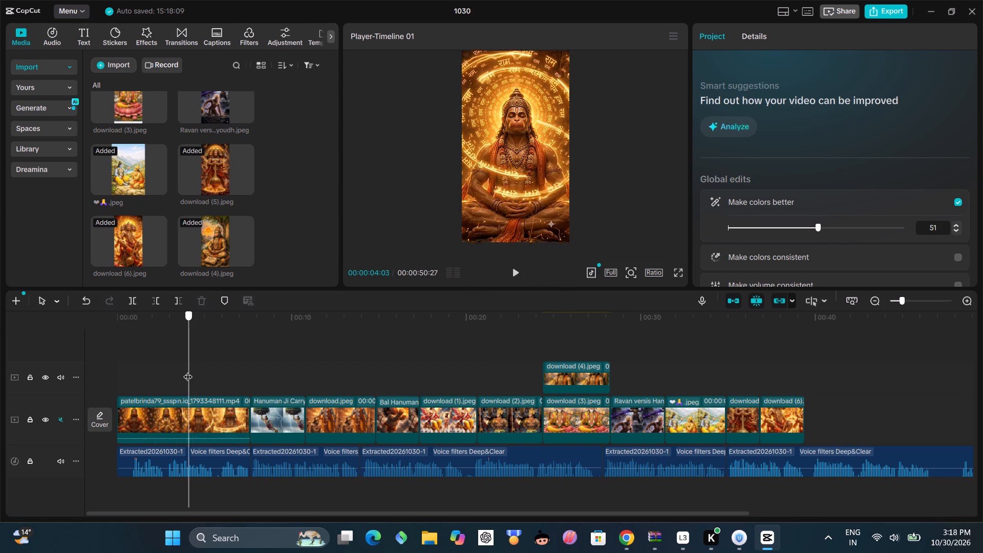
left_click_drag(188, 370, 159, 459)
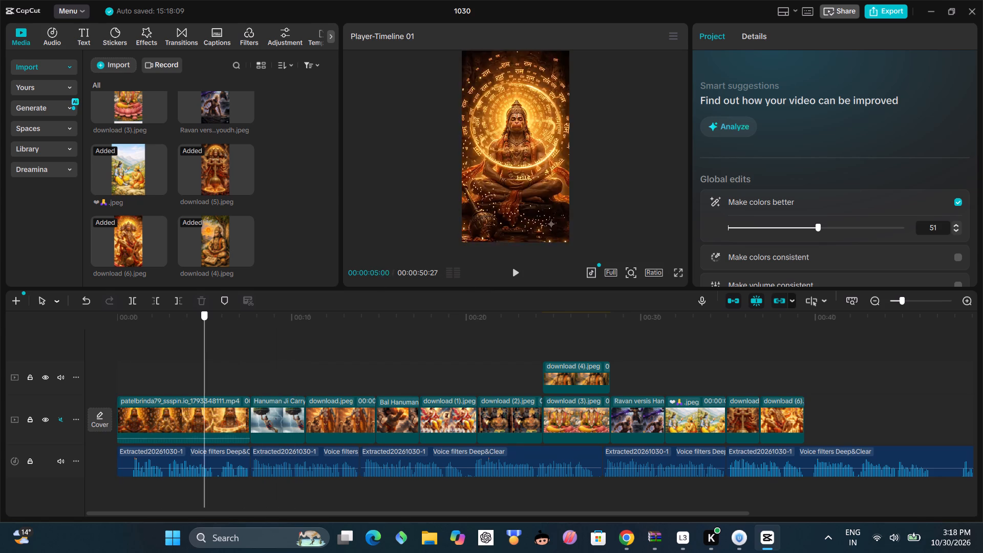
left_click_drag(159, 459, 325, 514)
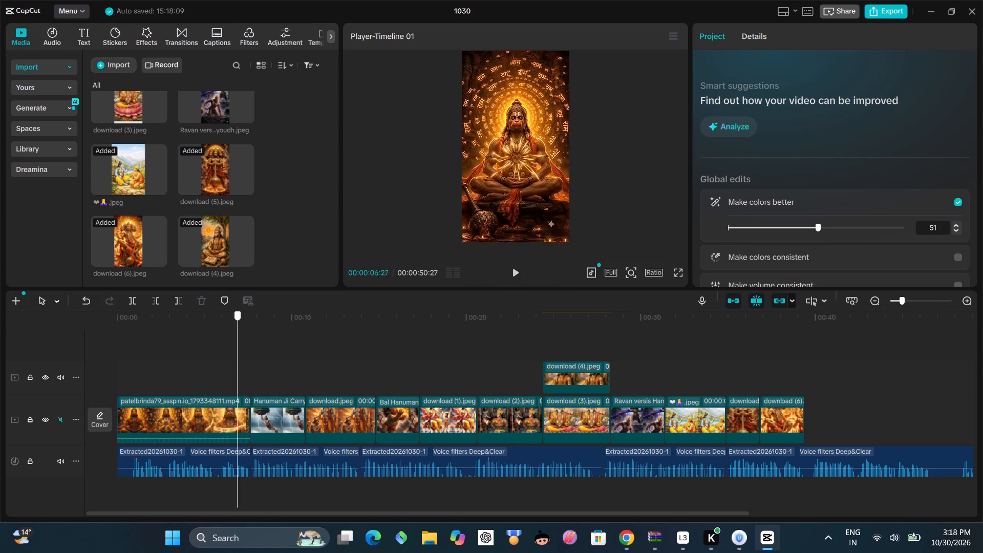
left_click_drag(325, 514, 0, 497)
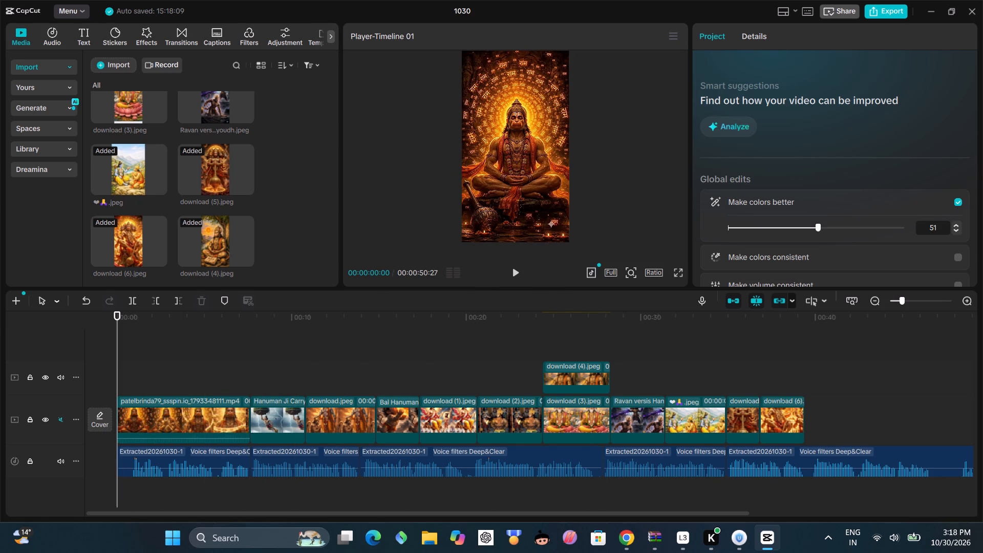
left_click(507, 272)
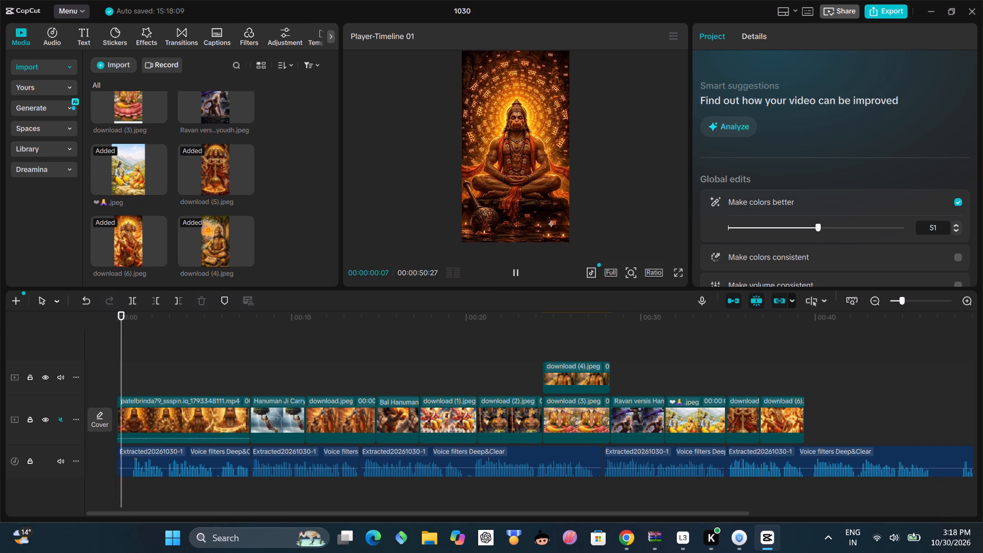
left_click(507, 272)
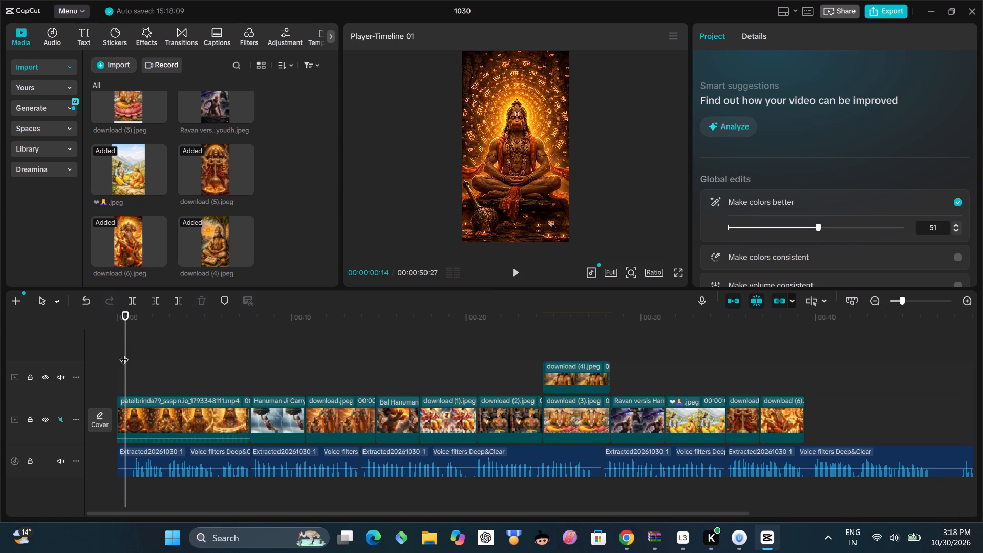
left_click_drag(125, 352, 100, 390)
Select the opening video clip and search the effects library for "glitch".
left_click(174, 413)
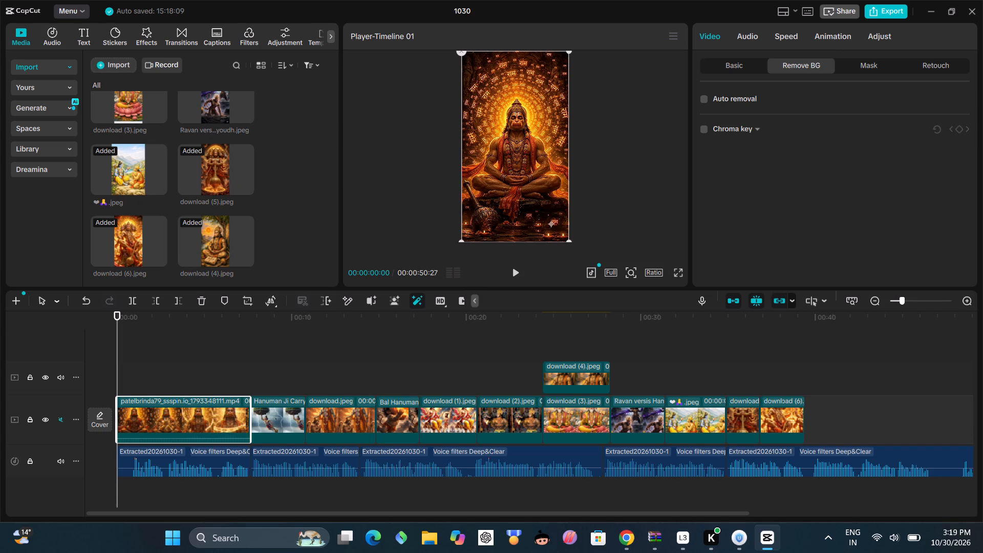
left_click(141, 32)
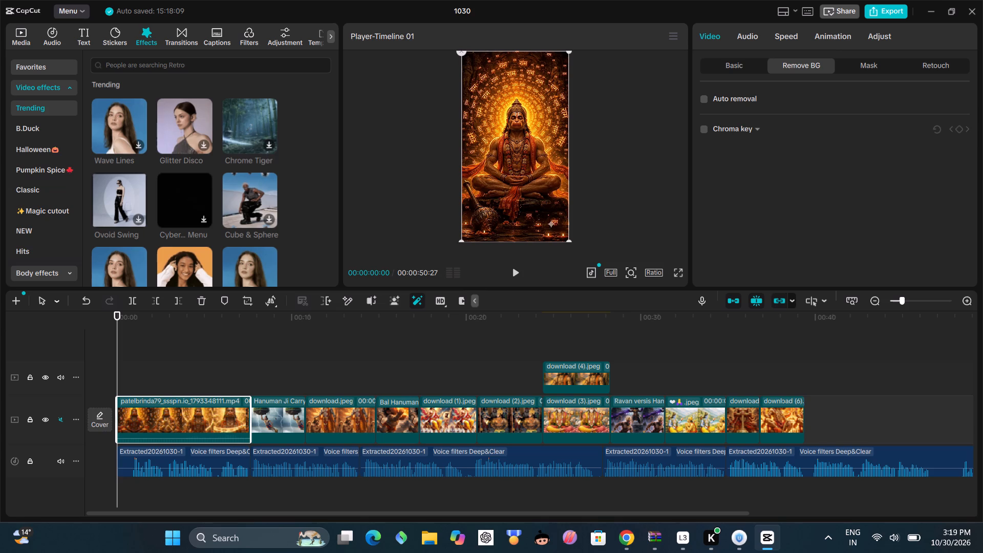
left_click(160, 60)
type("glitch")
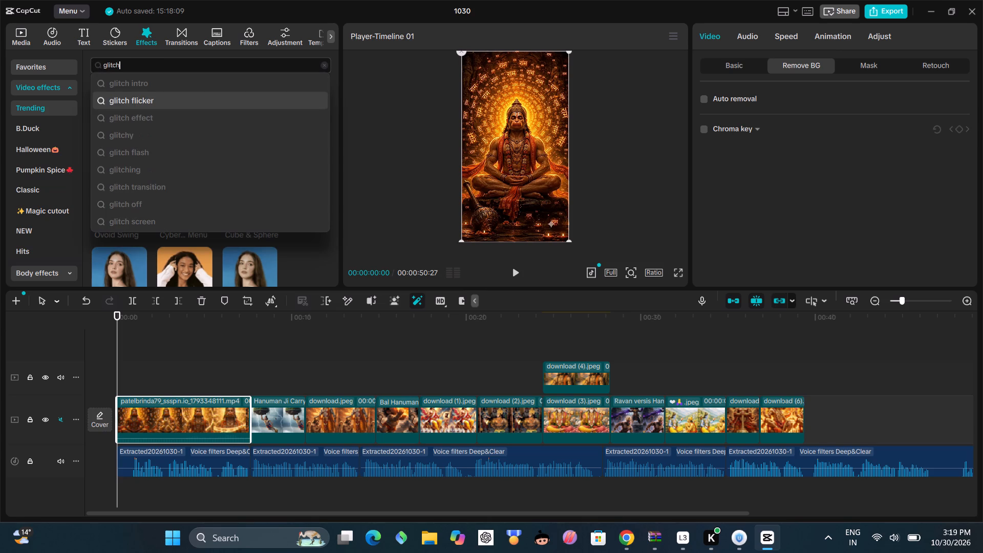
key("Return")
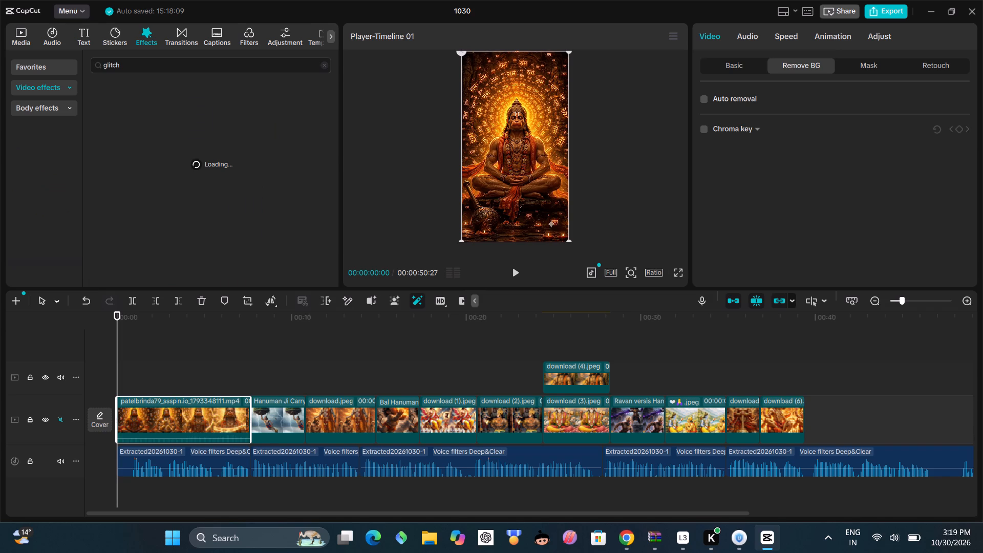
Switch to UrbanVPN to check the VPN connection, and return to CapCut.
left_click(718, 486)
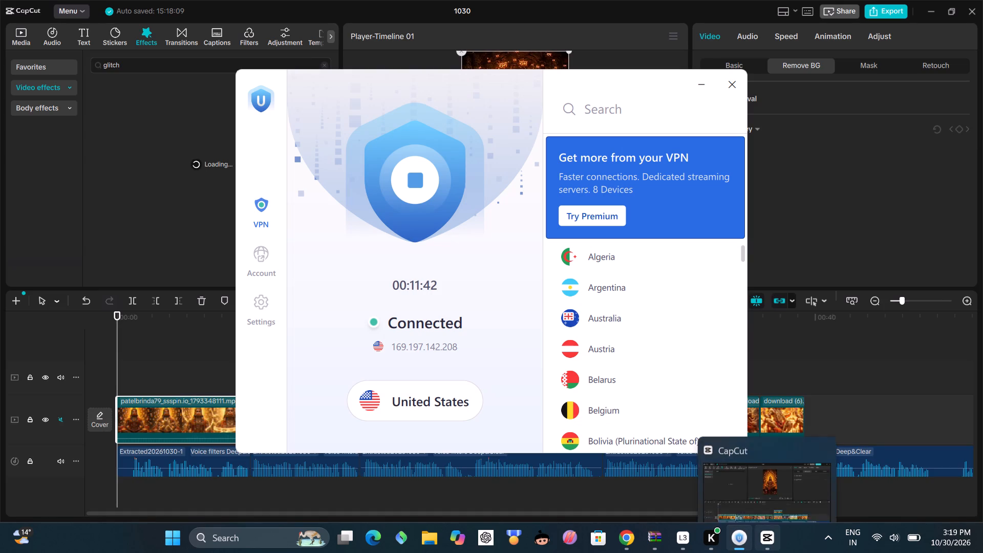
left_click(772, 491)
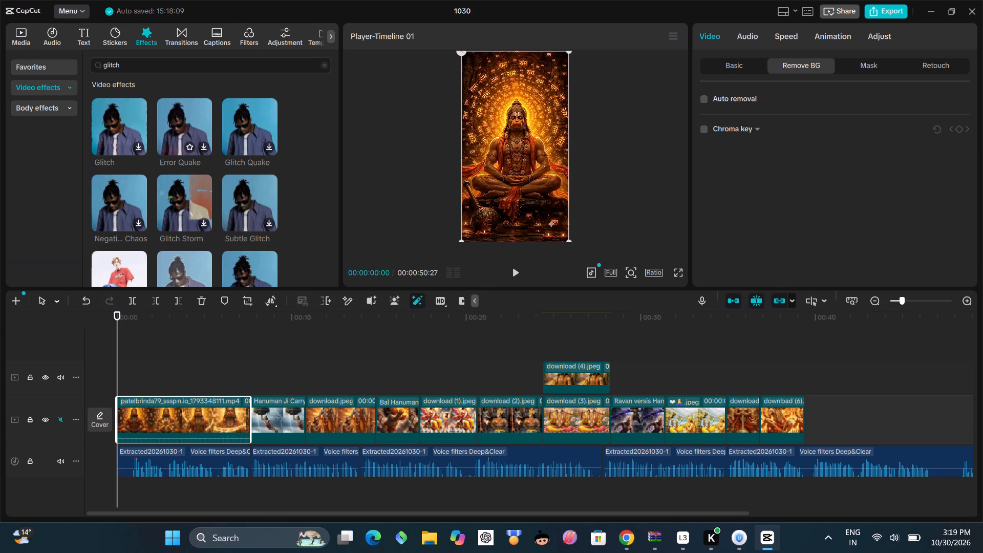
Browse the glitch video effects and preview Error Quake, Glitch and Glitch Quake on the opening clip.
scroll(229, 190, "down", 2)
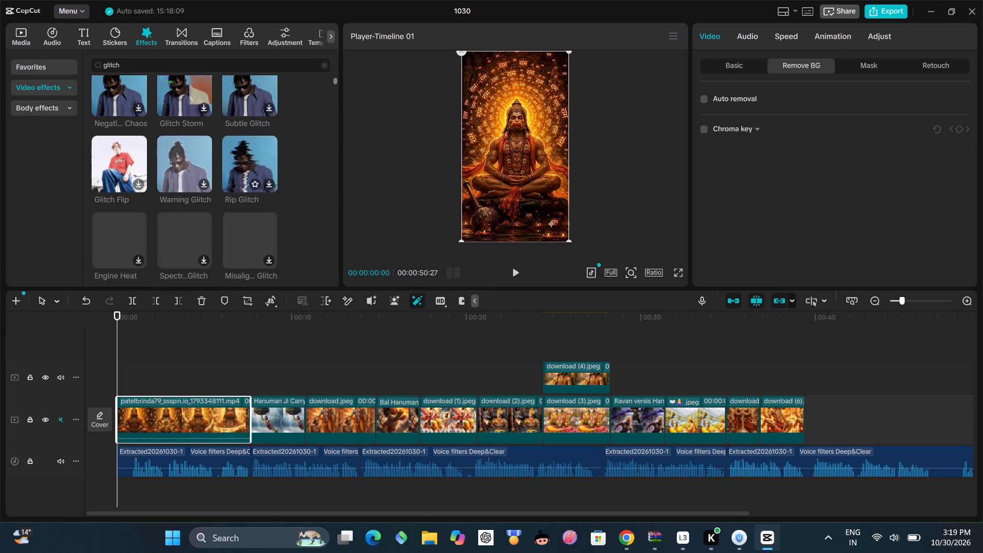
scroll(229, 190, "up", 3)
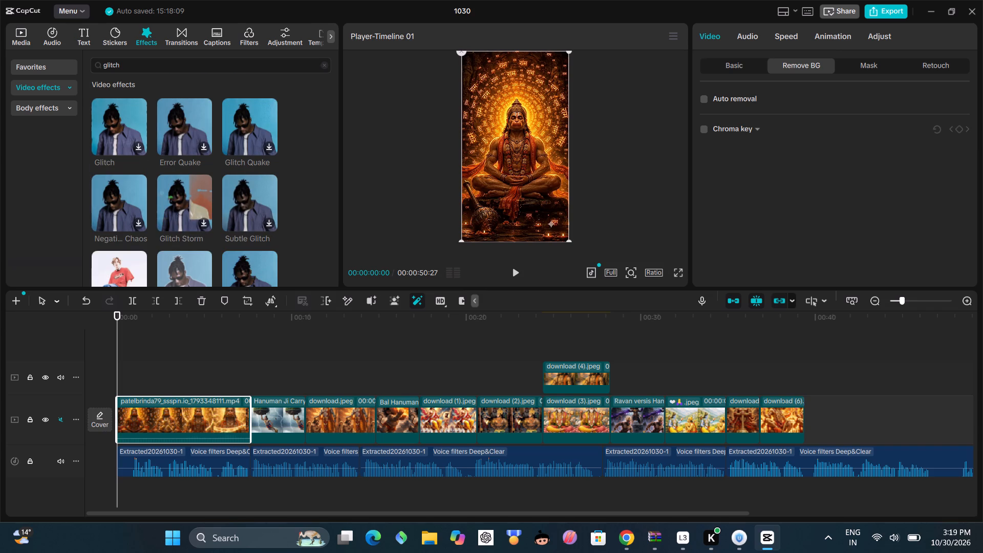
scroll(219, 190, "down", 1)
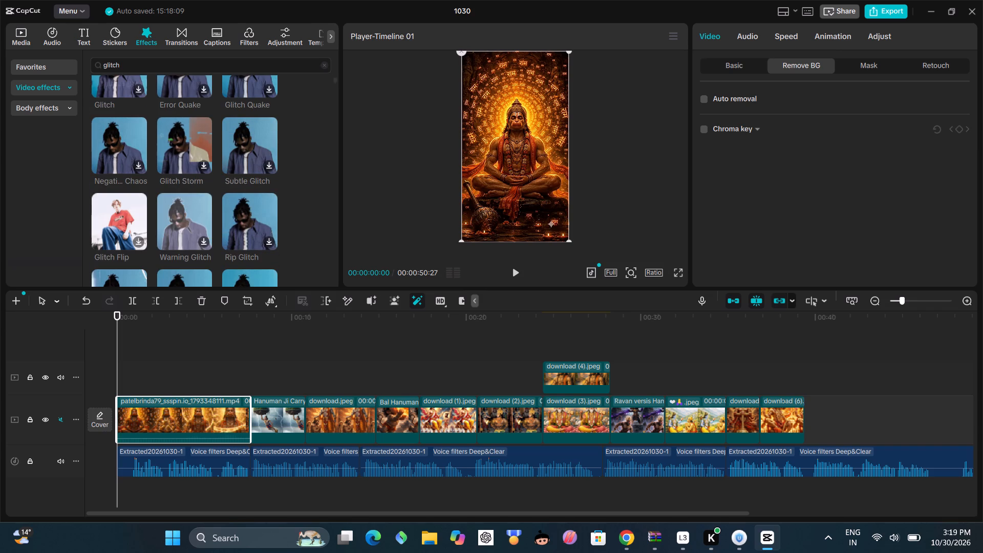
scroll(219, 190, "down", 2)
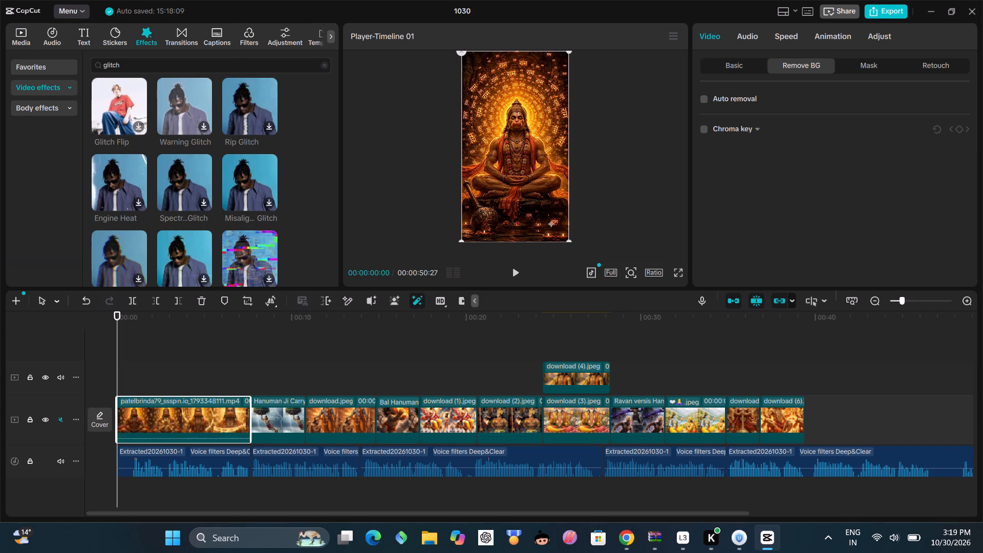
scroll(218, 188, "up", 2)
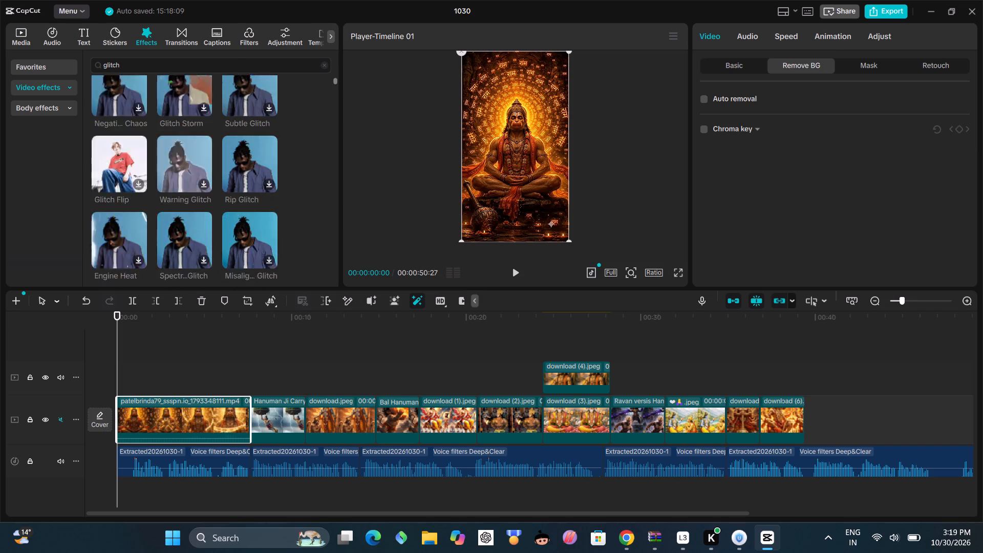
scroll(218, 189, "up", 4)
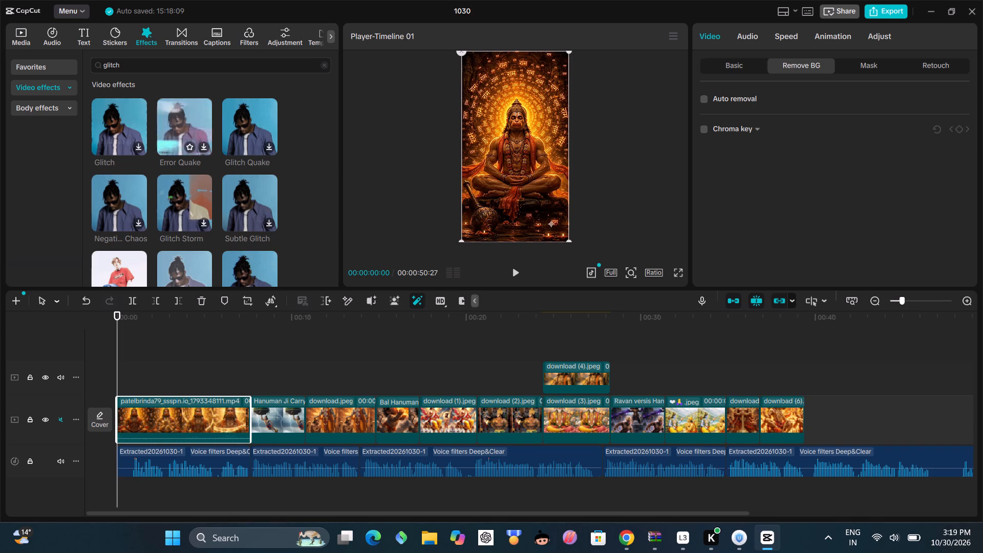
left_click(171, 126)
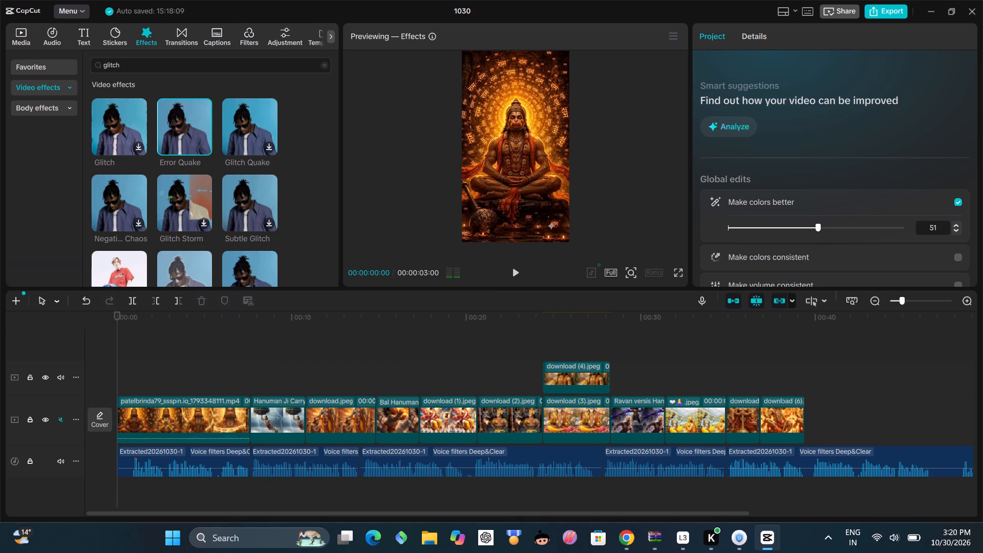
left_click(125, 130)
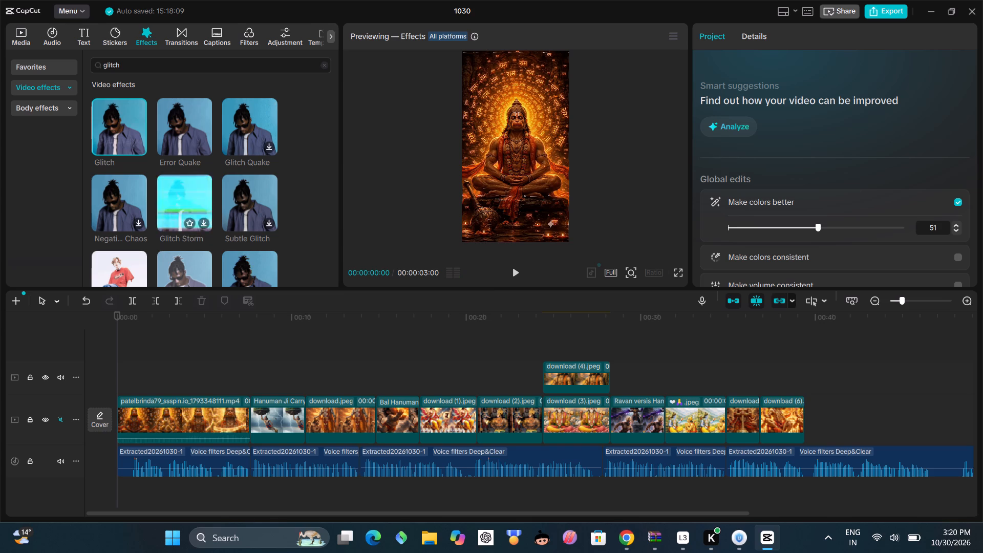
left_click(239, 138)
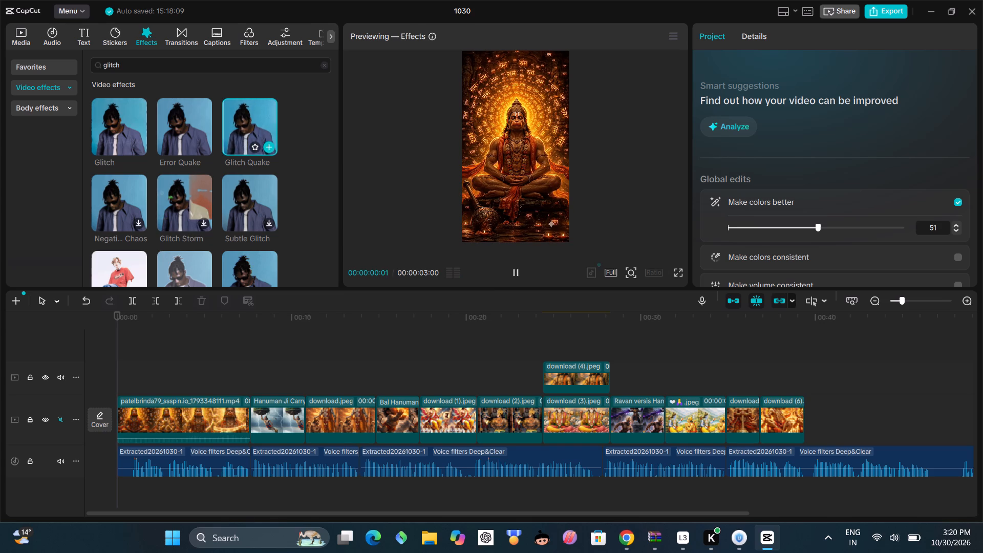
left_click(99, 206)
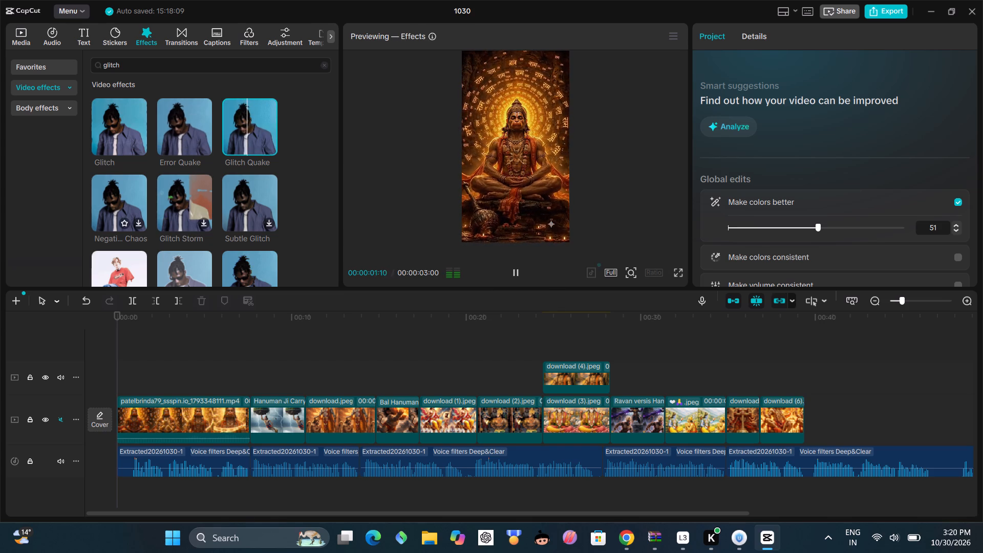
Look through more of the glitch effects for a suitable one, previewing Color Glitch on the opening clip.
scroll(213, 210, "down", 2)
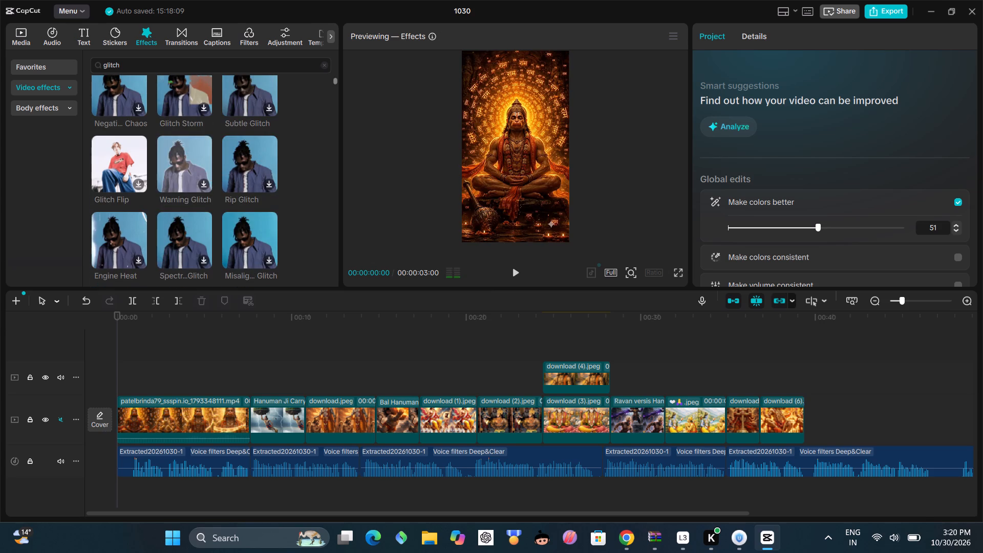
scroll(214, 210, "down", 1)
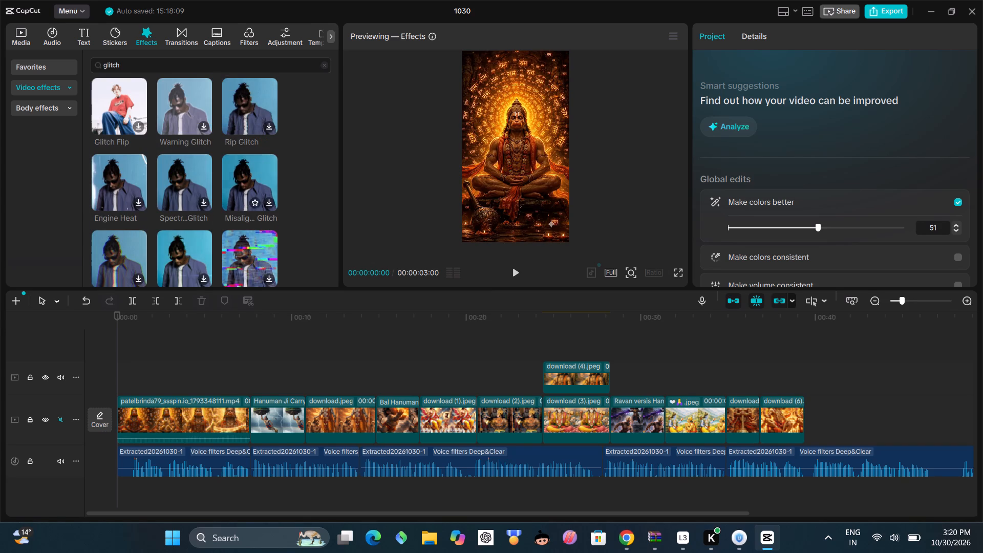
scroll(171, 183, "down", 1)
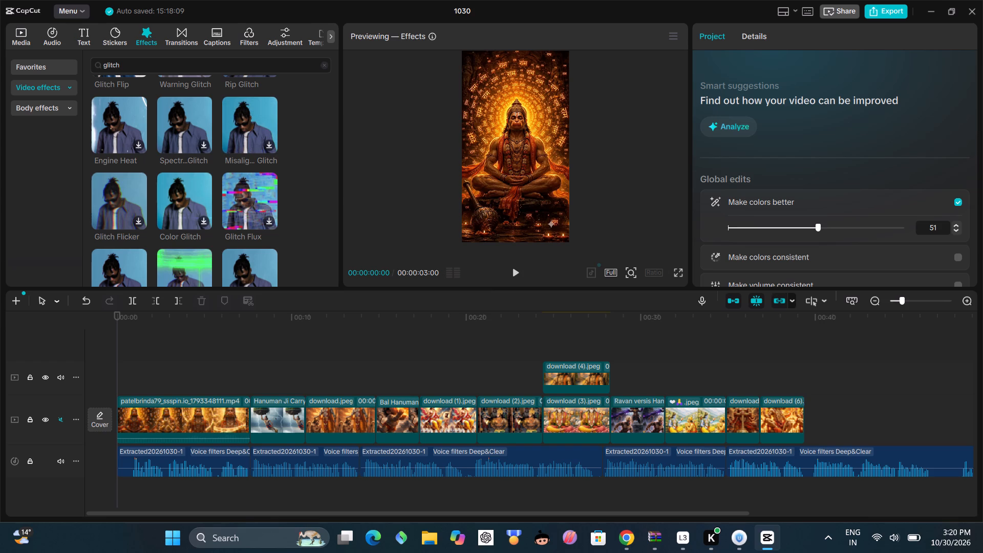
left_click(194, 208)
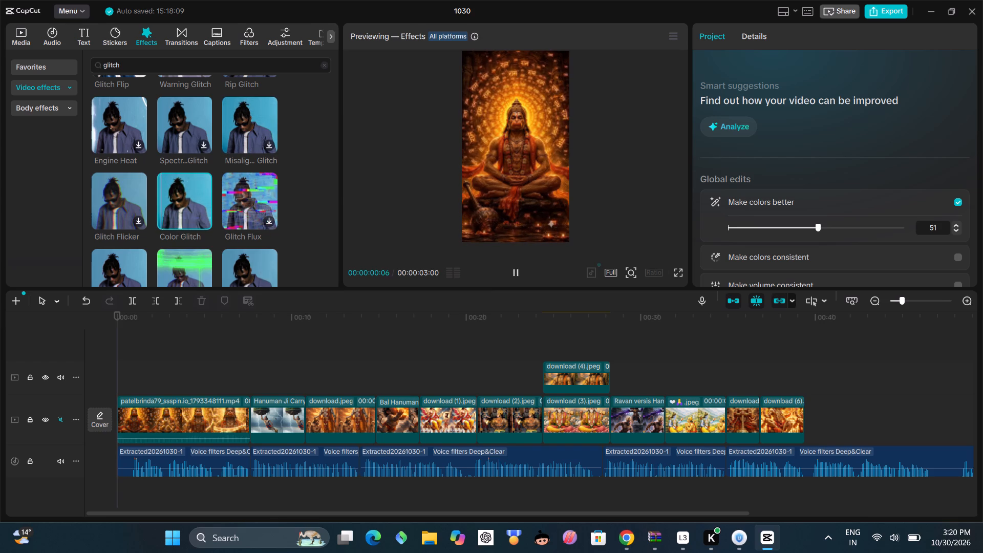
scroll(236, 259, "down", 1)
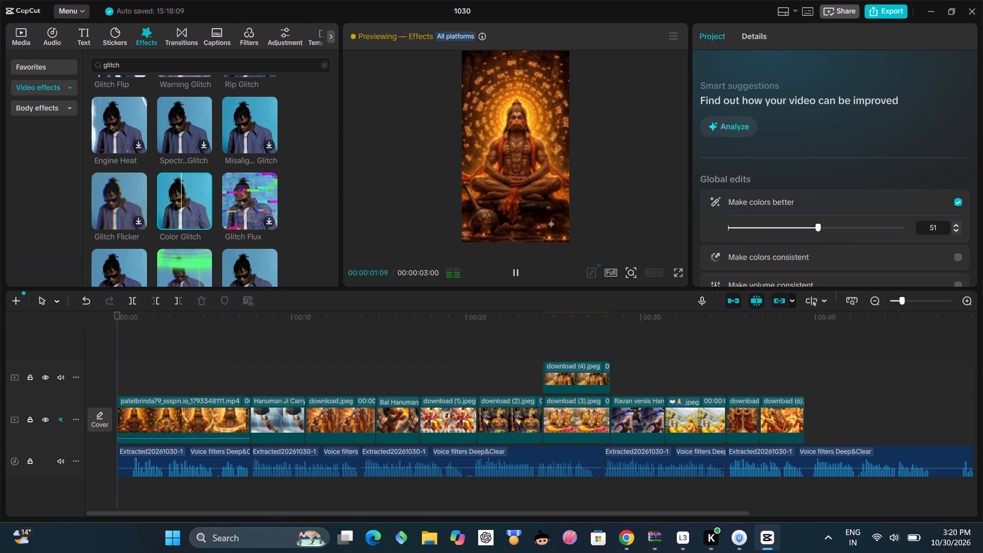
scroll(165, 223, "down", 1)
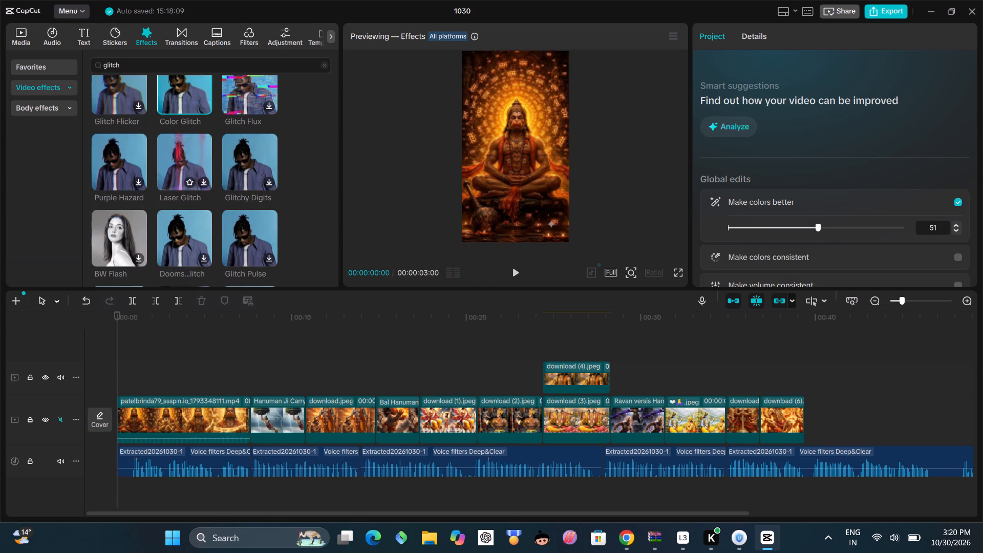
scroll(245, 165, "down", 1)
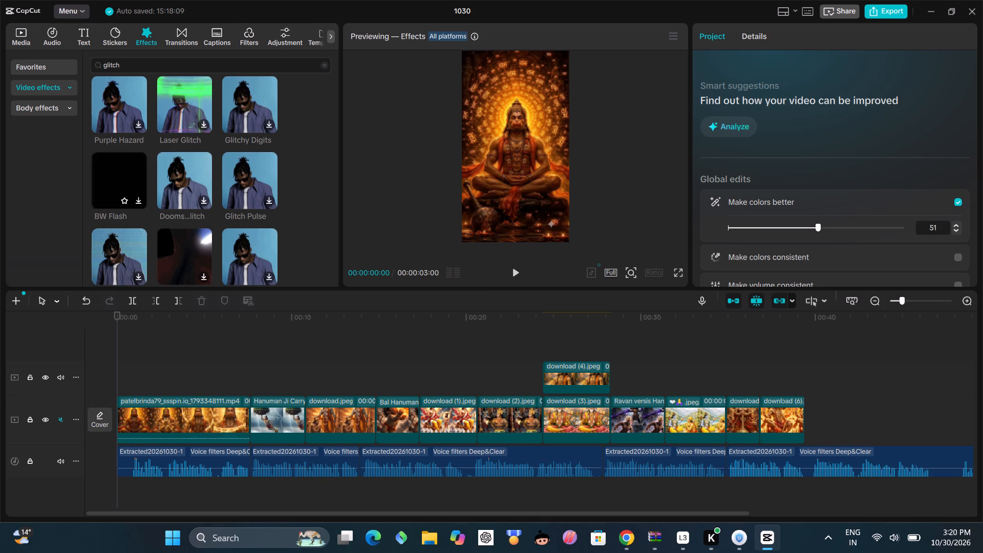
scroll(149, 181, "down", 1)
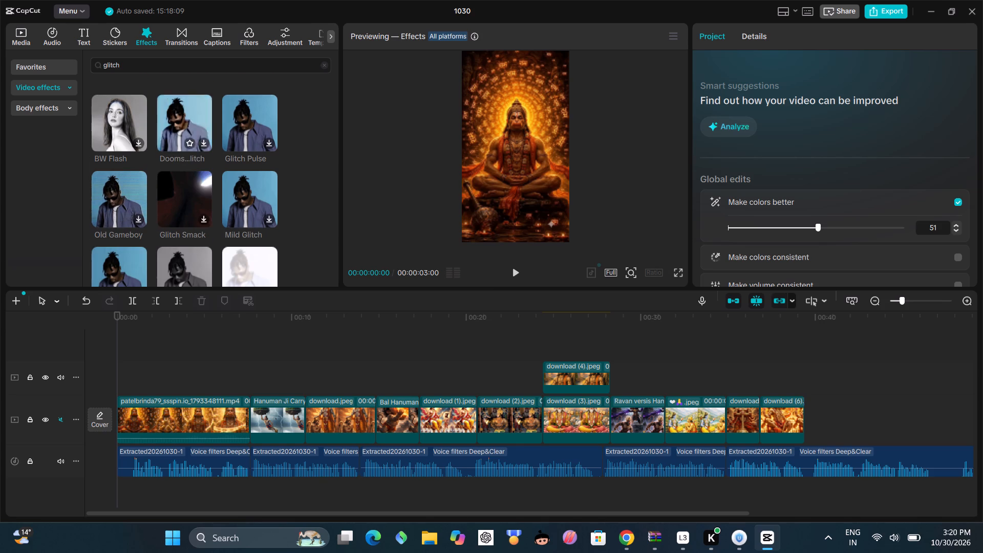
Preview the Mild Glitch effect and add it to the timeline at 00:00:00:00, above the opening video clip.
left_click(231, 197)
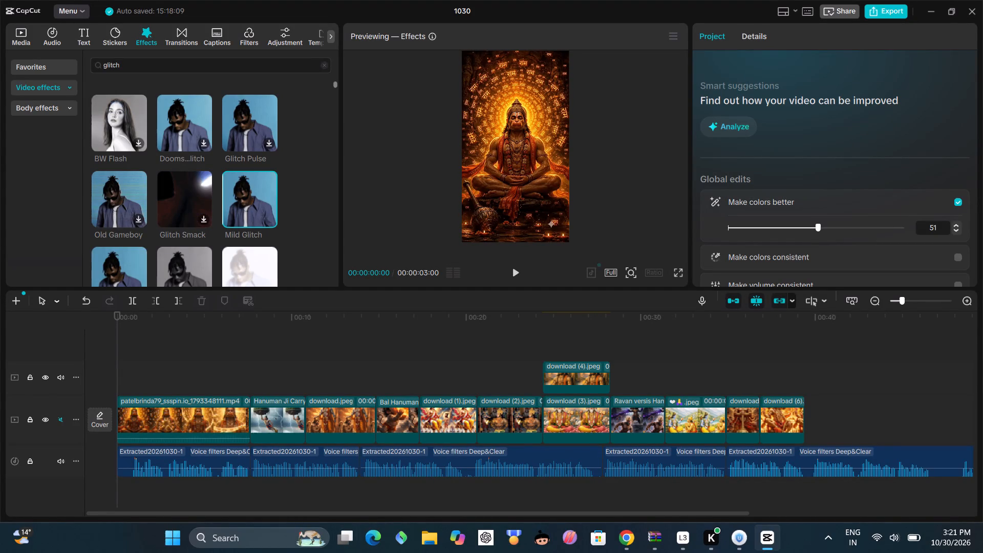
left_click(268, 217)
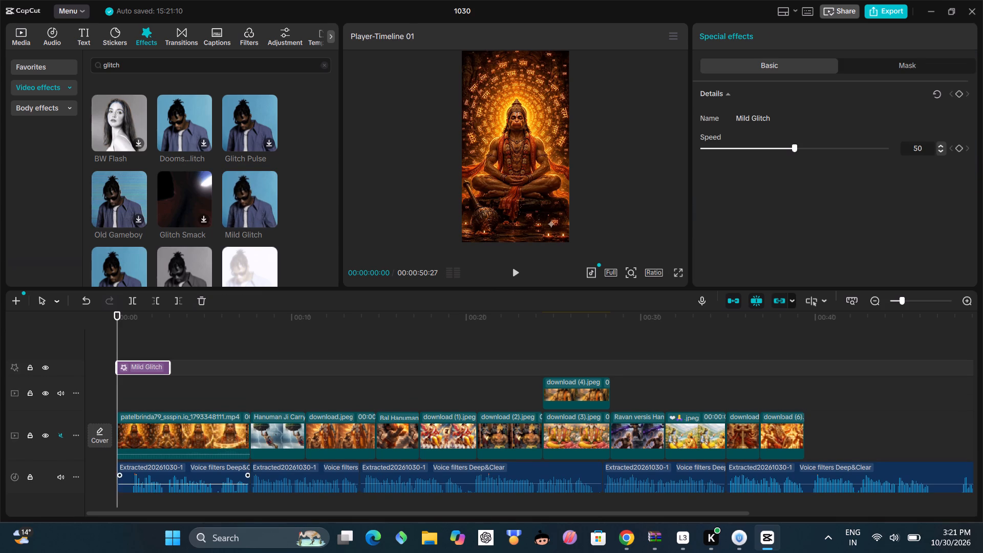
left_click(171, 372)
Play the opening video clip with the Mild Glitch effect, return to the start, and replay it into the second clip.
left_click(515, 276)
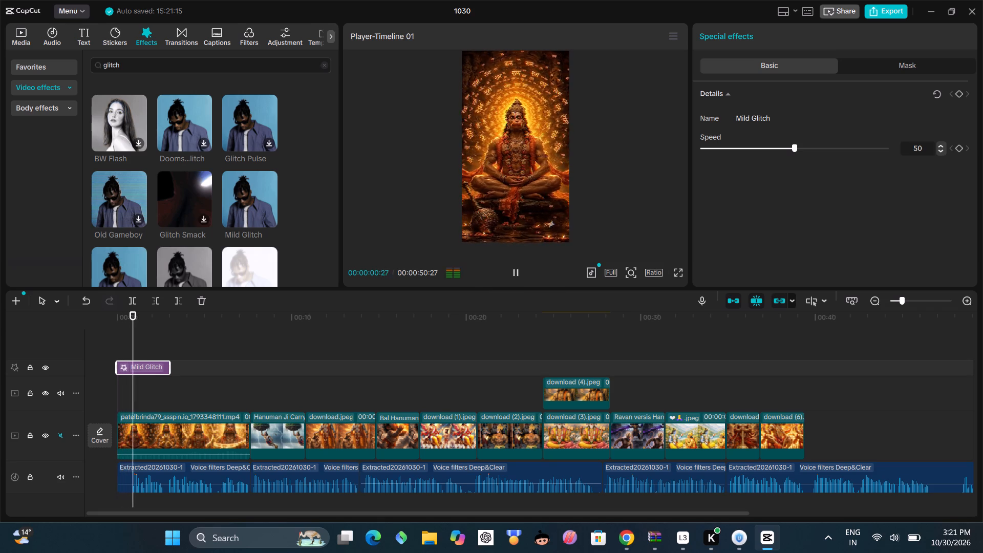
double_click(503, 253)
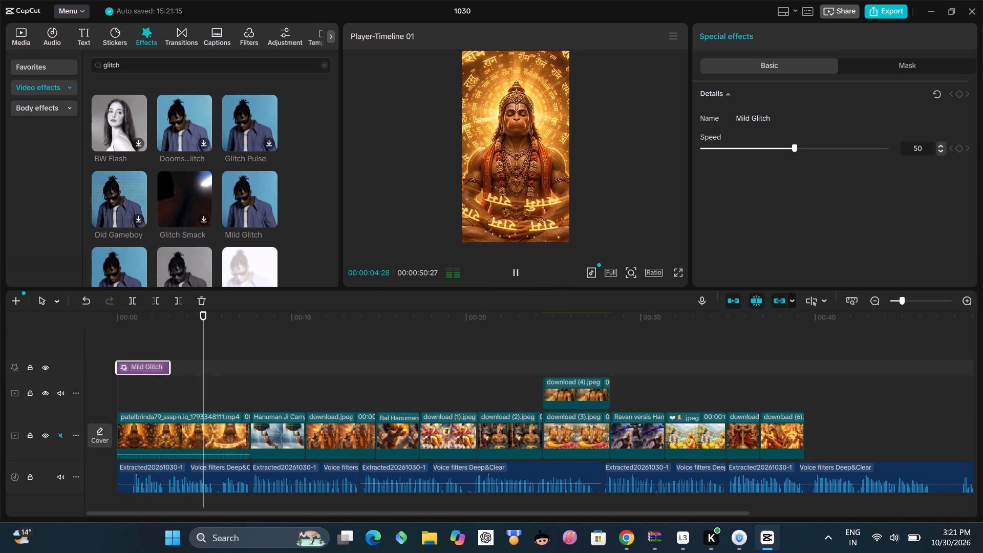
left_click(517, 272)
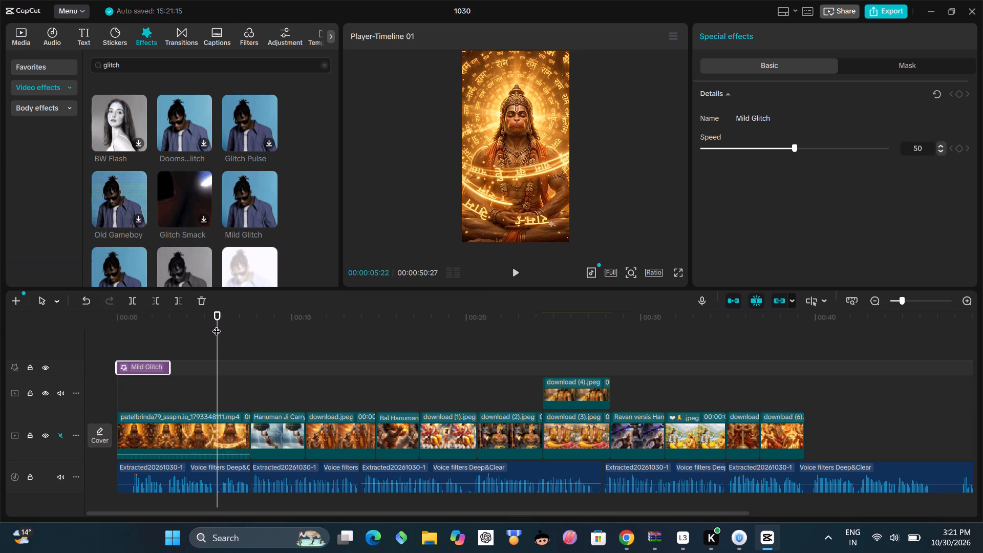
left_click_drag(217, 325, 110, 385)
left_click(514, 276)
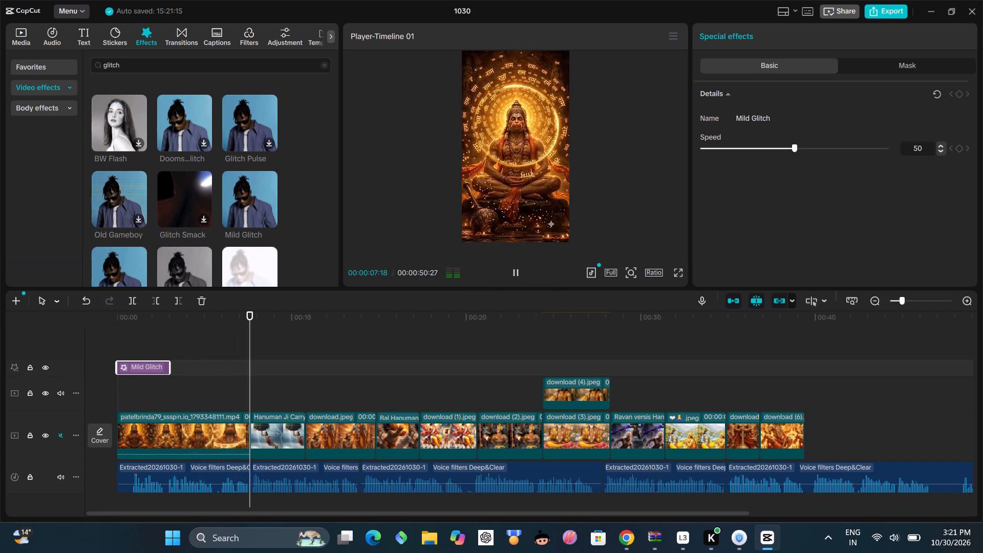
left_click(518, 268)
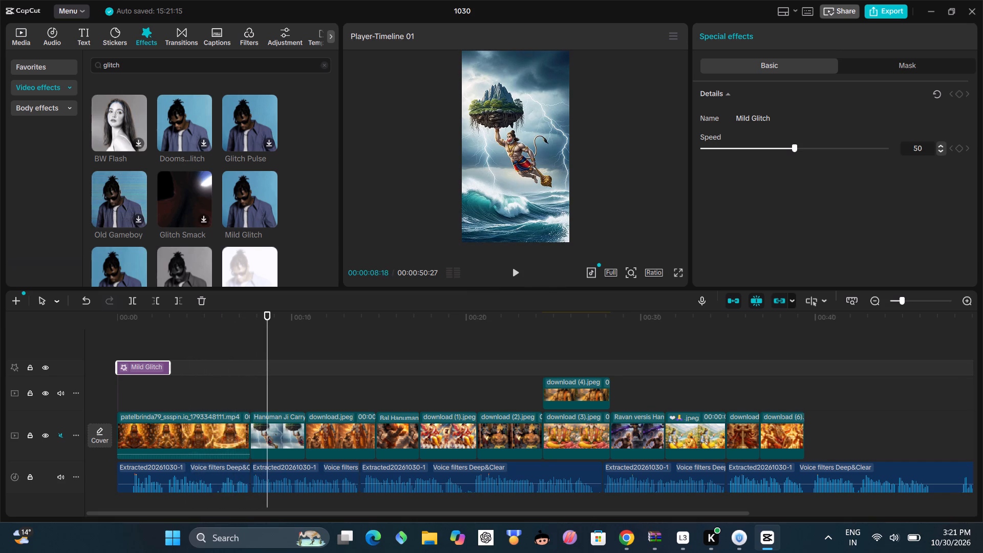
Place the playhead at 00:00:07:19, where the second clip starts, and preview the trending transition Aurora Glass.
left_click(254, 426)
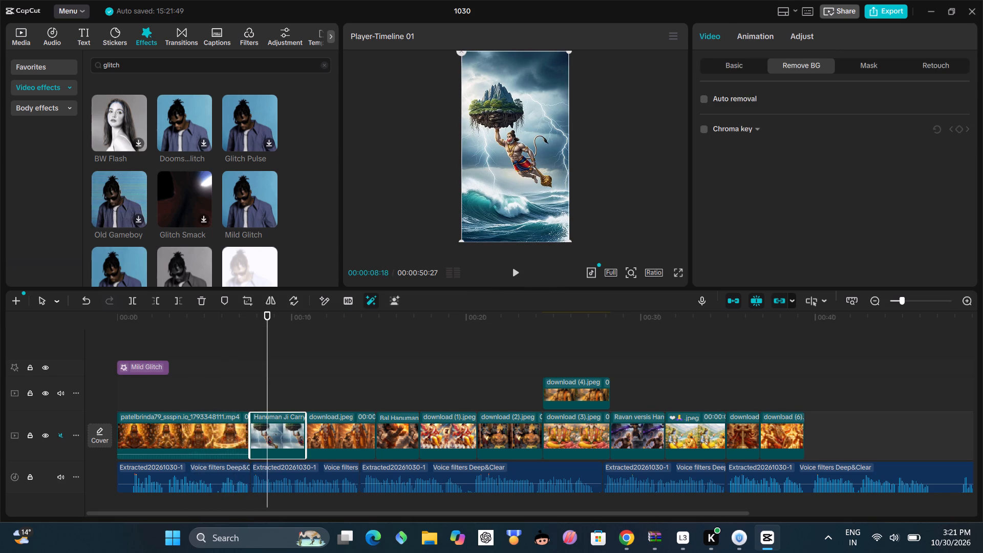
left_click(252, 351)
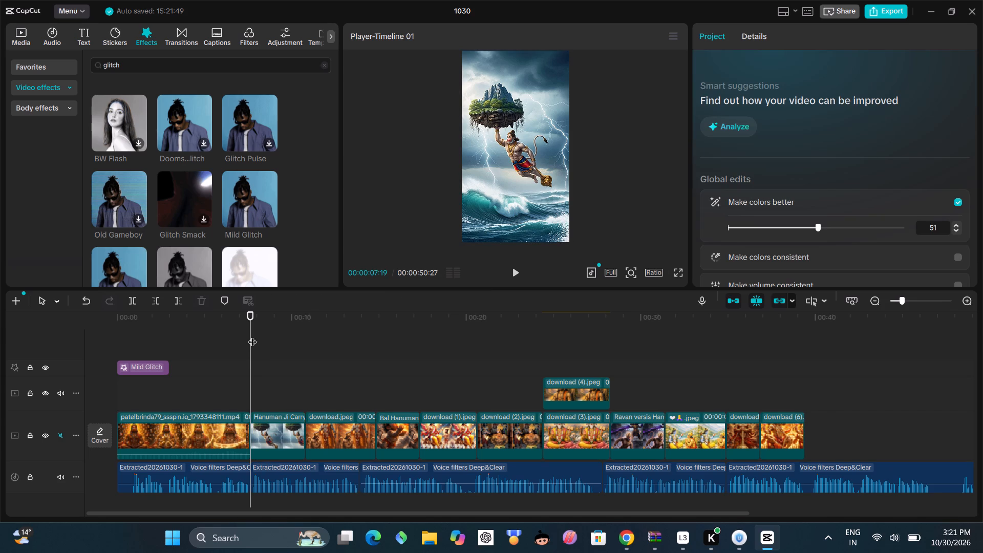
left_click(181, 37)
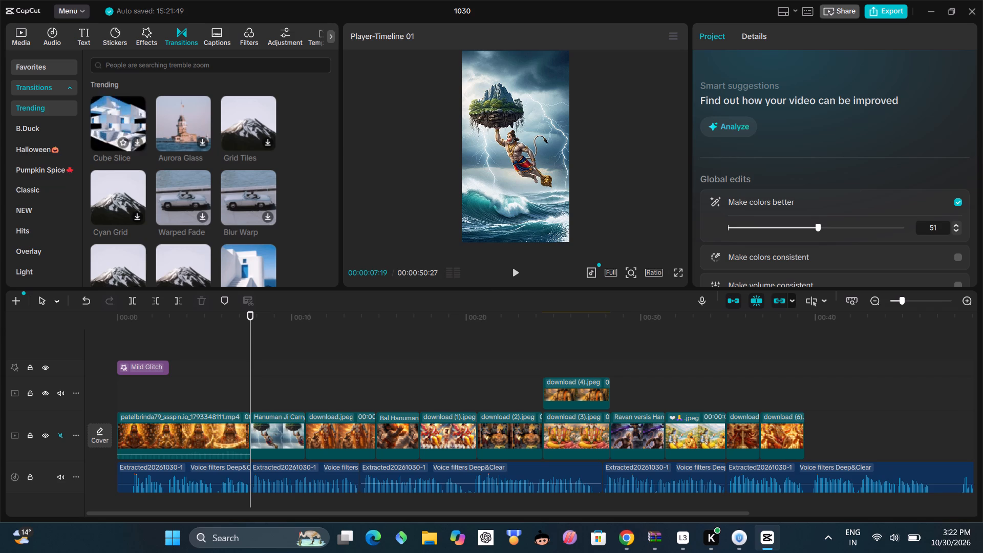
left_click(182, 118)
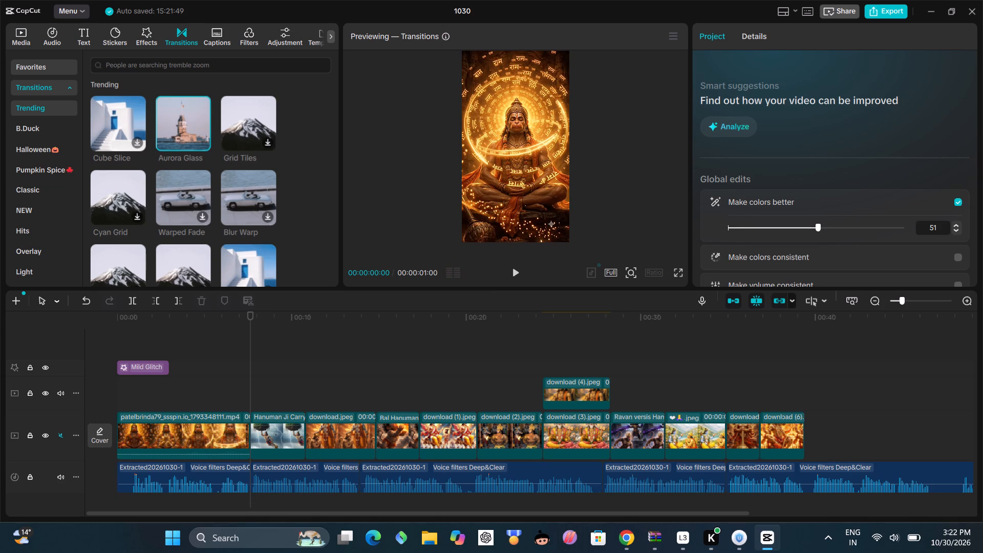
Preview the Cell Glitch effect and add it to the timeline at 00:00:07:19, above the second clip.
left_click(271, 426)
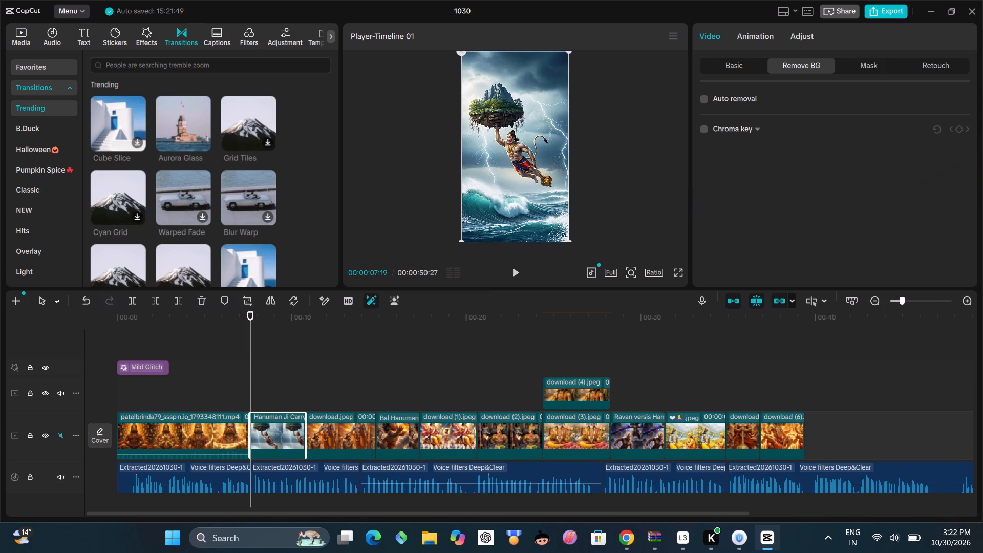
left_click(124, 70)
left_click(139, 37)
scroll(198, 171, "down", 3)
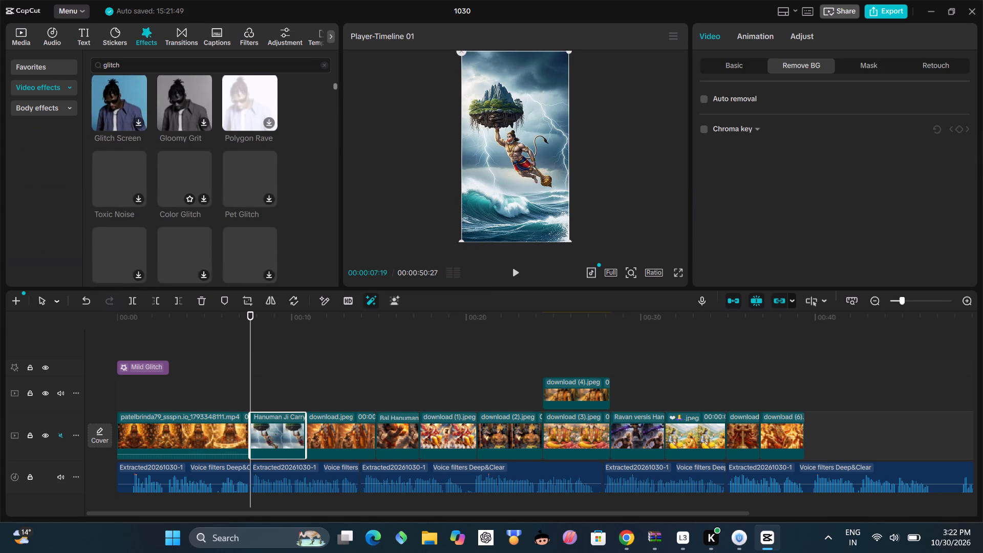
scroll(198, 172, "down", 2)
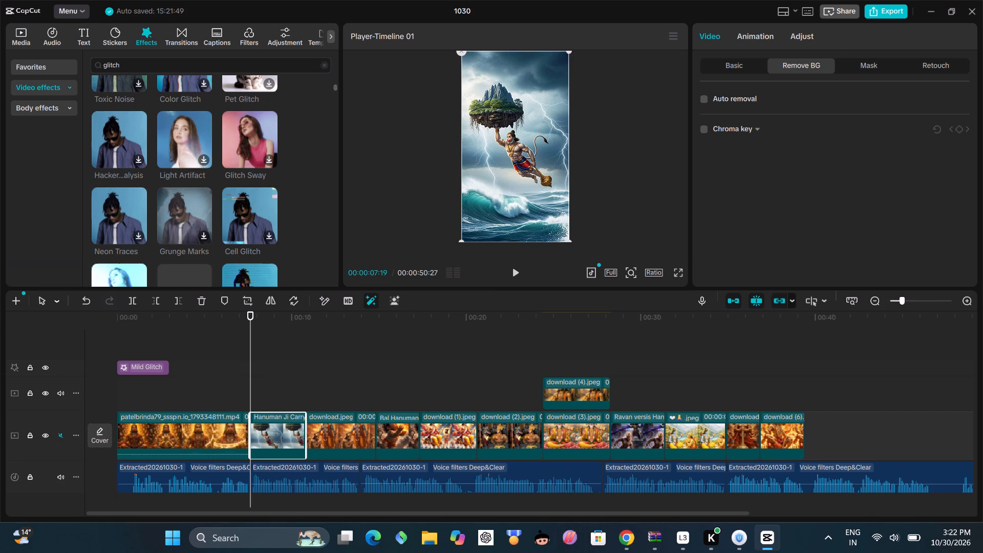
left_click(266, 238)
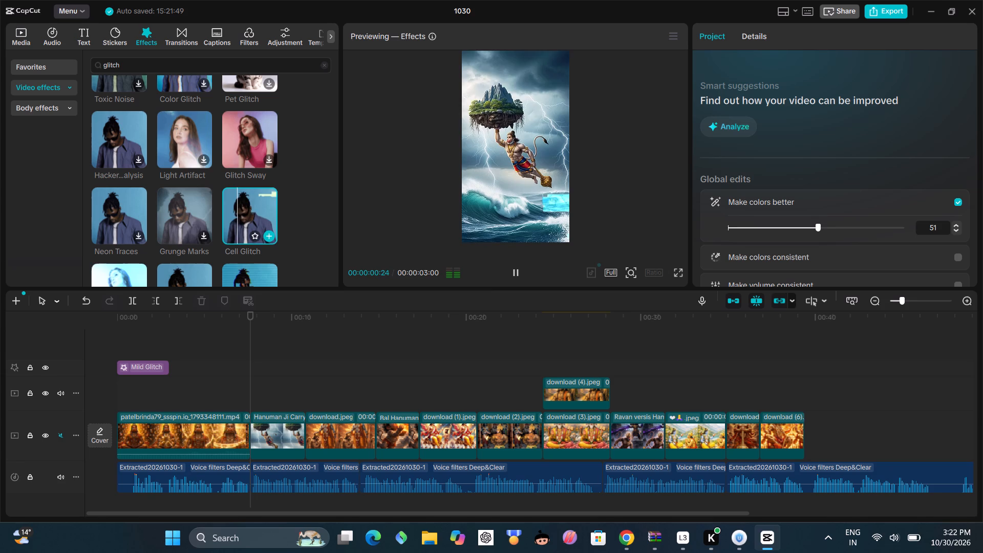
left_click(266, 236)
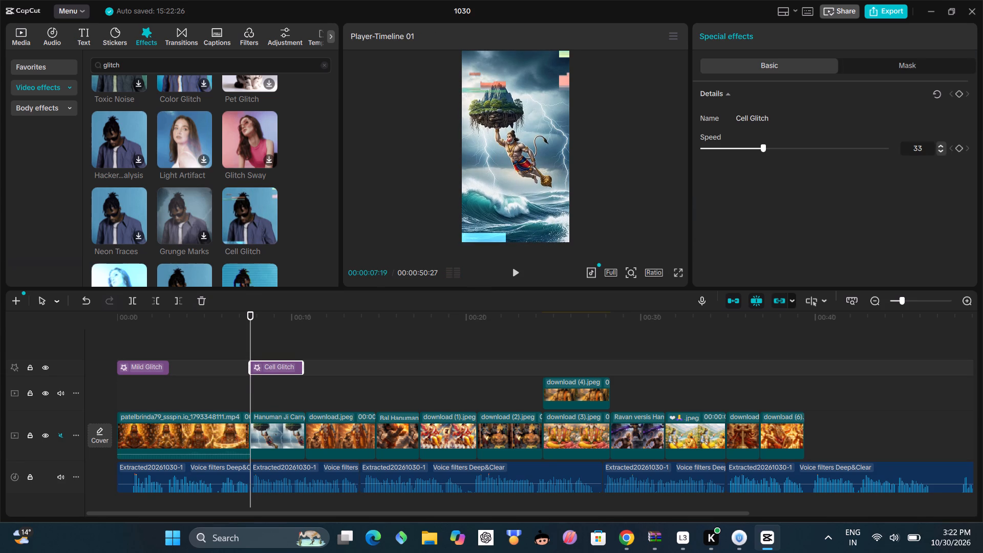
Play the video from near its start into the second clip to check the Cell Glitch effect.
left_click_drag(250, 325, 124, 408)
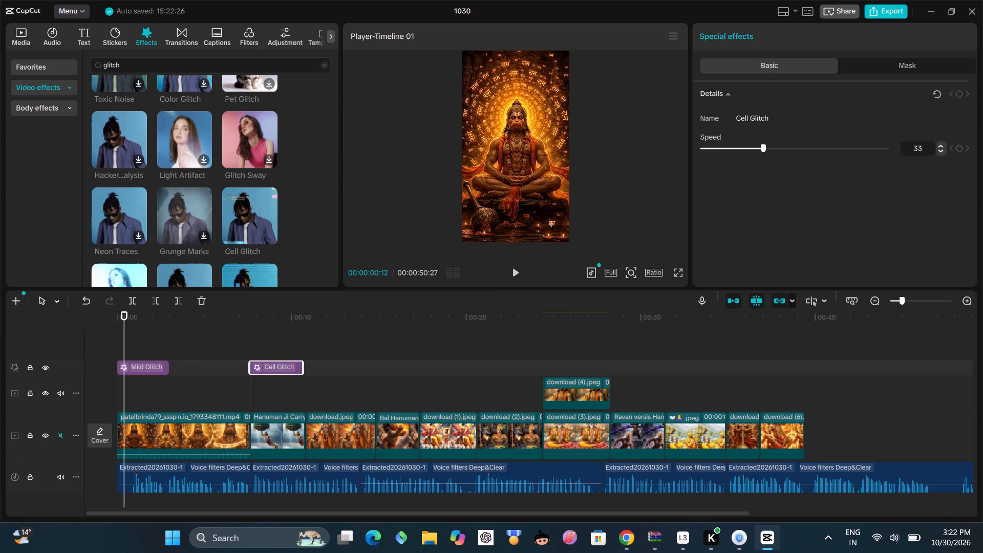
left_click(515, 271)
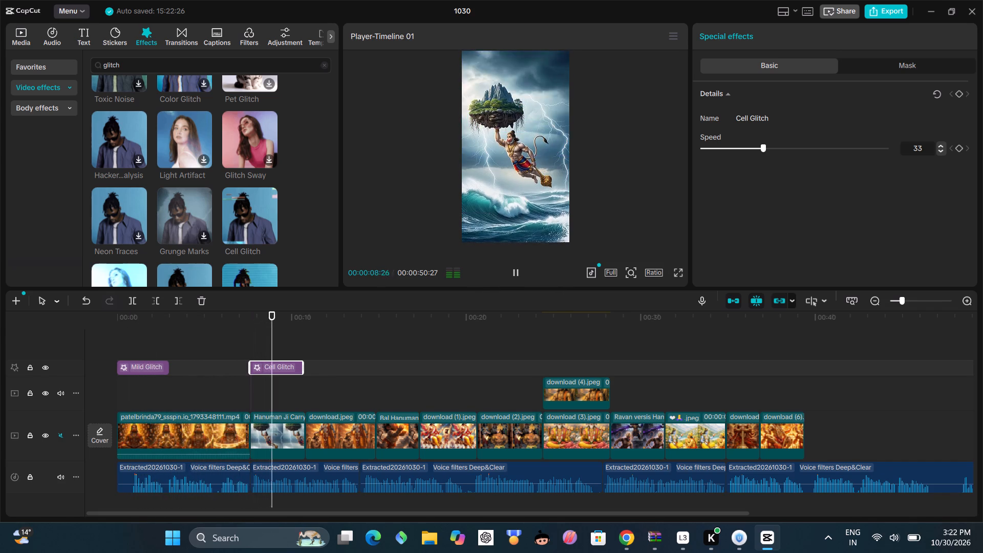
left_click(515, 271)
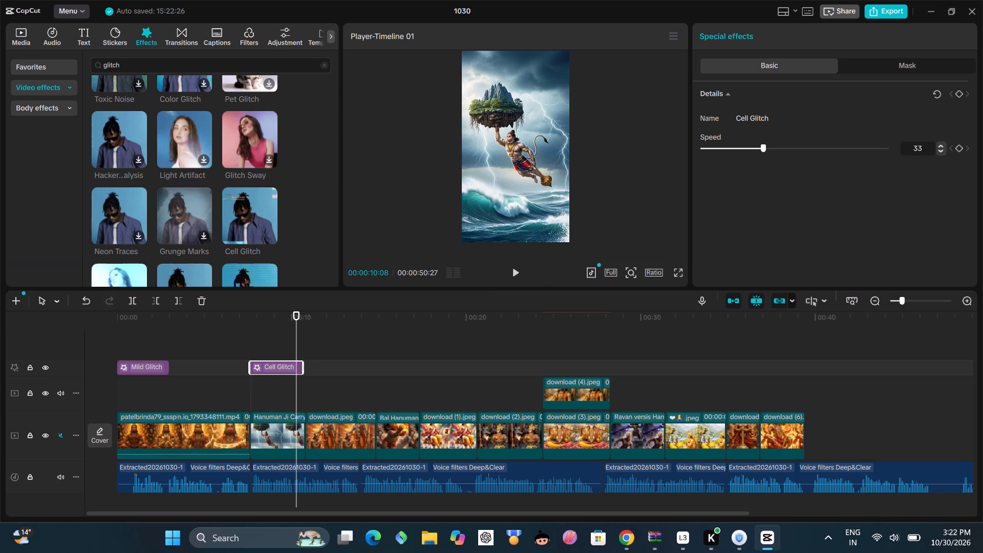
left_click(760, 120)
left_click(760, 117)
left_click(711, 121)
Look through more of the glitch effects for an alternative to Cell Glitch.
scroll(243, 198, "down", 1)
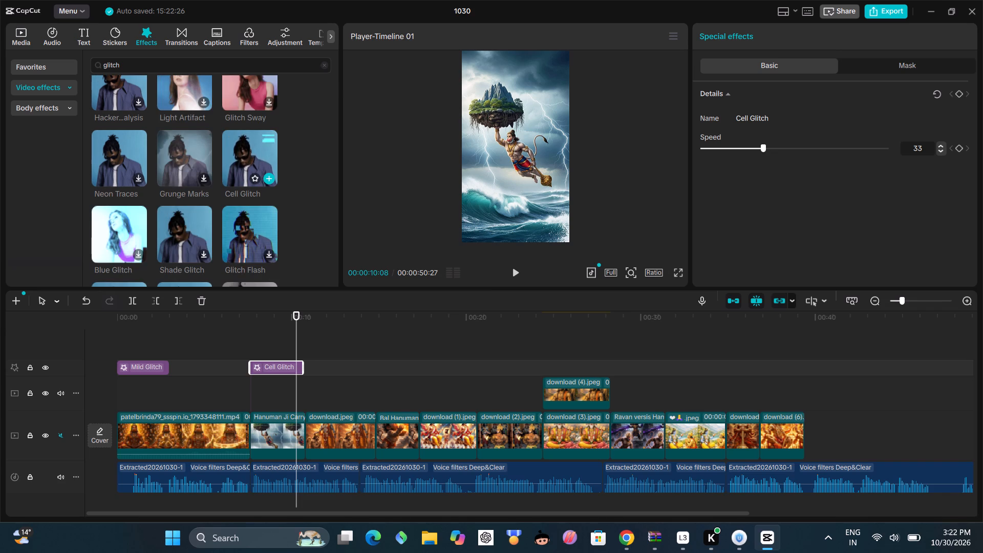
scroll(227, 160, "down", 1)
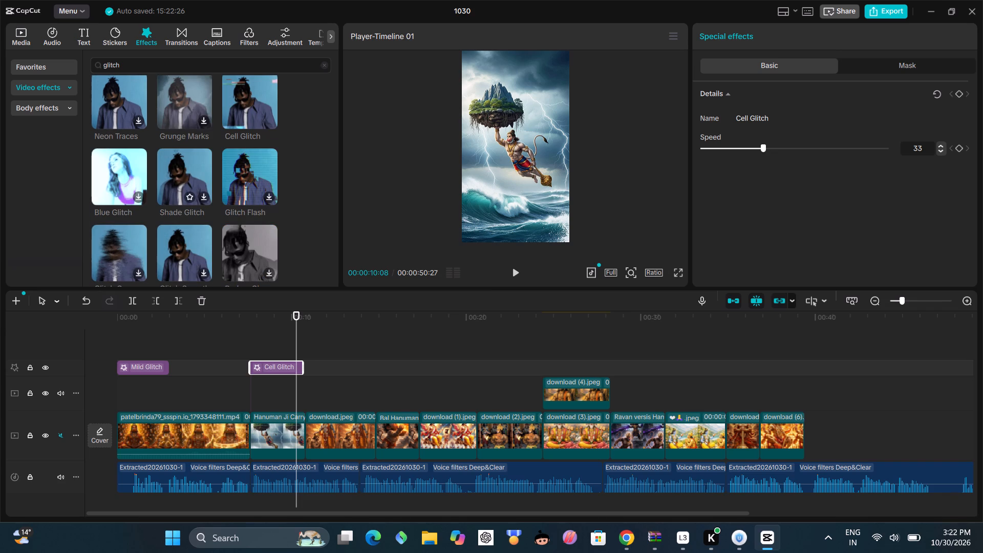
scroll(175, 162, "down", 2)
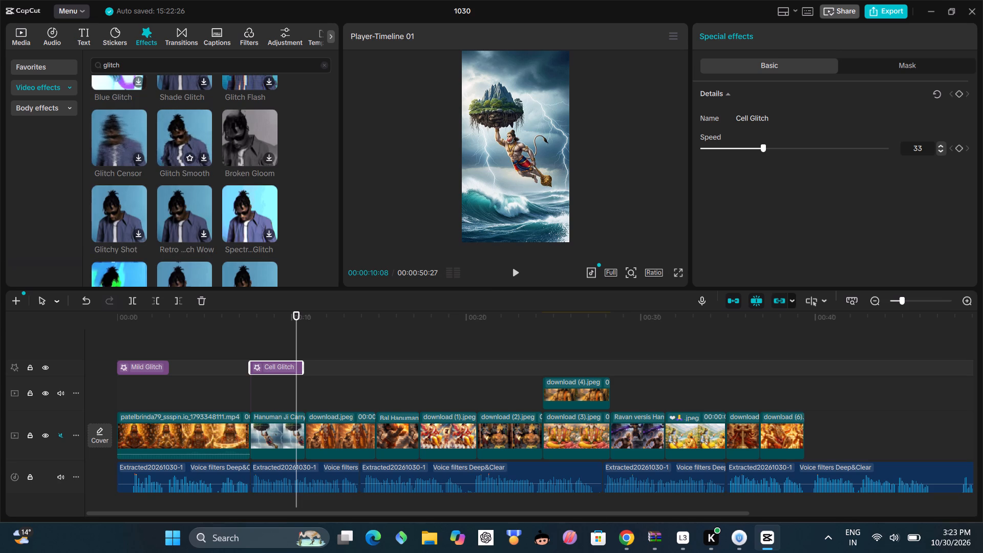
scroll(198, 121, "down", 1)
scroll(198, 121, "up", 2)
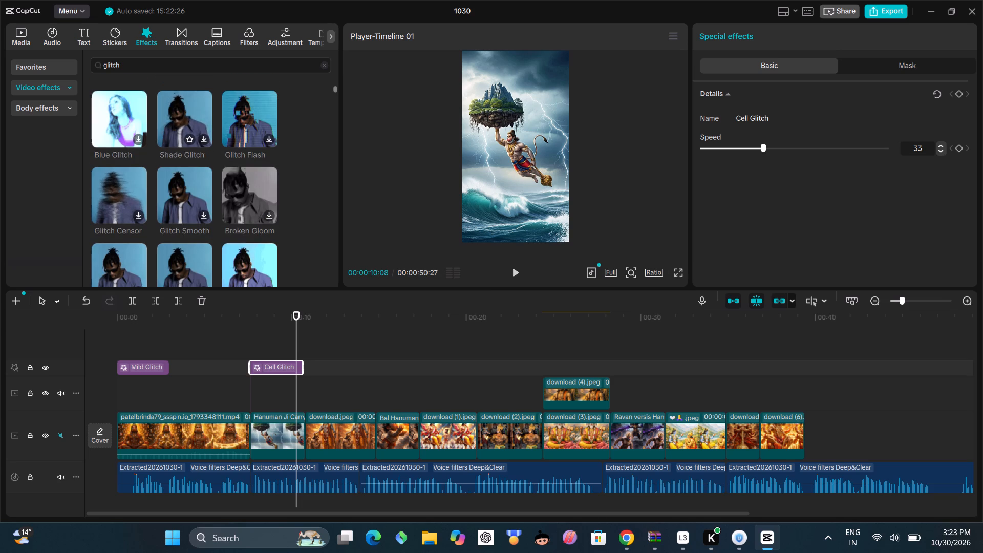
scroll(198, 121, "up", 1)
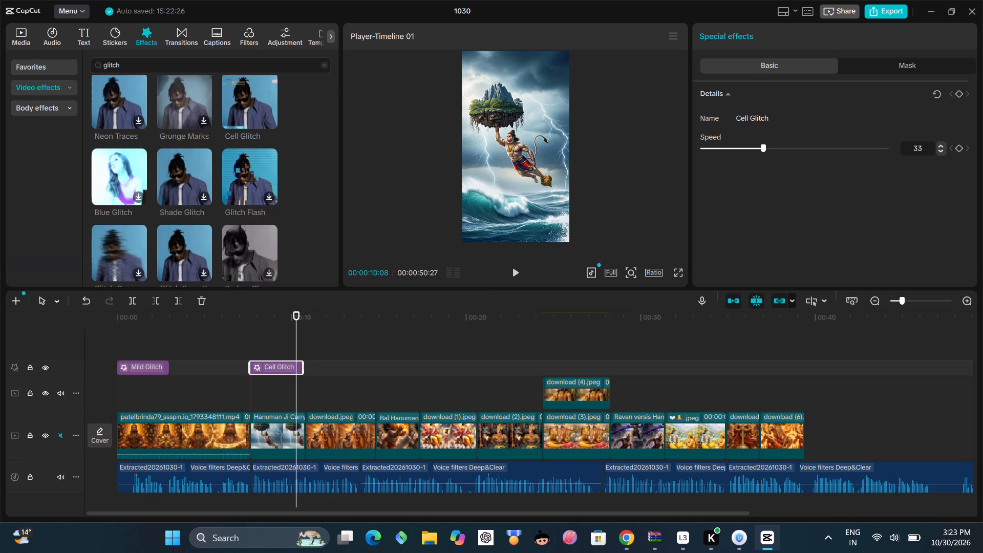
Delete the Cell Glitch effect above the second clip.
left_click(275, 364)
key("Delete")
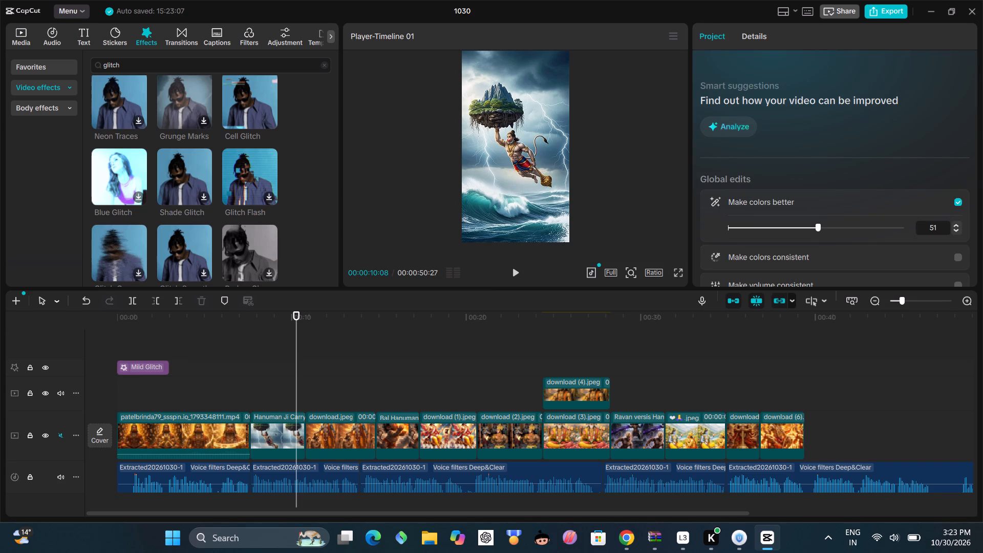
Copy the Mild Glitch effect from the opening clip and paste it at 00:00:07:19, above the second clip.
left_click(162, 369)
key("ctrl+c")
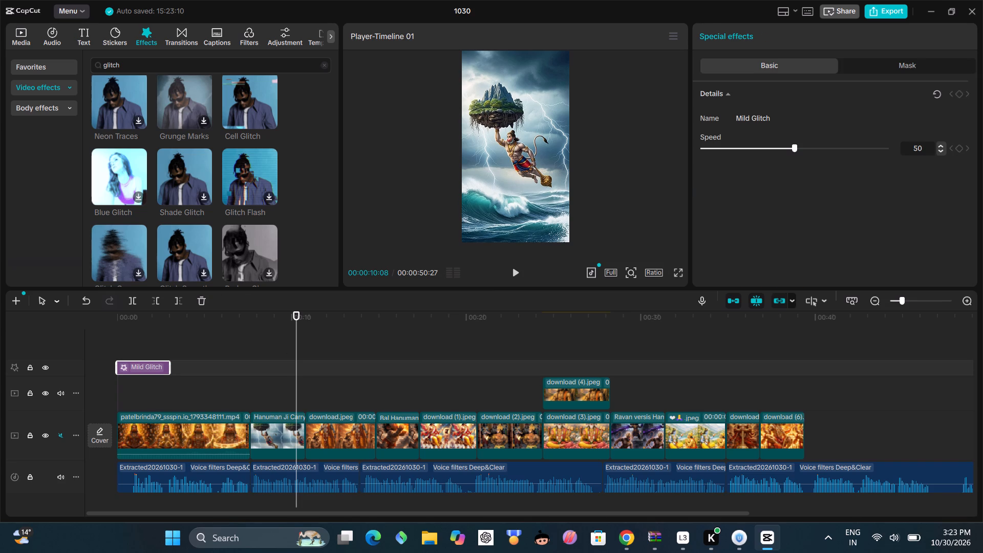
left_click_drag(298, 373, 253, 430)
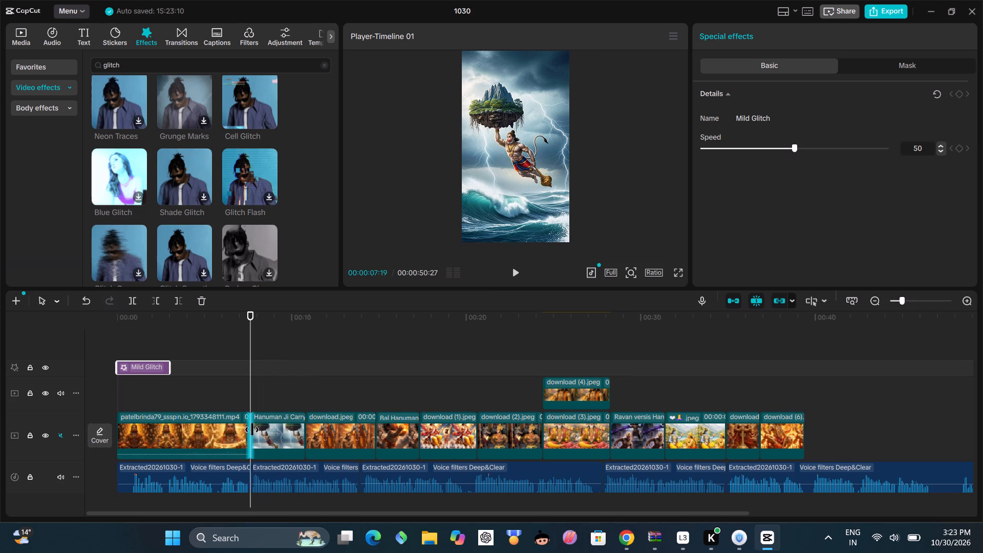
key("ctrl+v")
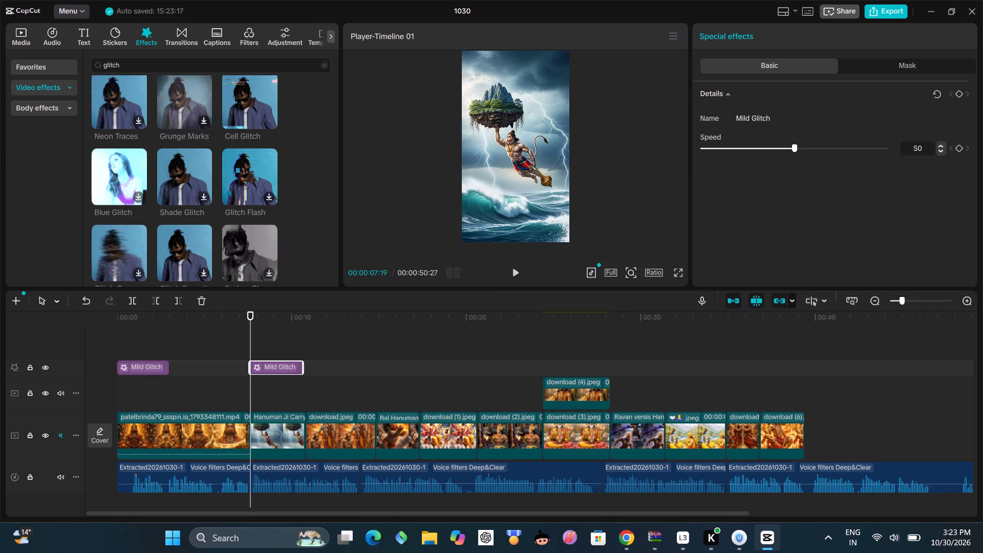
Play the second clip with its Mild Glitch effect into the third, and replay the video from 00:00:00:00 into the second clip.
left_click(518, 276)
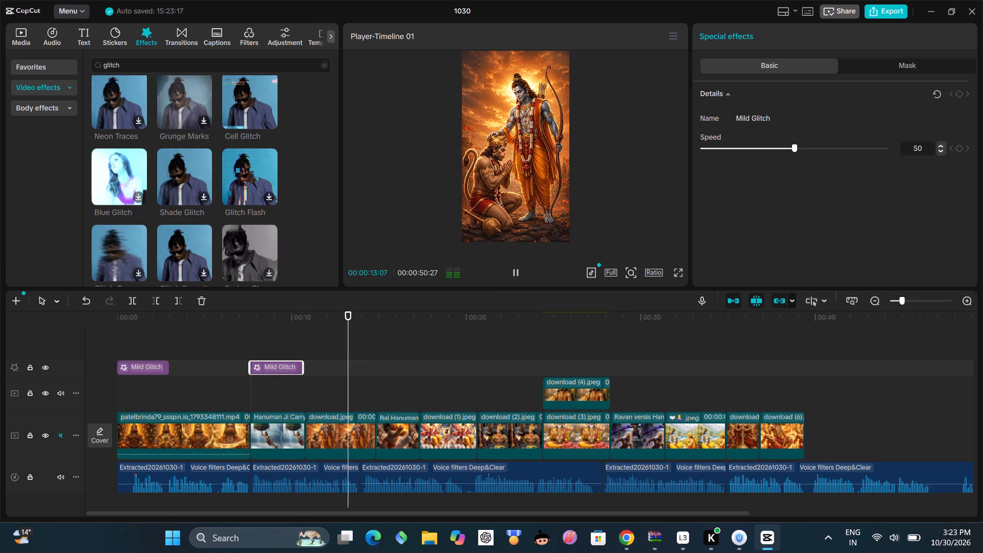
left_click(515, 269)
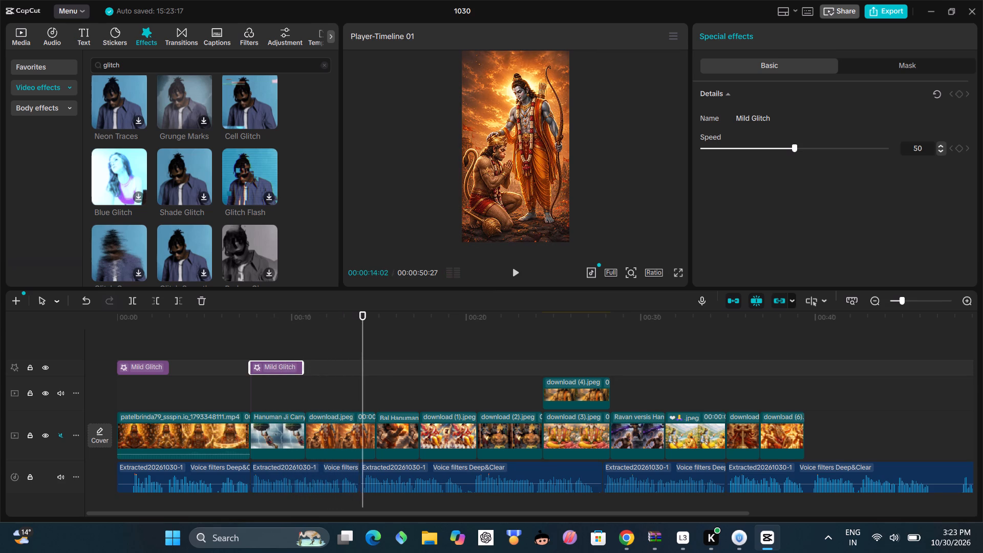
left_click_drag(365, 369, 308, 427)
left_click(308, 426)
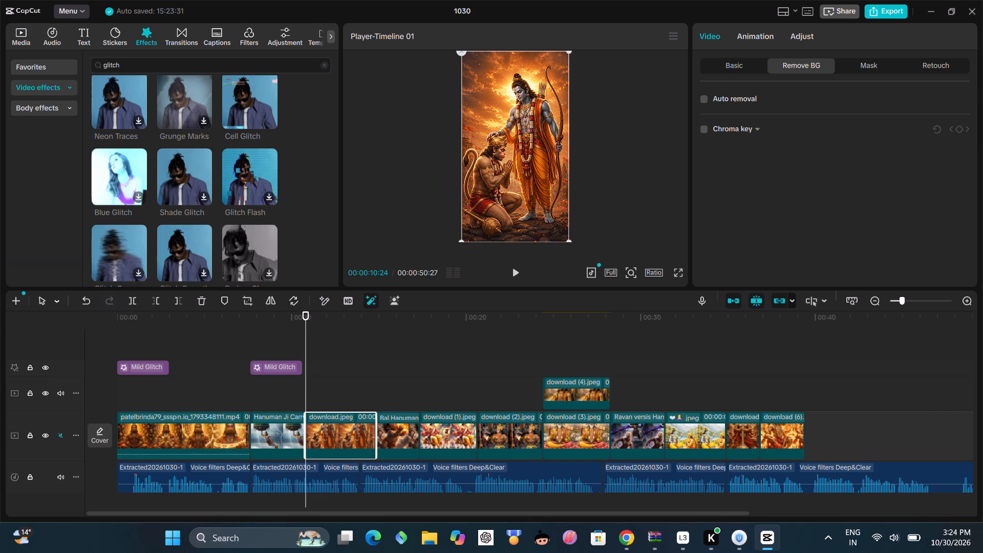
left_click_drag(309, 334, 115, 414)
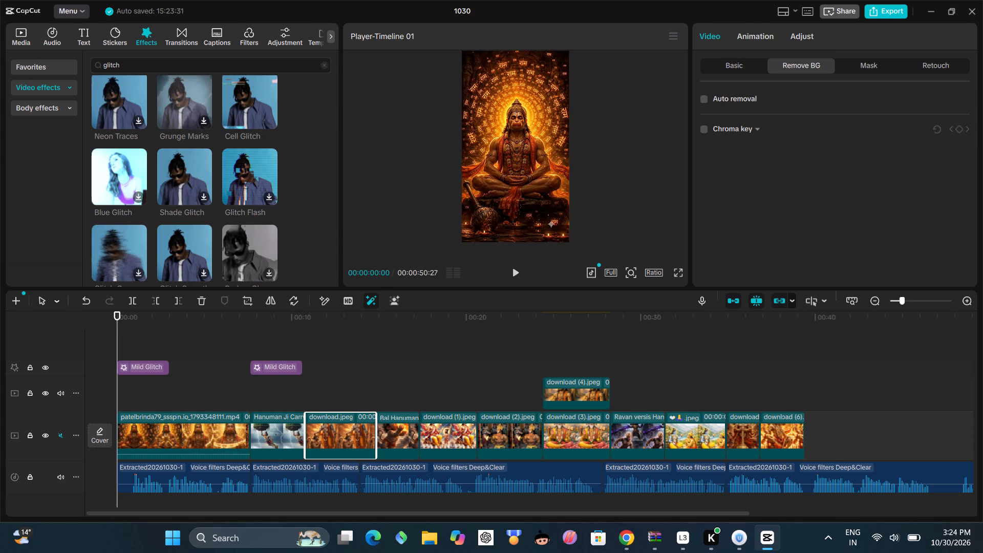
left_click(518, 273)
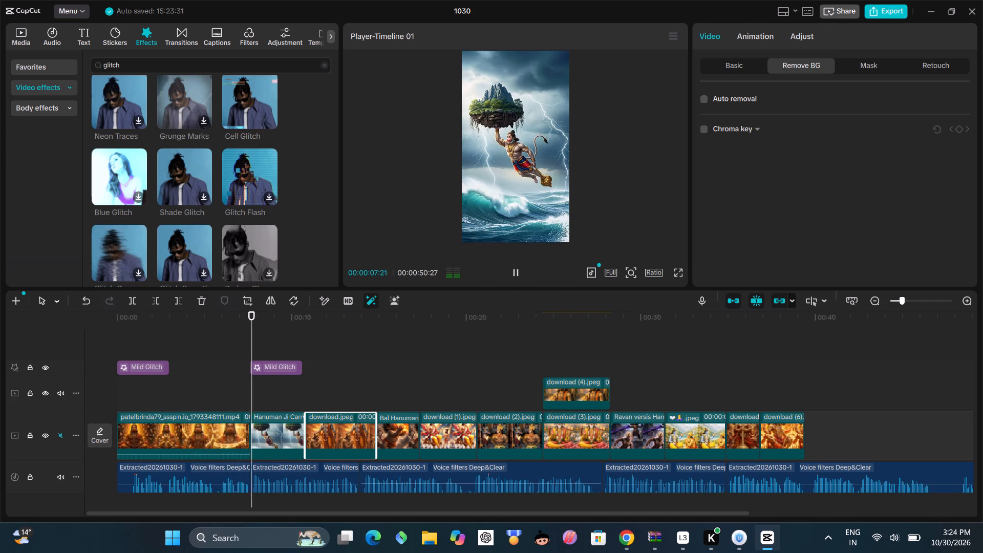
left_click(518, 273)
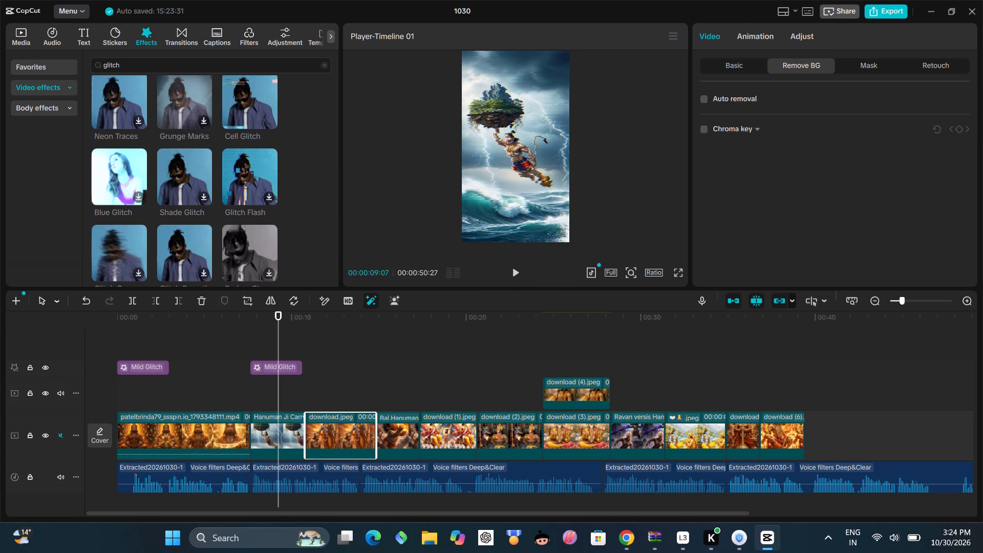
Add the trending transition Aurora Glass at 00:00:07:19, between the opening video and the second clip, accepting duplicate frames.
left_click(254, 422)
left_click(246, 433)
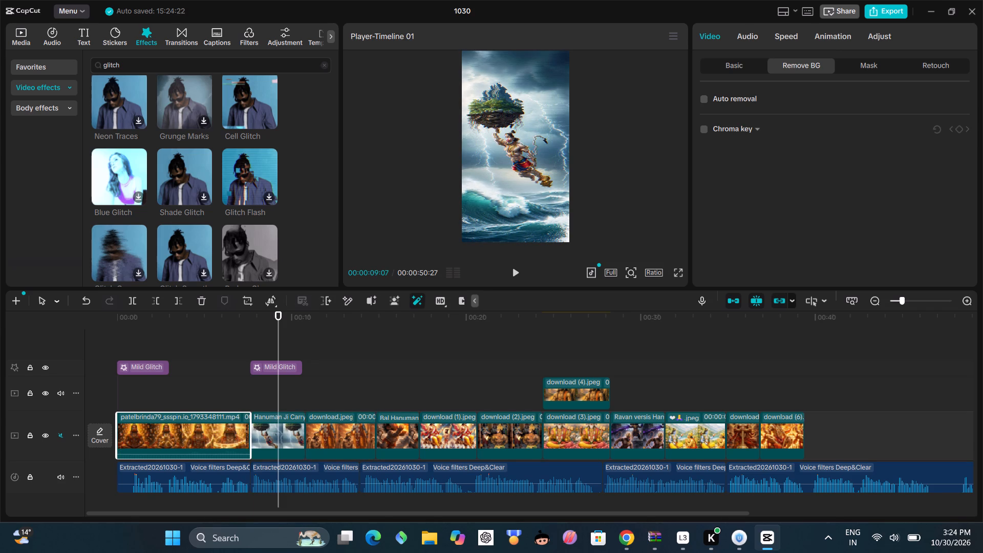
left_click(251, 412)
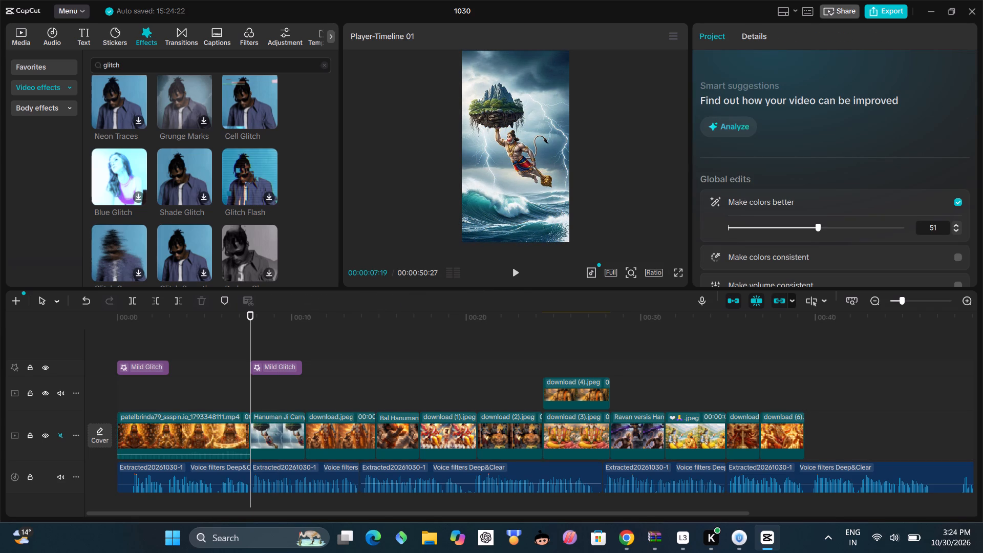
left_click(185, 37)
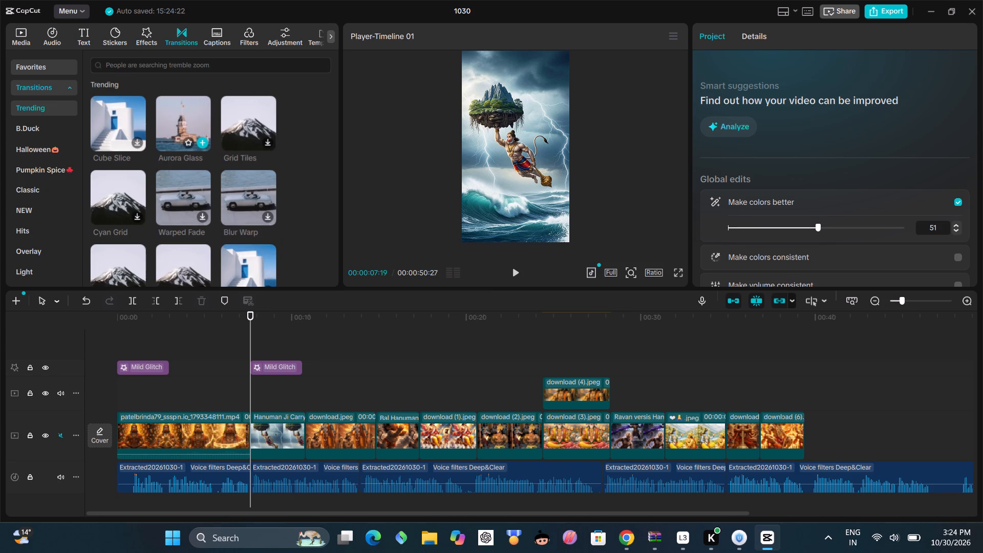
left_click(202, 143)
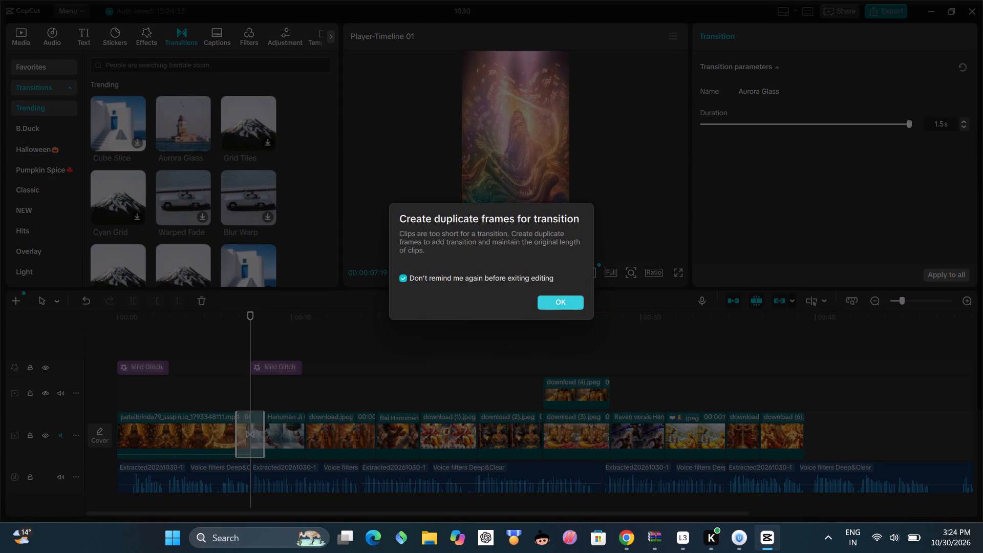
left_click(565, 296)
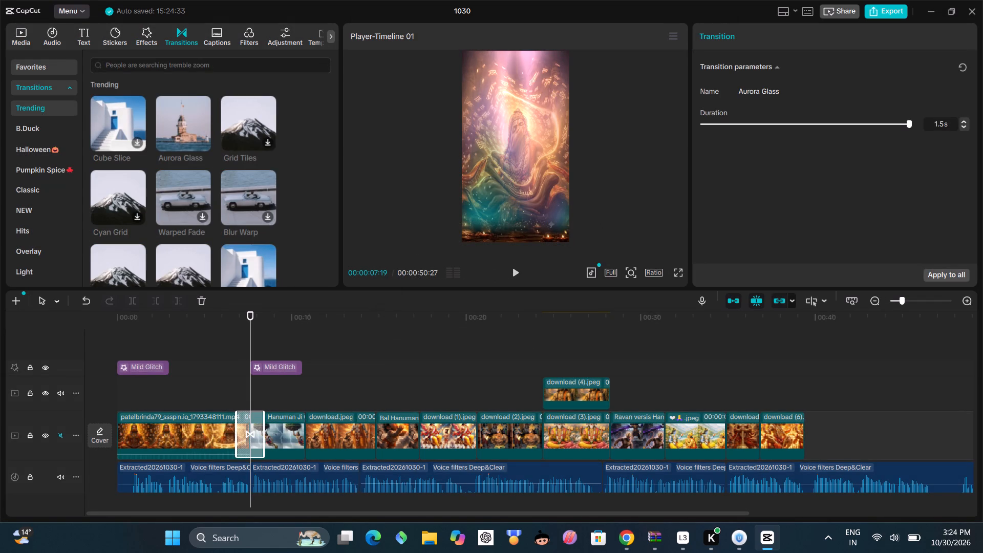
Play the Aurora Glass transition, and replay it from 00:00:05:28 into the third clip.
left_click(519, 273)
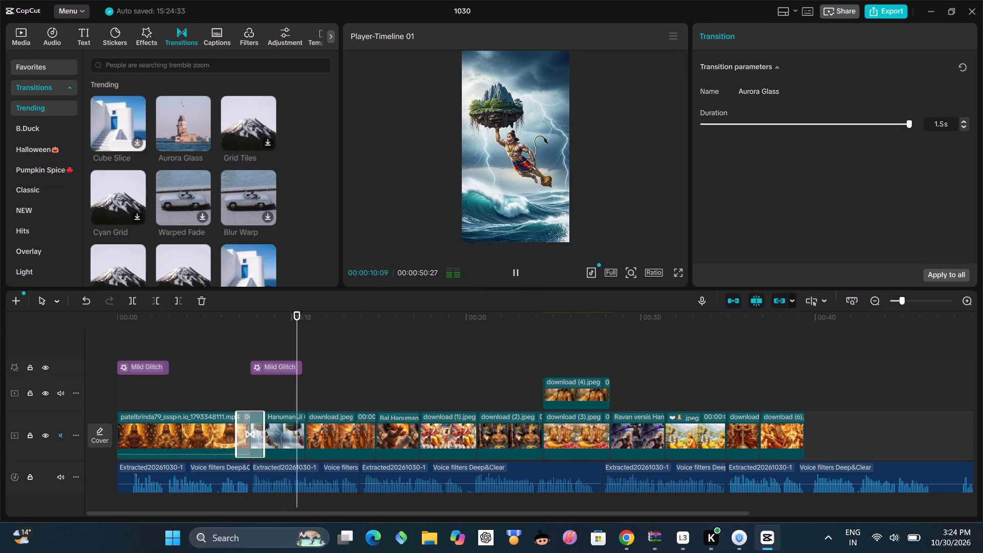
left_click(221, 373)
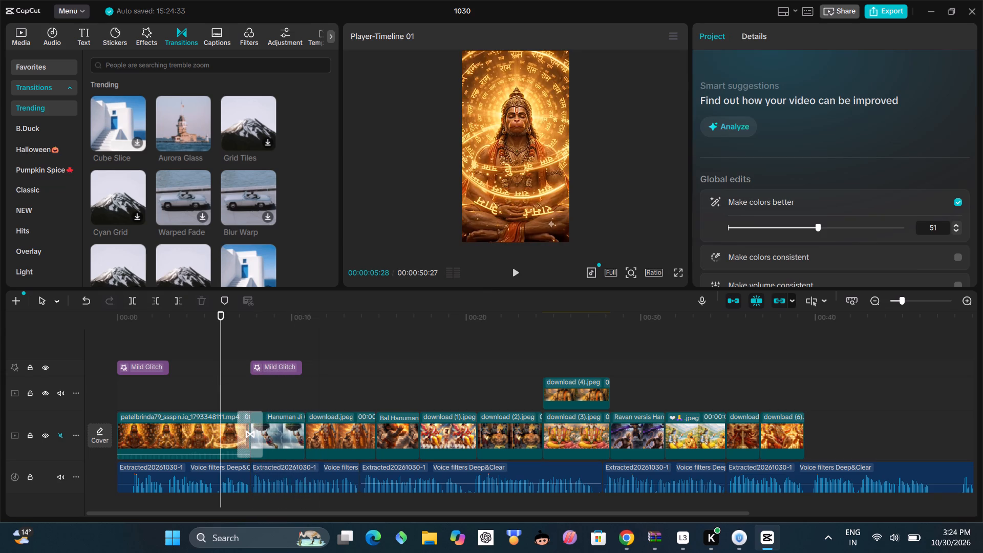
left_click(516, 272)
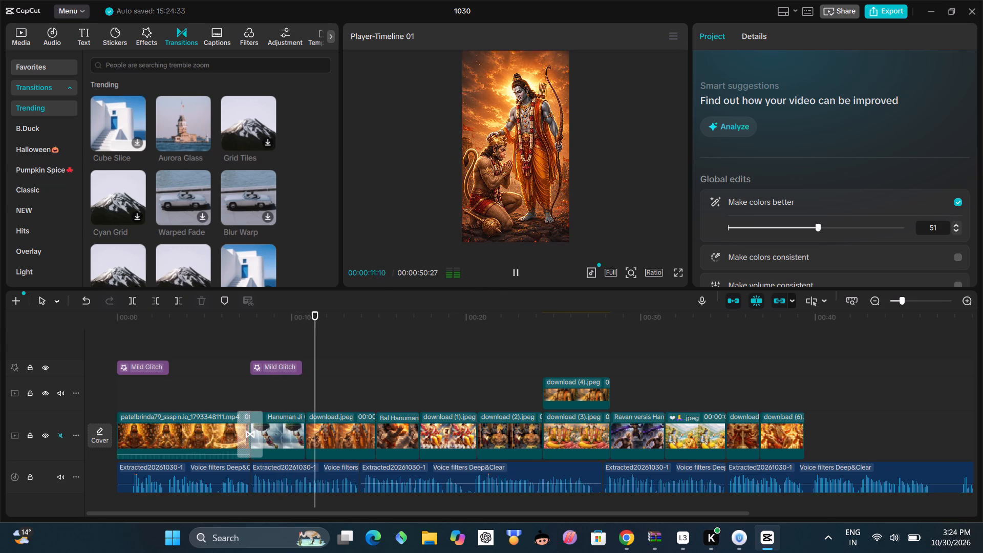
left_click(516, 265)
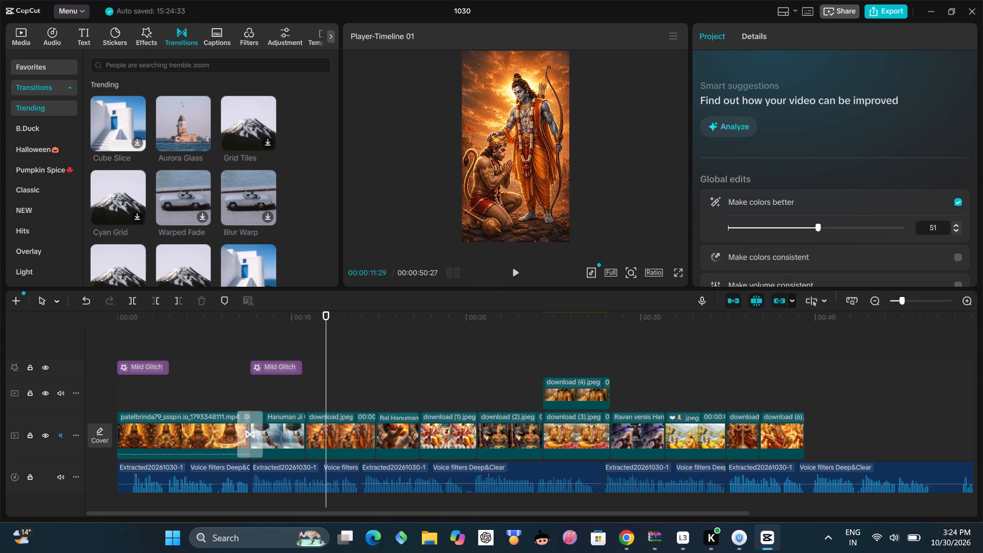
Paste the copied Mild Glitch effect at 00:00:11:29, above the third clip.
left_click(255, 430)
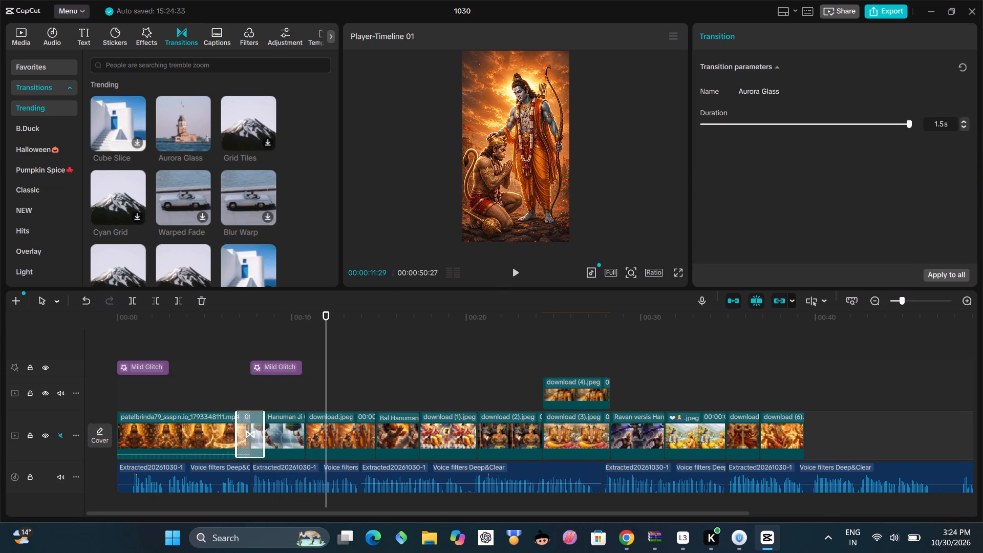
left_click_drag(254, 435, 316, 445)
key("ctrl+v")
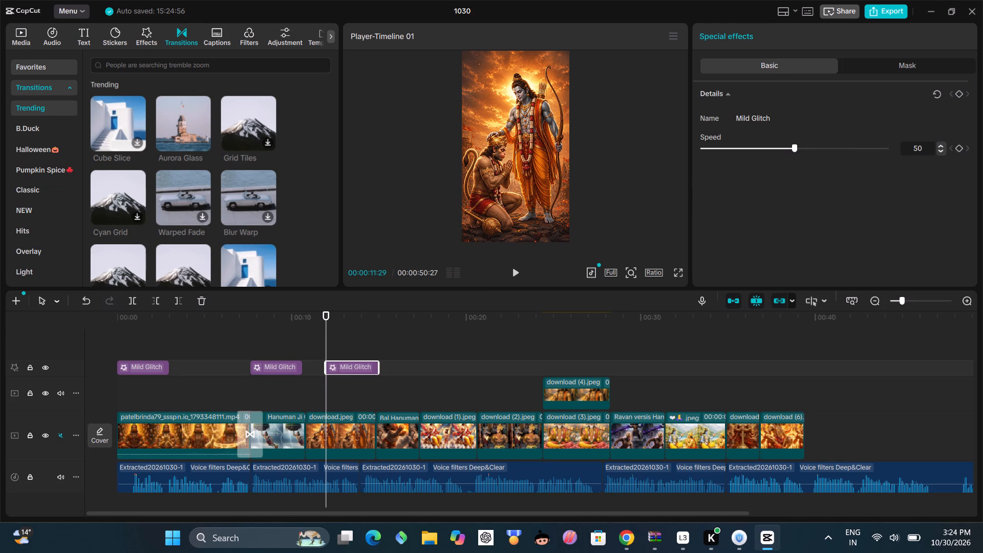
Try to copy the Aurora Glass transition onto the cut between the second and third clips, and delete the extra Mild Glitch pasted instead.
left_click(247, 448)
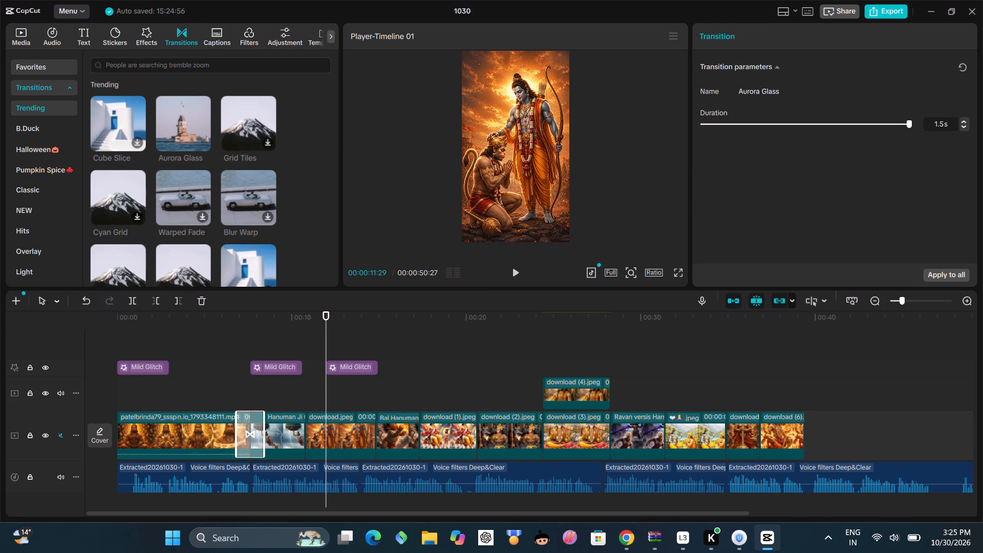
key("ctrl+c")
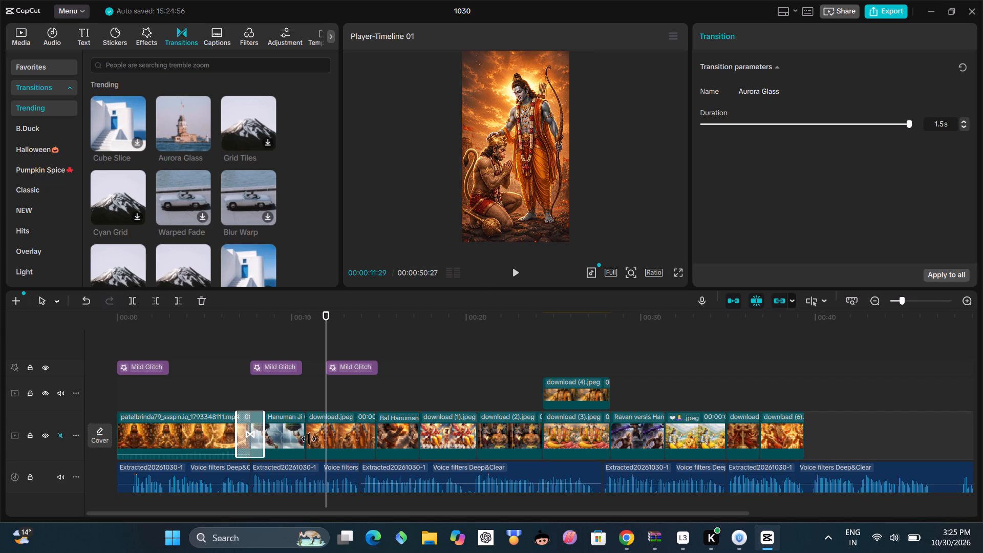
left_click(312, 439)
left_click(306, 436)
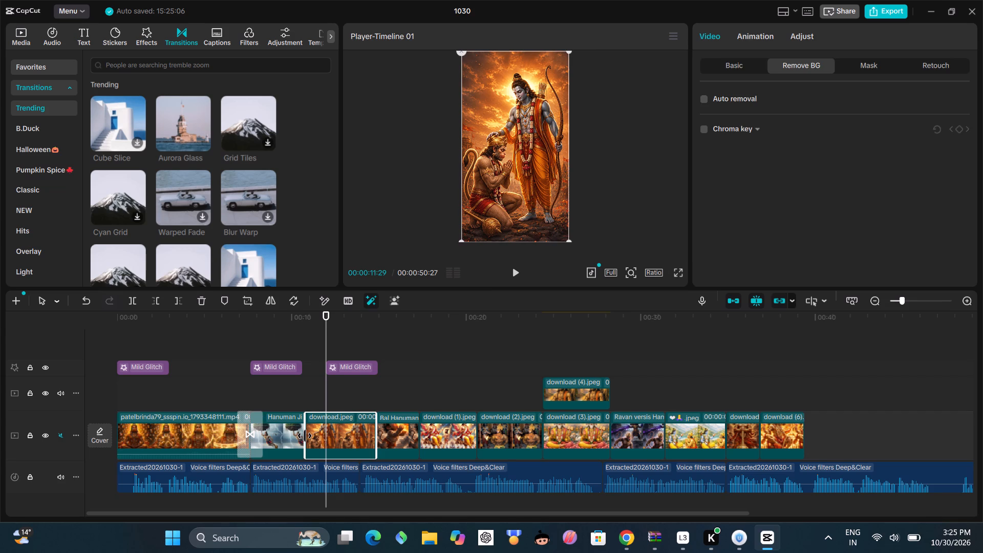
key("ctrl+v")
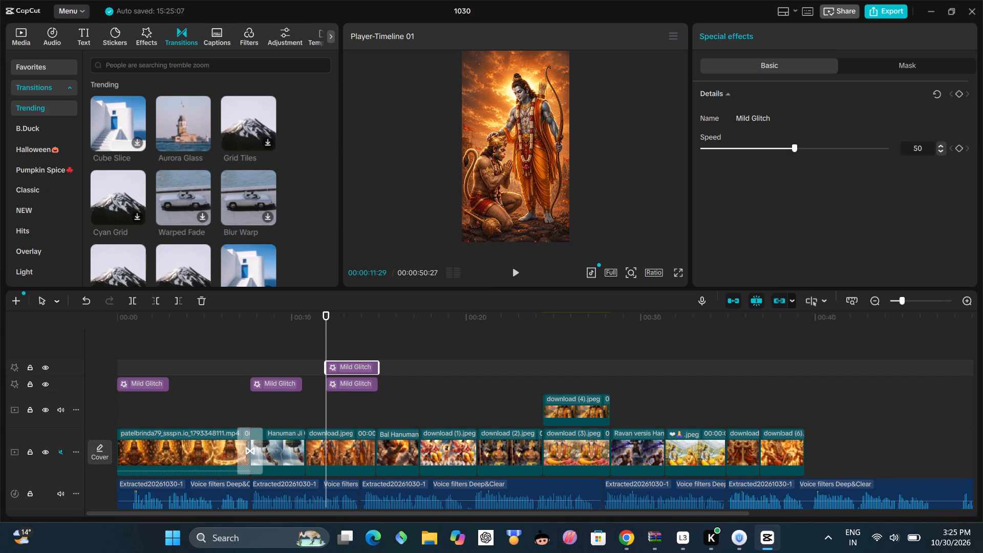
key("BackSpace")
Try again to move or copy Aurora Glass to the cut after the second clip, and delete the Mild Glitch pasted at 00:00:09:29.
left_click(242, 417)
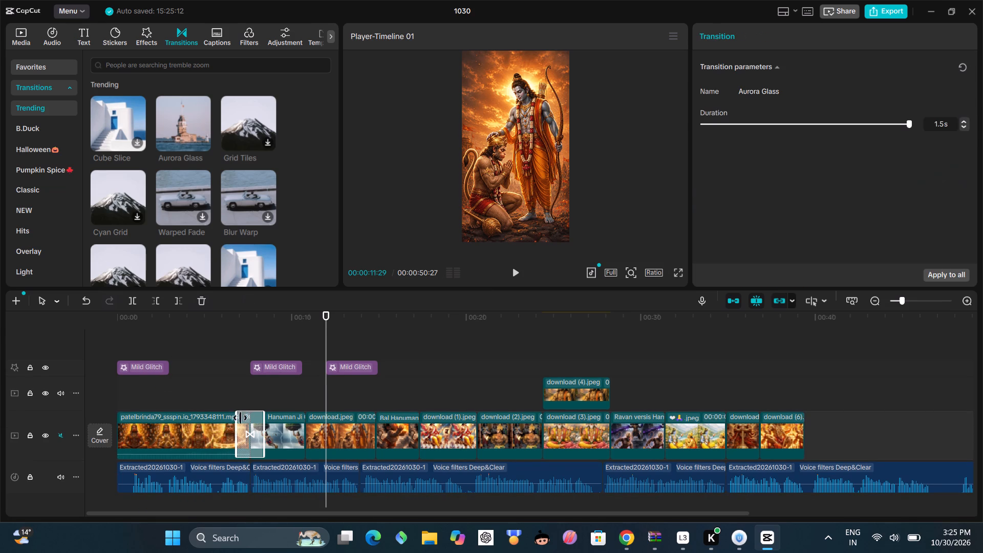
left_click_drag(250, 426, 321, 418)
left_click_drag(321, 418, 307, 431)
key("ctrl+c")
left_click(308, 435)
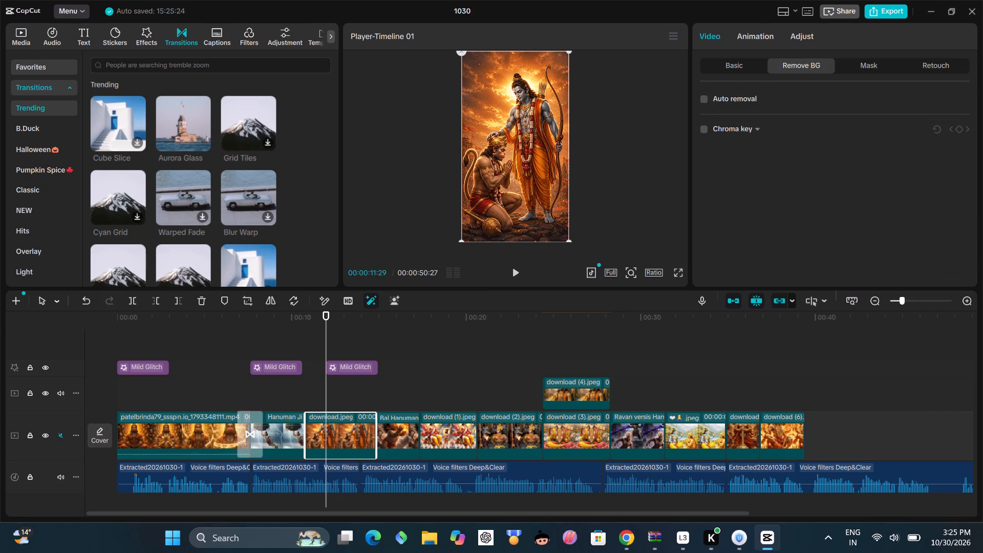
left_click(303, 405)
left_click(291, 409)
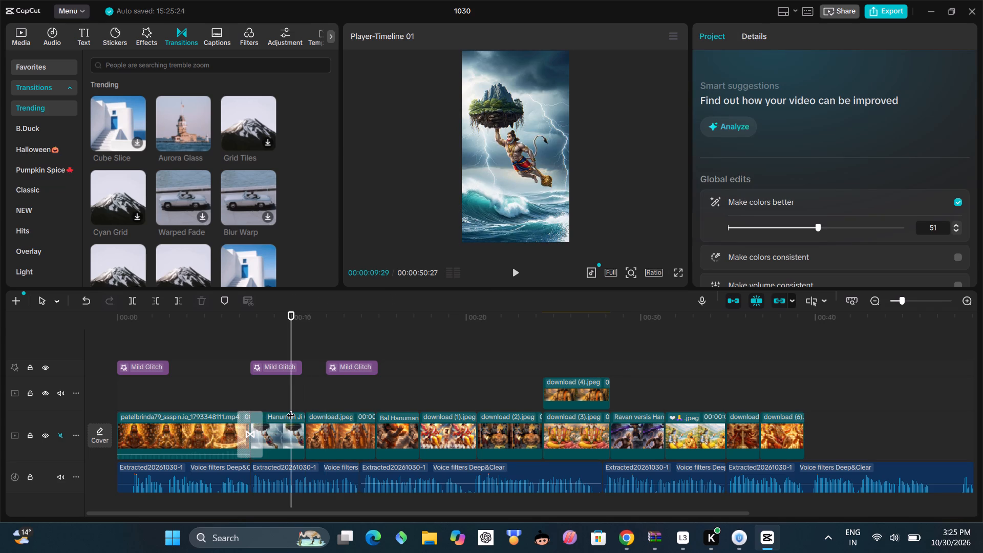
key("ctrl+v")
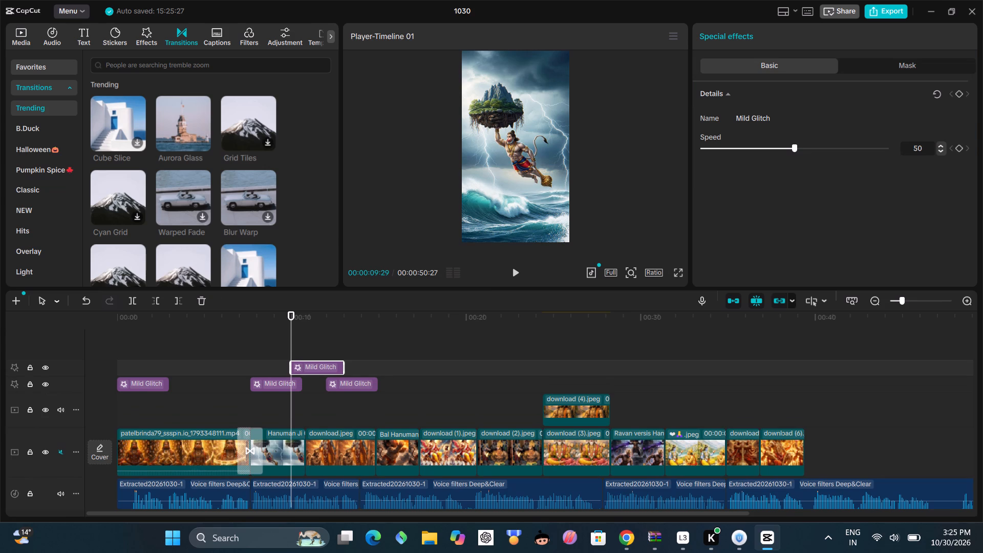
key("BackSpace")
Delete the Aurora Glass transition between the opening video and the second clip.
left_click(249, 427)
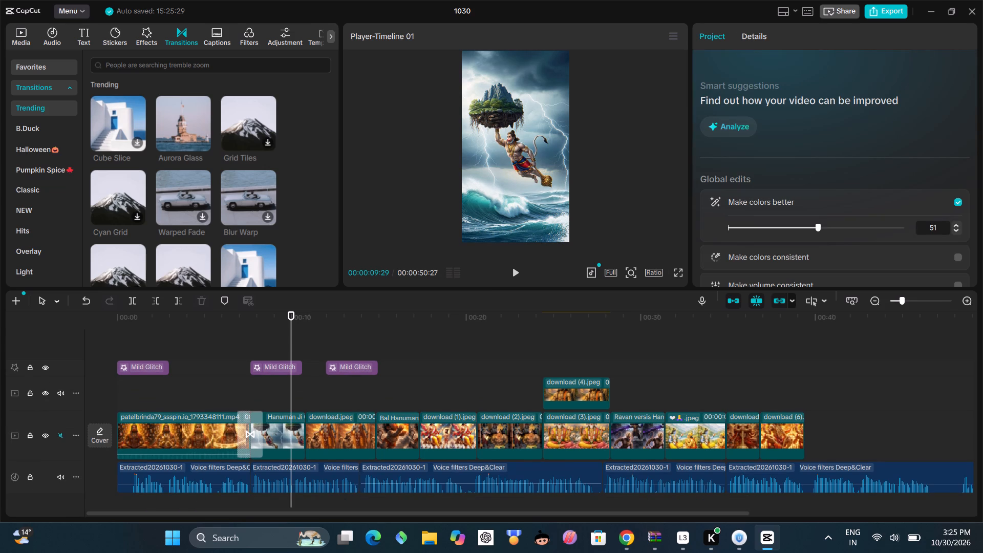
key("BackSpace")
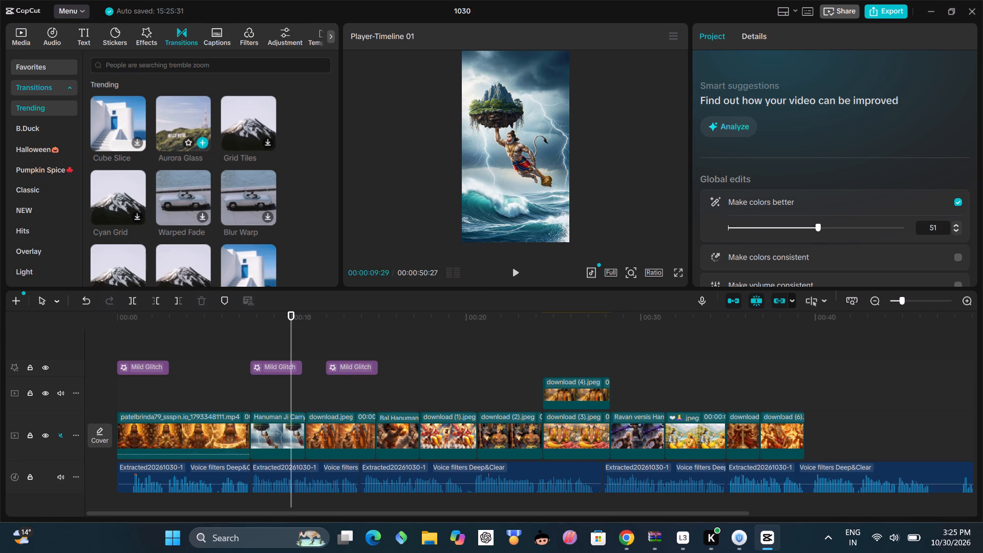
Add the trending transition Aurora Glass between the second and third clips.
left_click(200, 140)
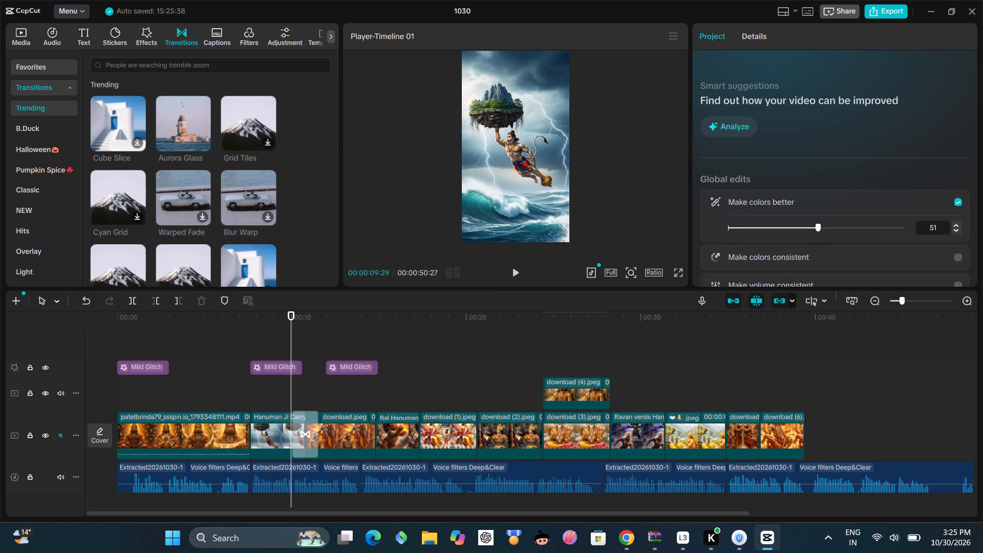
Play the Aurora Glass transition from 00:00:10:14 into the third clip.
key("Right")
key("Right")
key("Right")
key("Right")
key("Right")
key("Right")
key("Right")
key("Right")
key("Right")
key("Right")
key("Right")
key("Right")
key("Right")
key("Right")
key("Right")
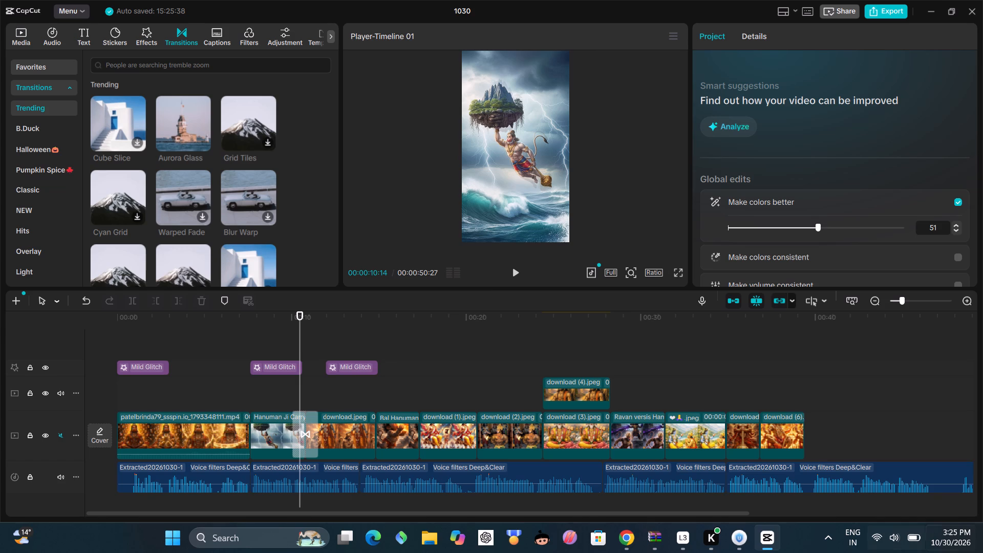
left_click(516, 269)
left_click(512, 272)
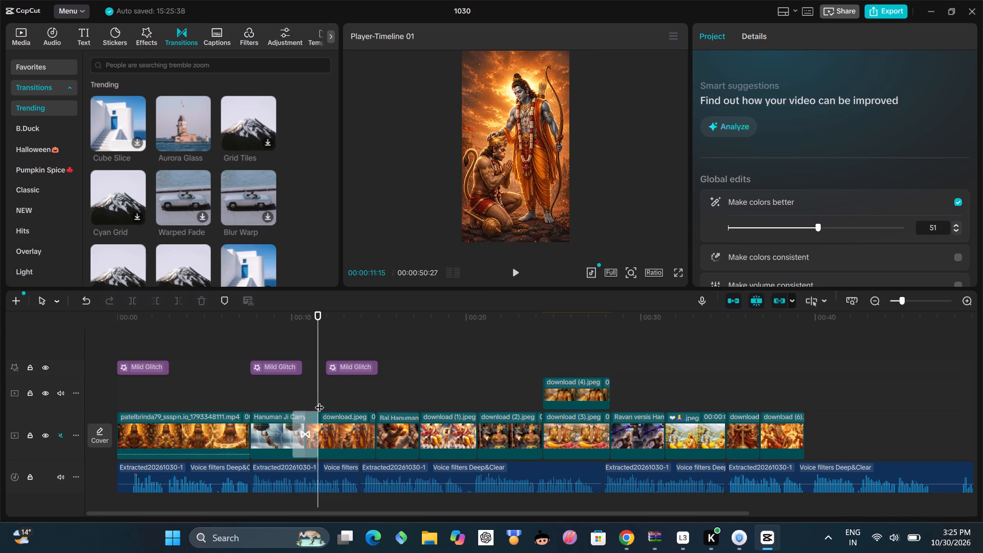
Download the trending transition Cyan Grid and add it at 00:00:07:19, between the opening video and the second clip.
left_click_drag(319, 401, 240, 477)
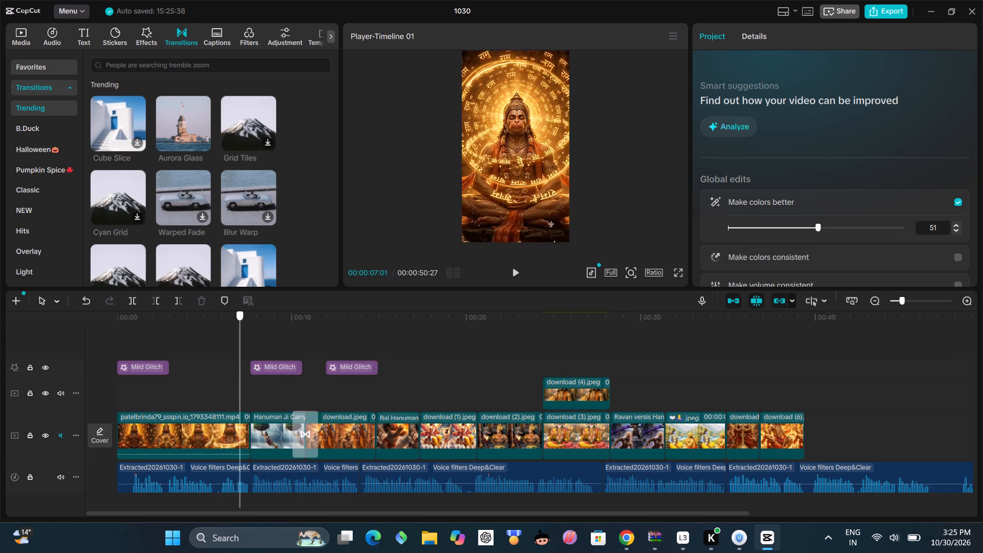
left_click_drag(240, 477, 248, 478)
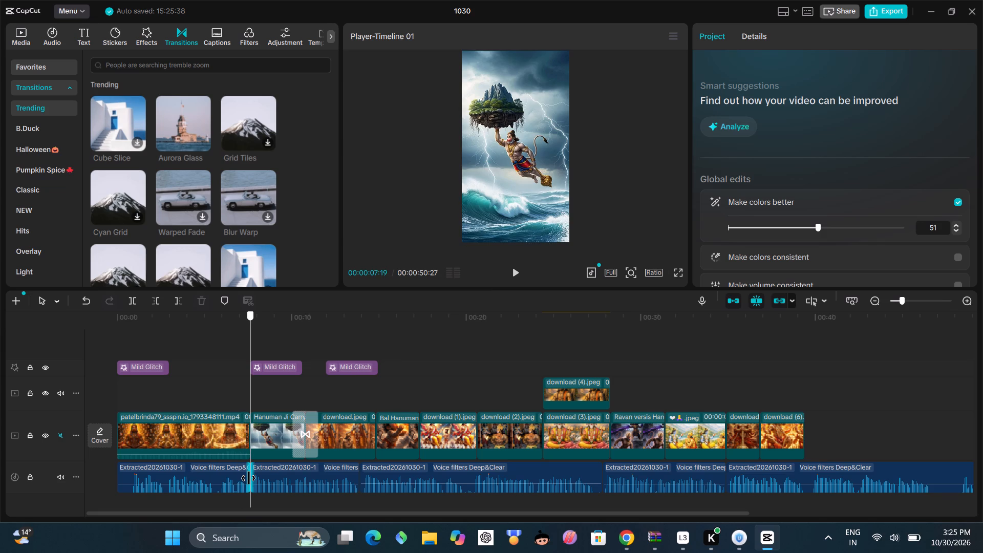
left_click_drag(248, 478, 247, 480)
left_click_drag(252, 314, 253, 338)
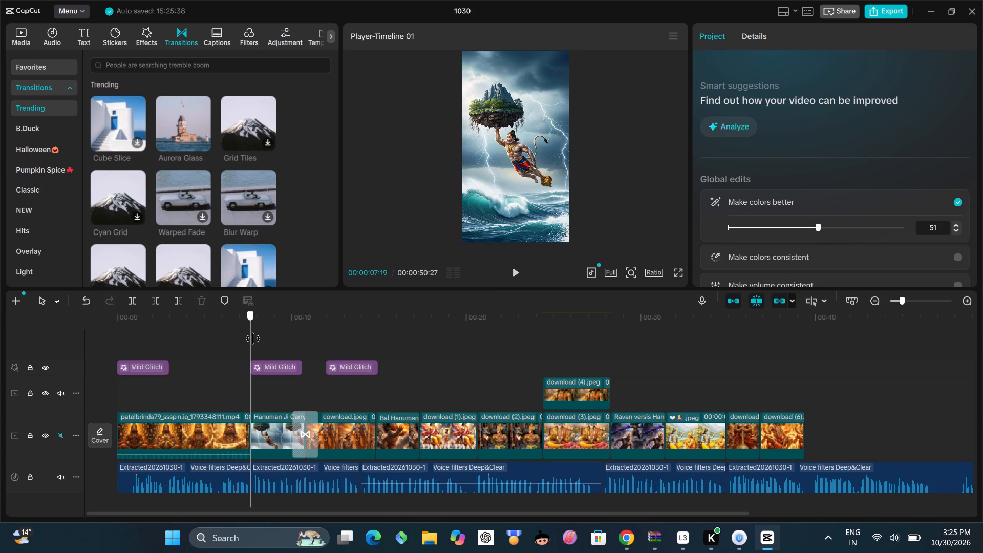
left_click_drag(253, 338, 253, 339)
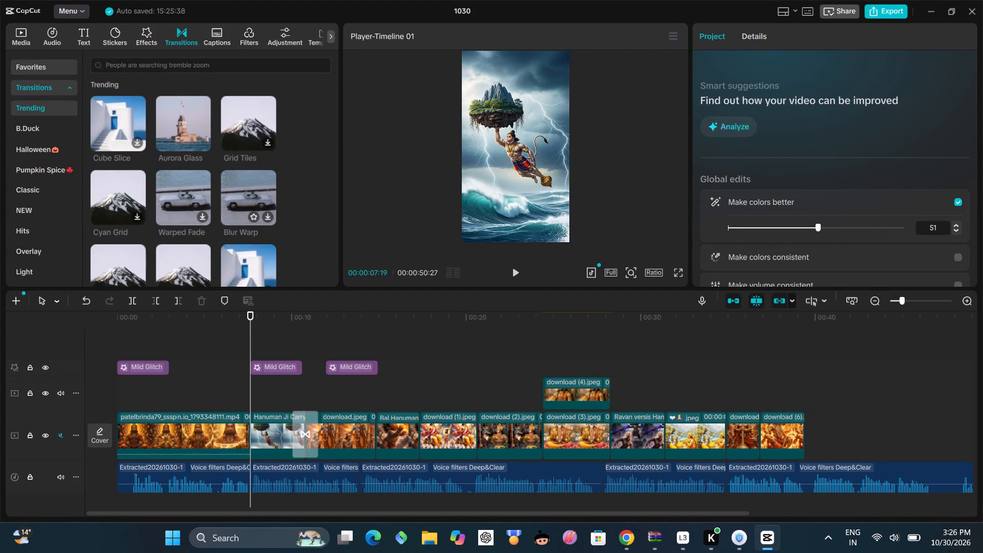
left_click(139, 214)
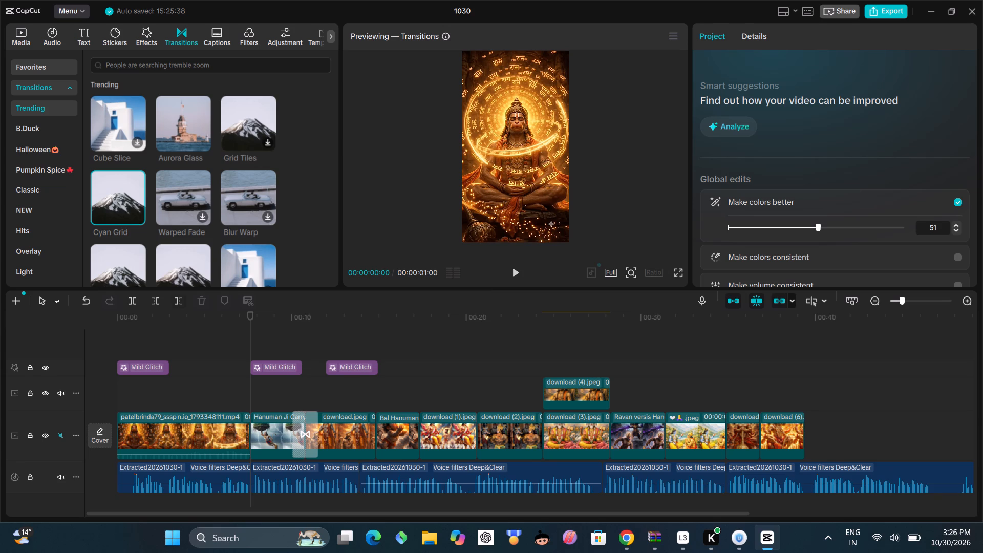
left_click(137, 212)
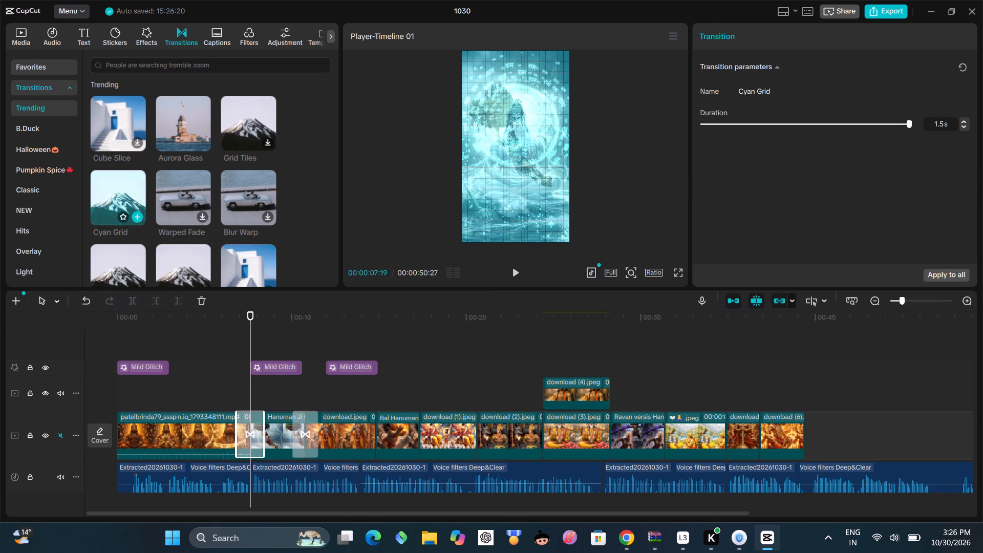
Play the video from 00:00:00:00 through the Cyan Grid transition into the second clip.
left_click_drag(253, 315, 136, 386)
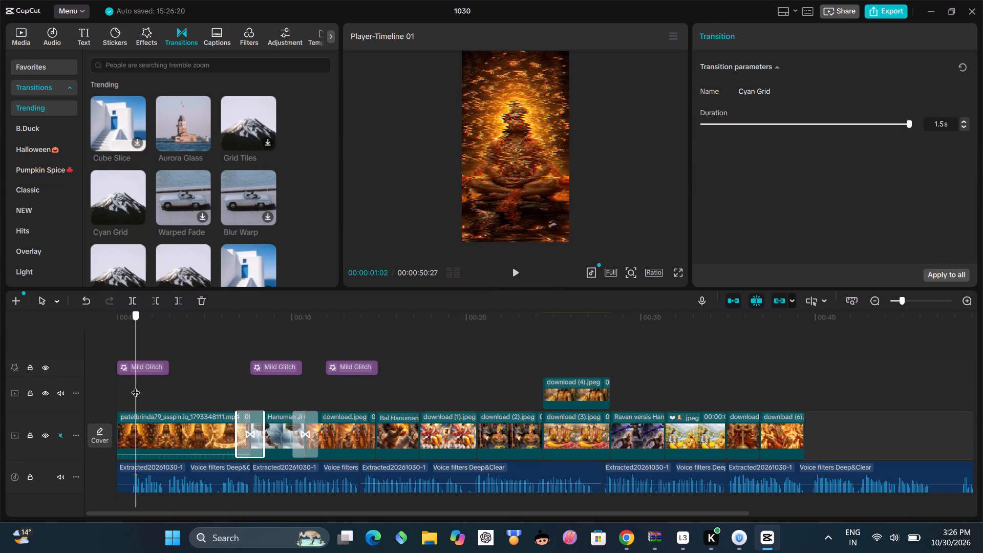
left_click_drag(136, 386, 115, 393)
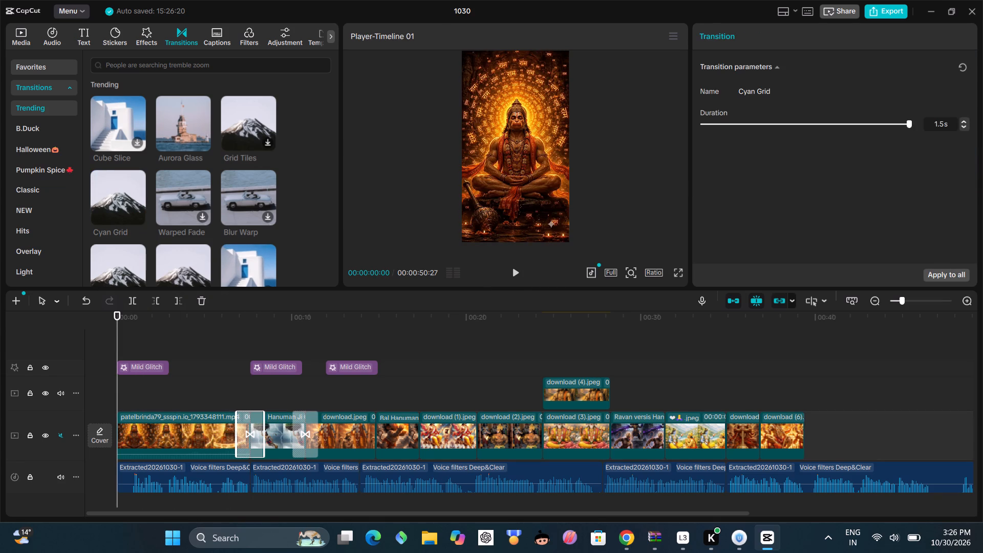
left_click(512, 267)
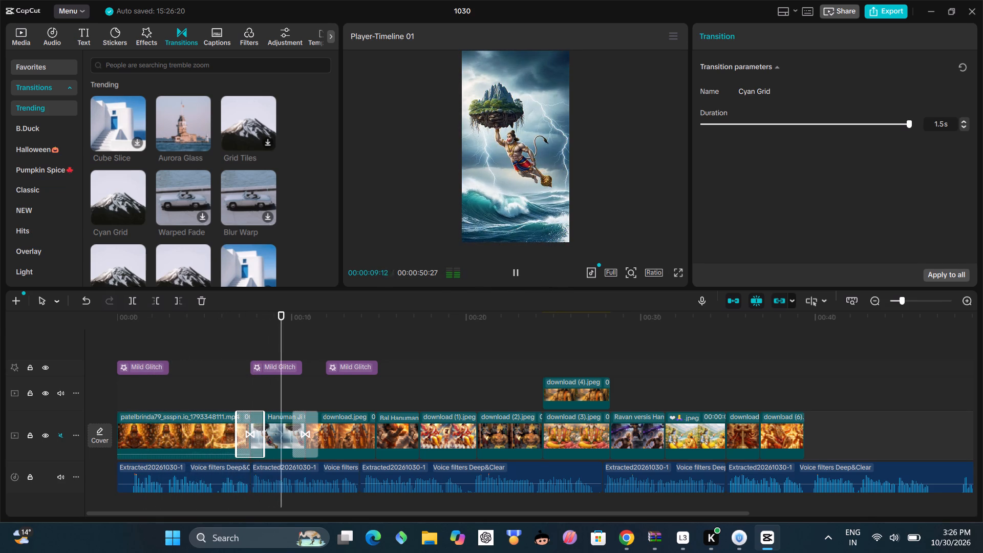
left_click(519, 267)
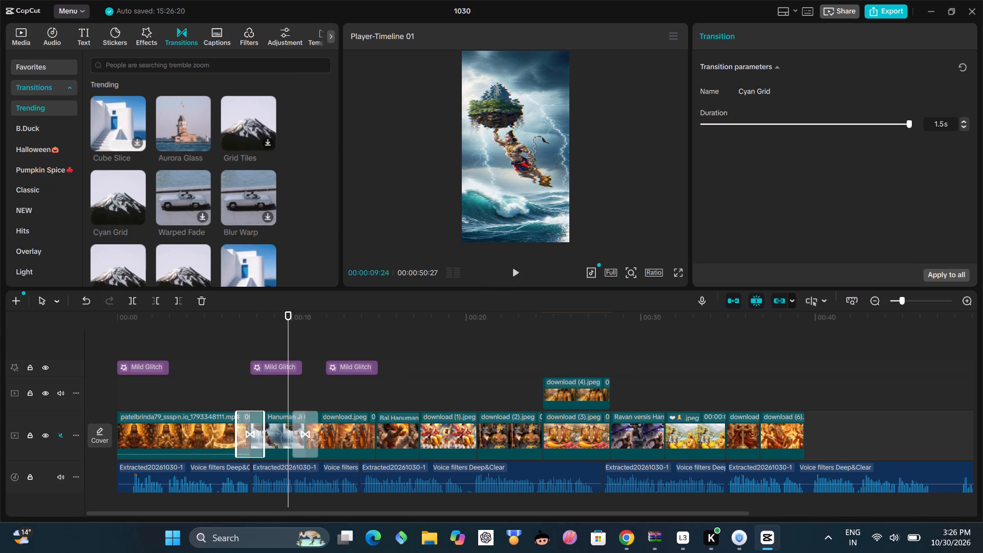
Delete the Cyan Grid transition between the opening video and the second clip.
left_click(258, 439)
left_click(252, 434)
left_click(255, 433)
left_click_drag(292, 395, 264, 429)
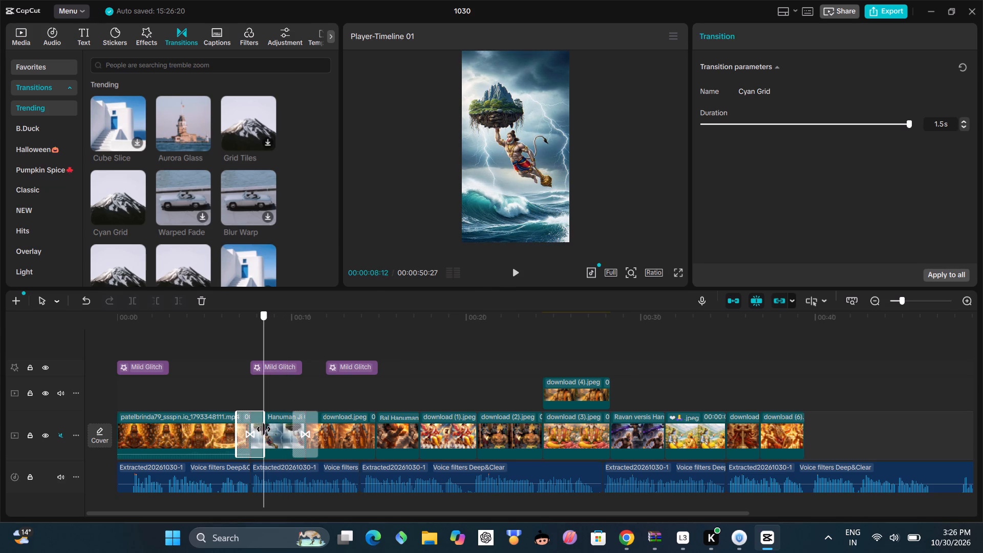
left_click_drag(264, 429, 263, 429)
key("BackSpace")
Search the transitions for black and add Black Fade between the opening video and the second clip, near 00:00:07:12.
left_click_drag(249, 401, 246, 409)
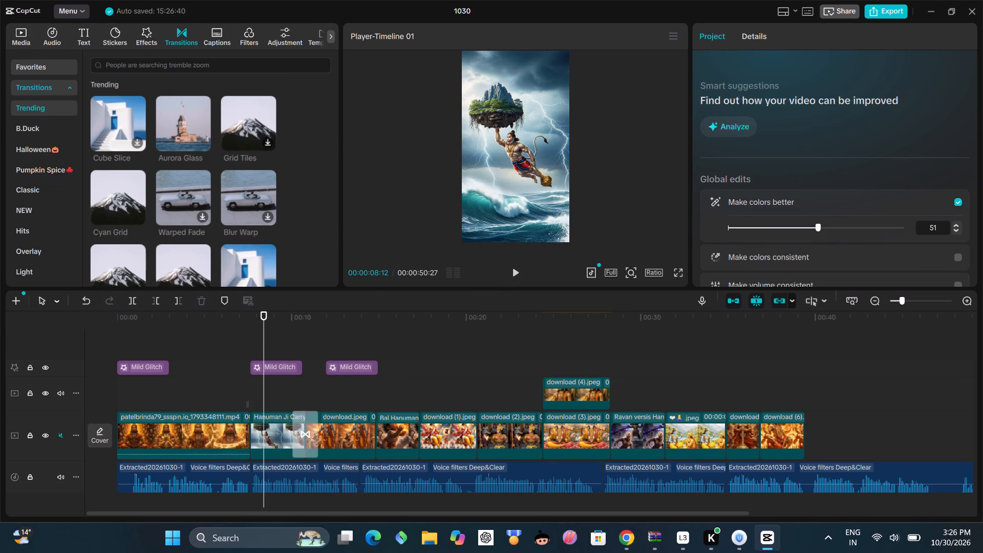
left_click(247, 416)
left_click(257, 420)
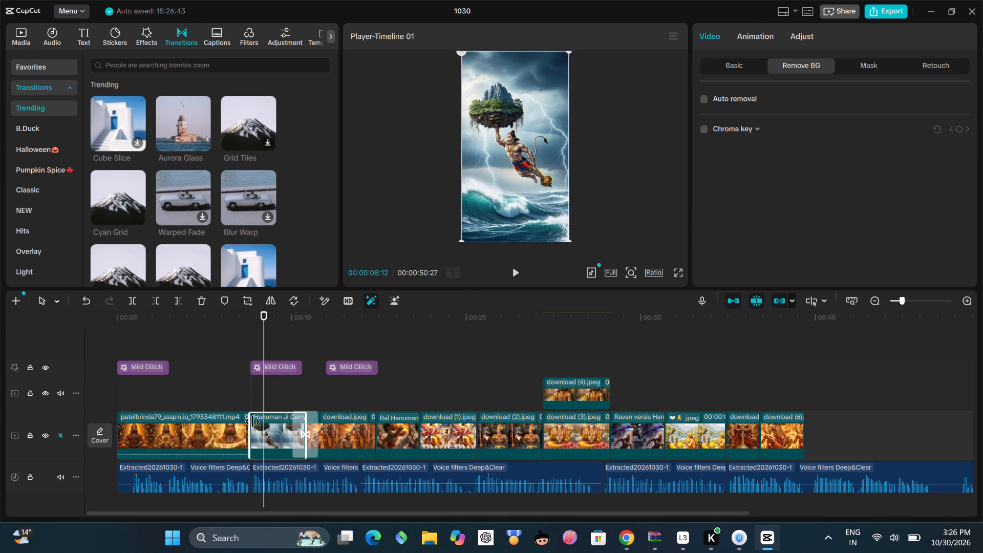
left_click_drag(266, 400, 251, 423)
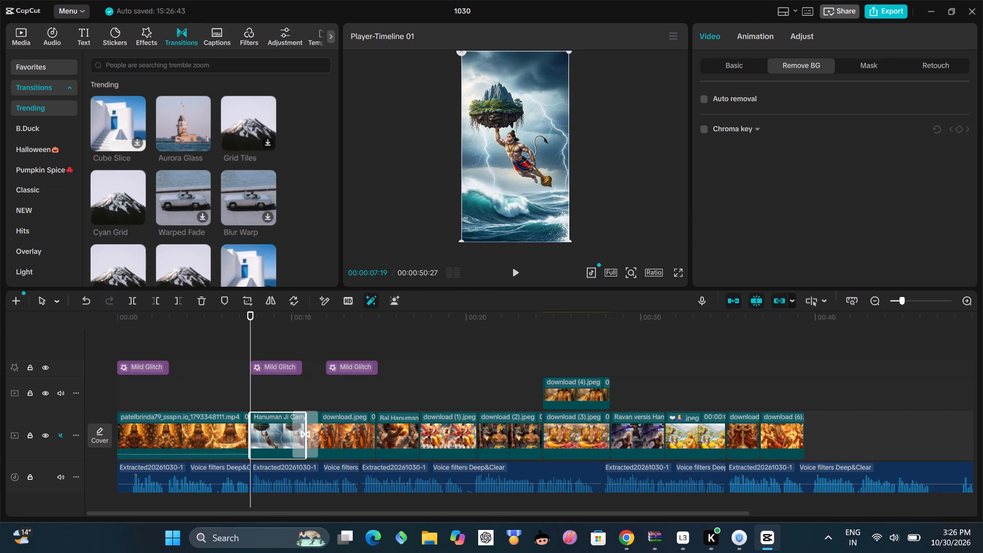
left_click(248, 380)
left_click(252, 371)
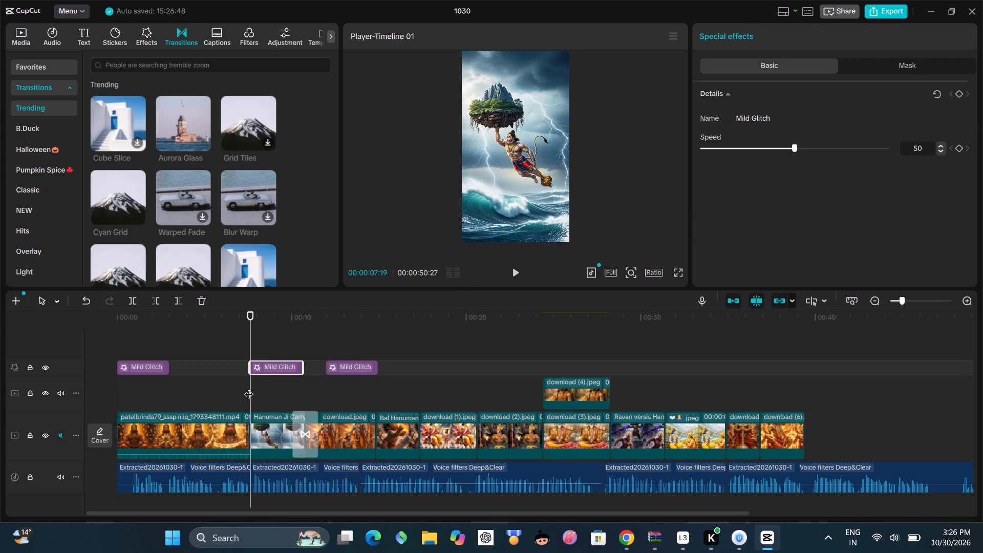
left_click(246, 390)
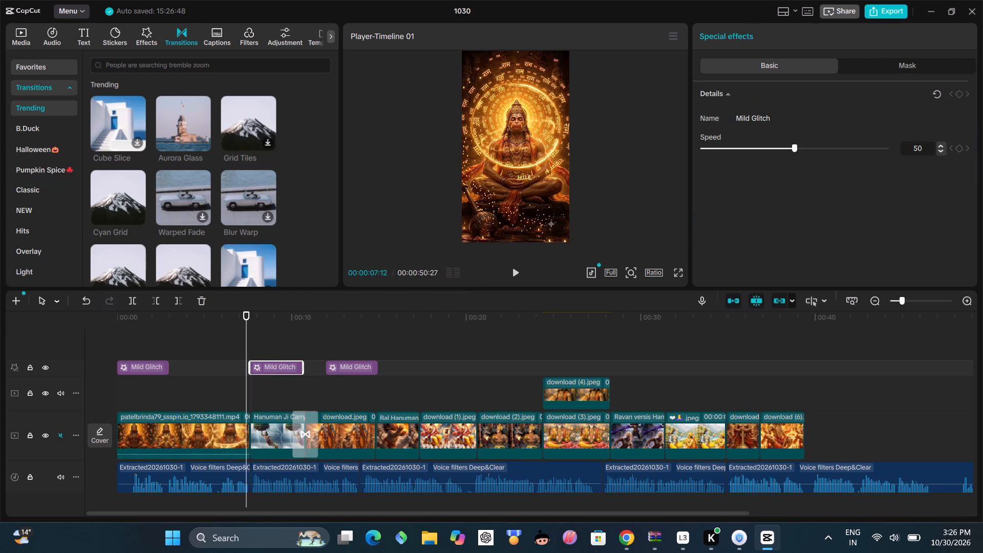
left_click(232, 55)
left_click(232, 57)
left_click(235, 67)
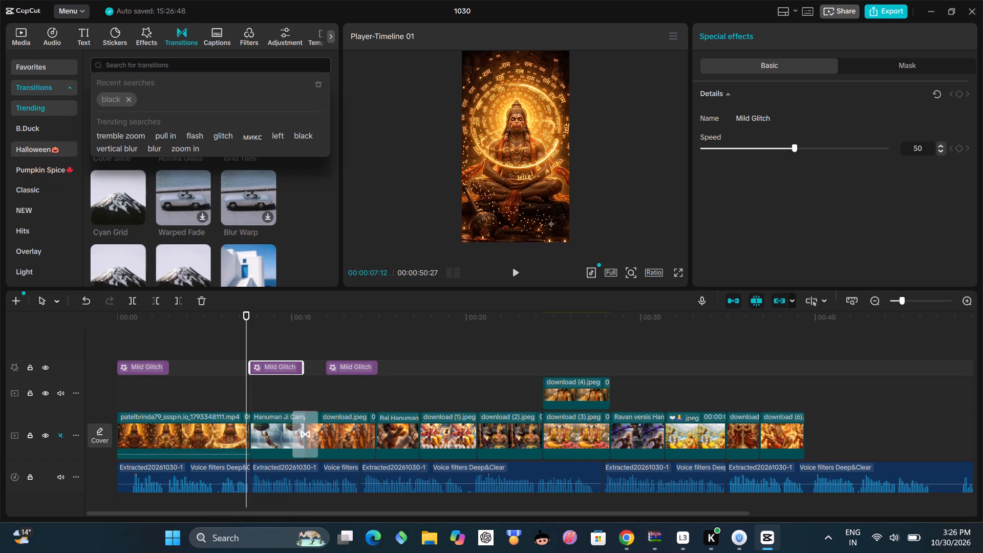
left_click(118, 95)
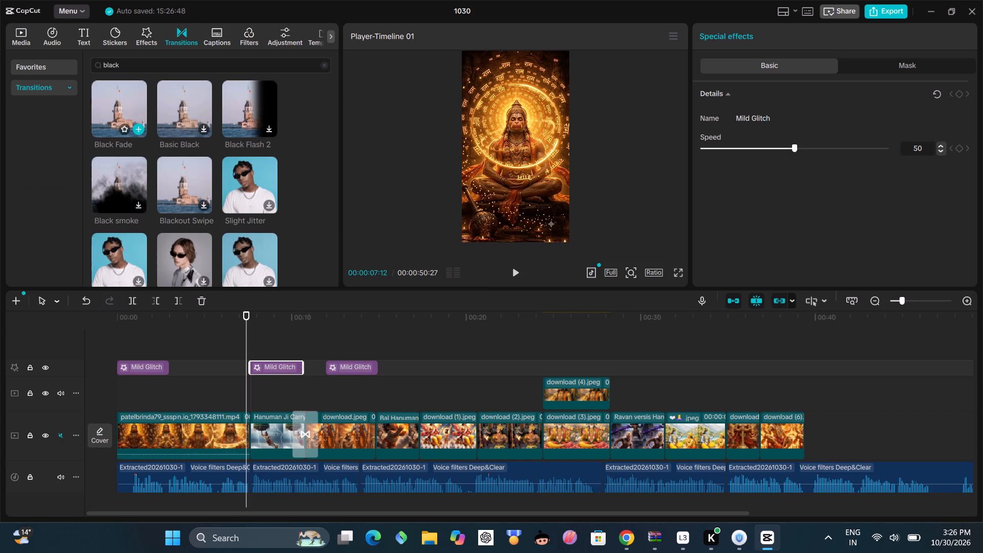
left_click(105, 123)
left_click(141, 126)
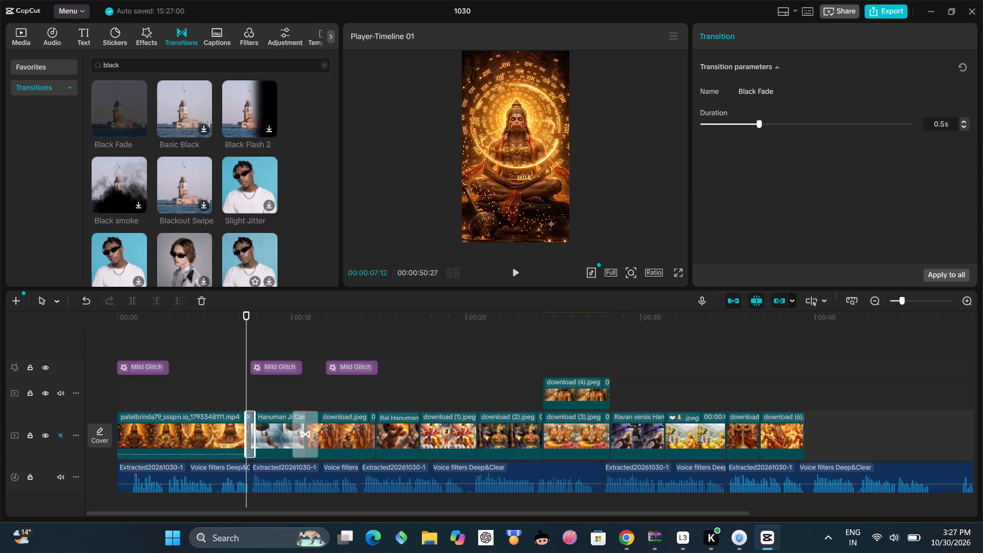
Play the video from 00:00:07:12 through the Black Fade transition and the second clip into the third clip.
left_click(513, 271)
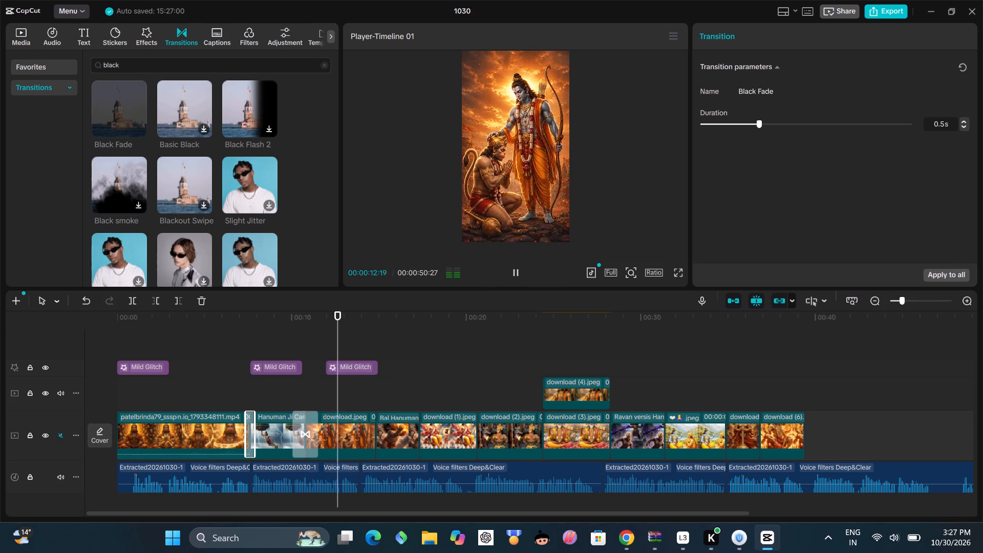
left_click(513, 271)
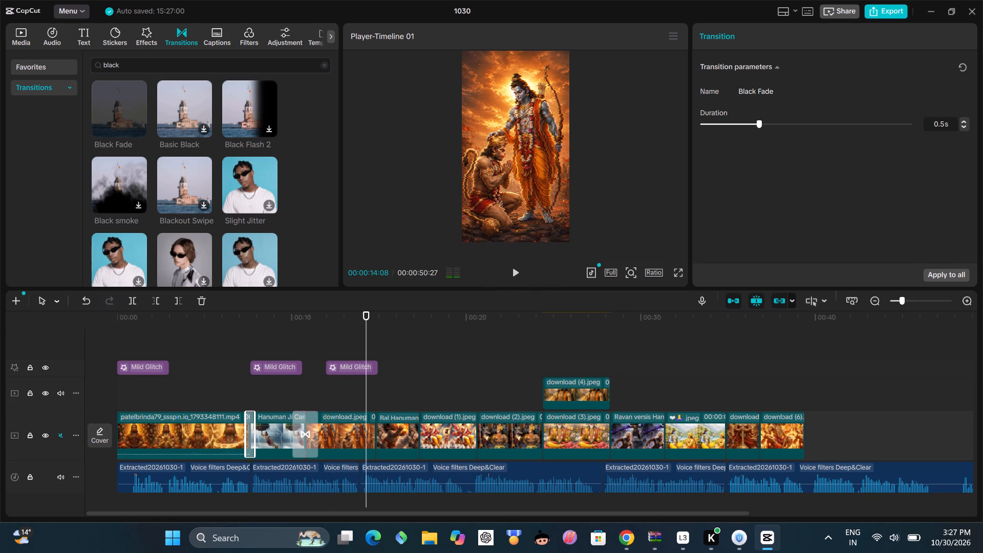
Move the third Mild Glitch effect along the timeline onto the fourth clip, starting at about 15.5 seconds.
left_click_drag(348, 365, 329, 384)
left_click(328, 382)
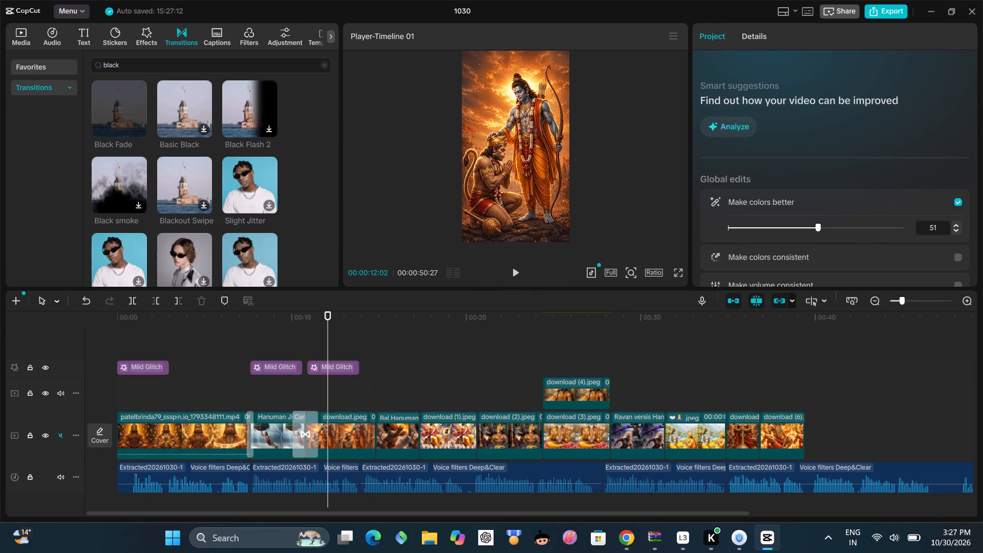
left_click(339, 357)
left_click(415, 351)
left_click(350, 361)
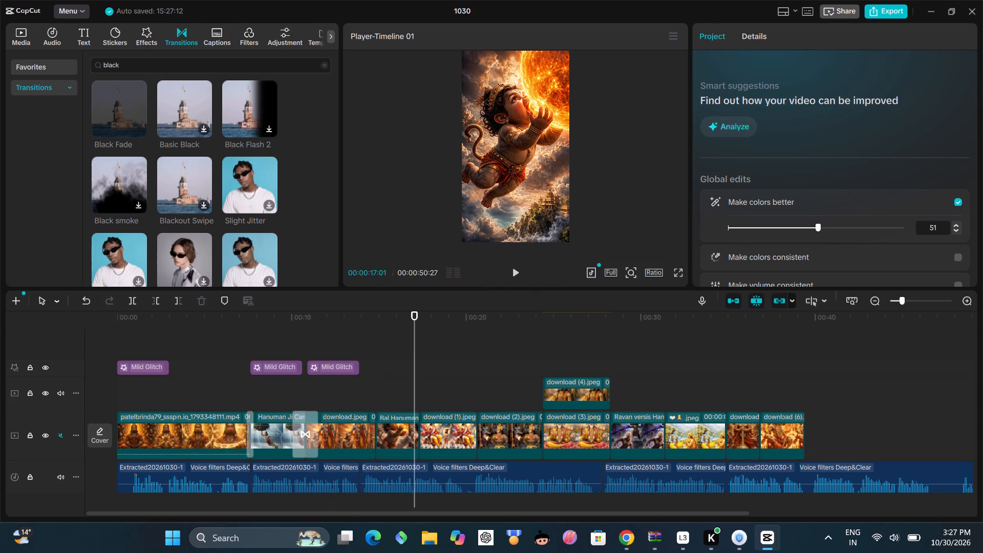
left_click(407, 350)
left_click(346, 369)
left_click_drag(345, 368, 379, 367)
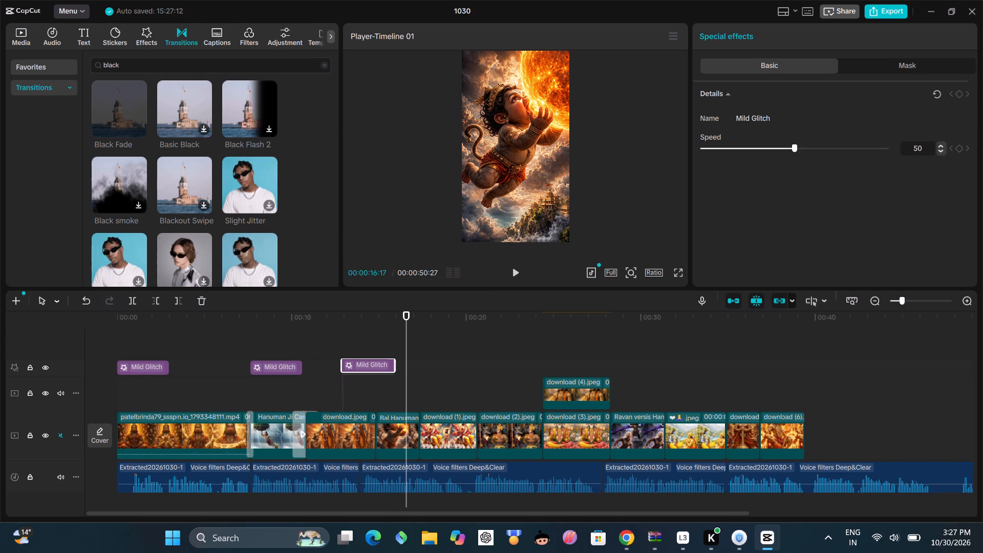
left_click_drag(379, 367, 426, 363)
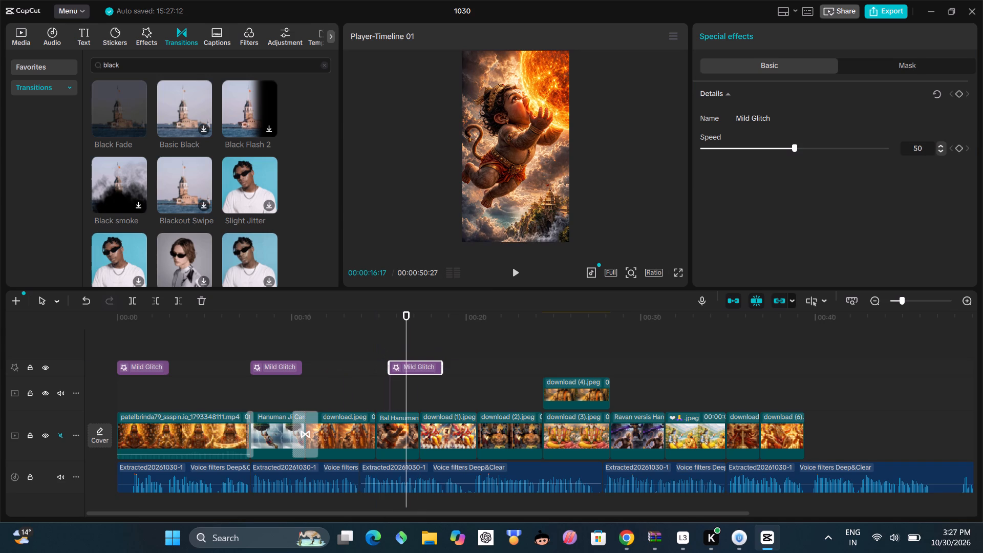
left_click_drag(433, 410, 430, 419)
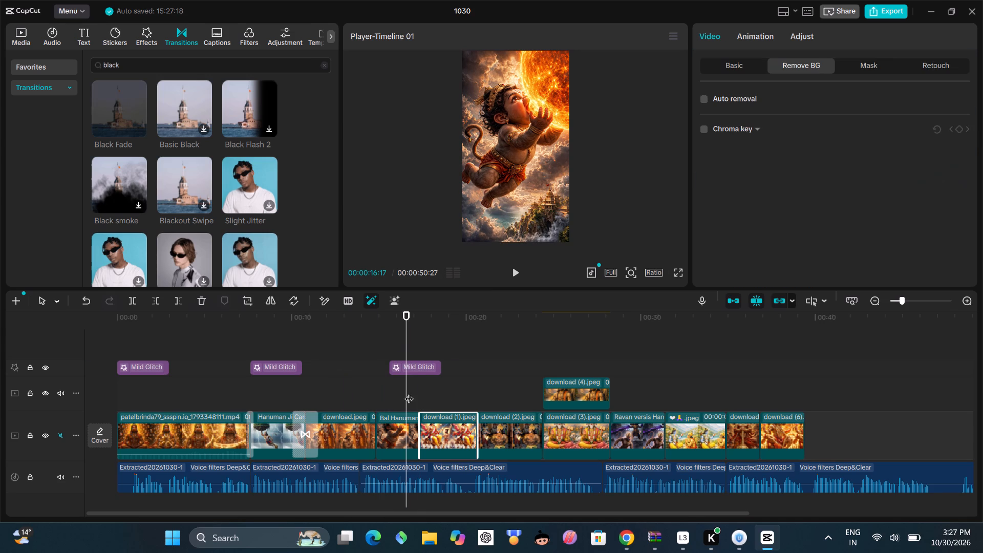
Play the video from 00:00:13:27 across the cut between the third and fourth clips.
left_click_drag(409, 392, 362, 427)
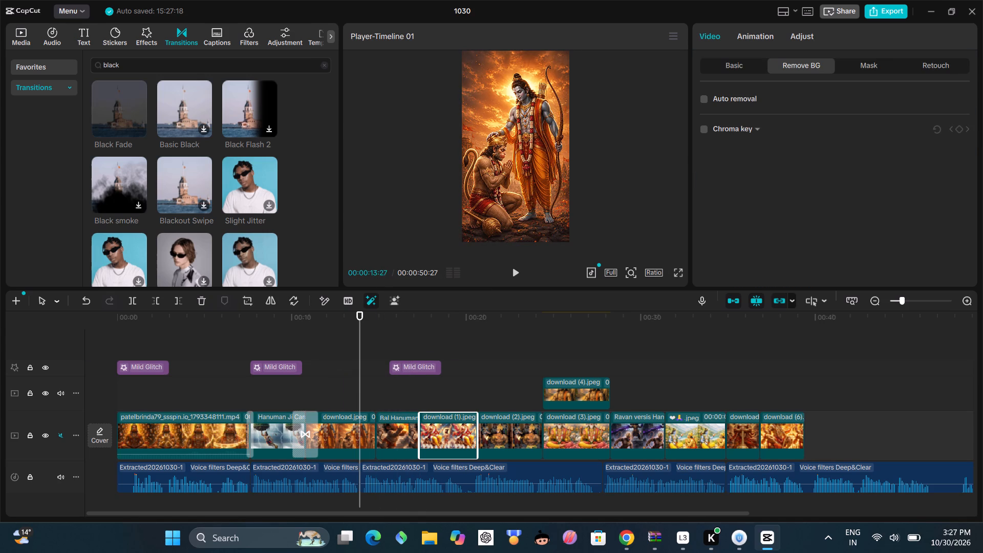
left_click(513, 266)
double_click(513, 266)
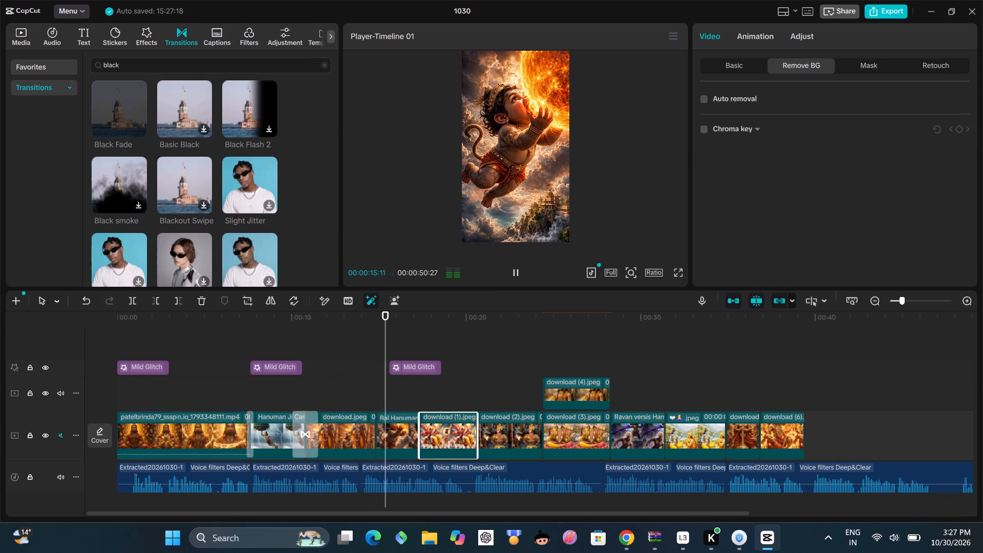
Download the Basic Black transition and add it at 00:00:14:25, between the third and fourth clips.
left_click(375, 412)
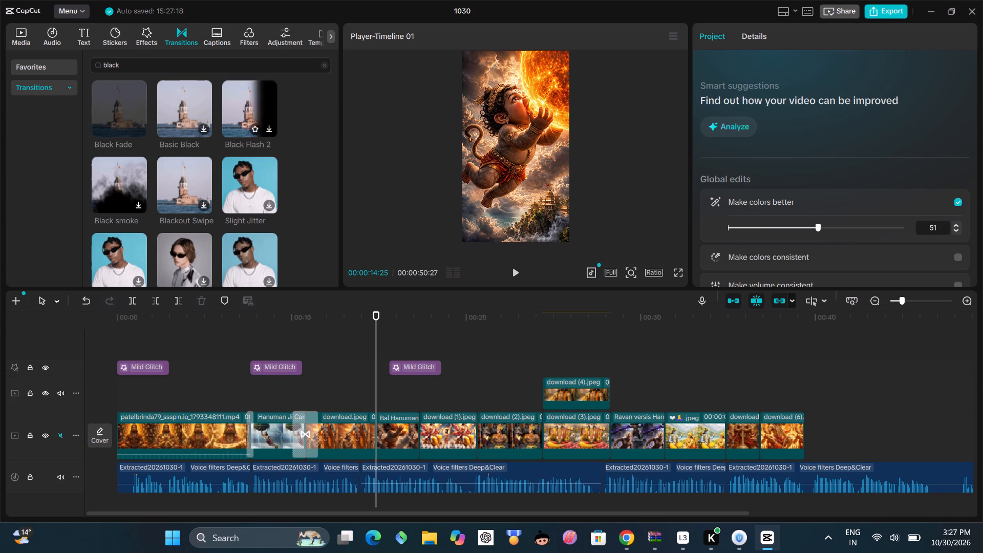
left_click(204, 127)
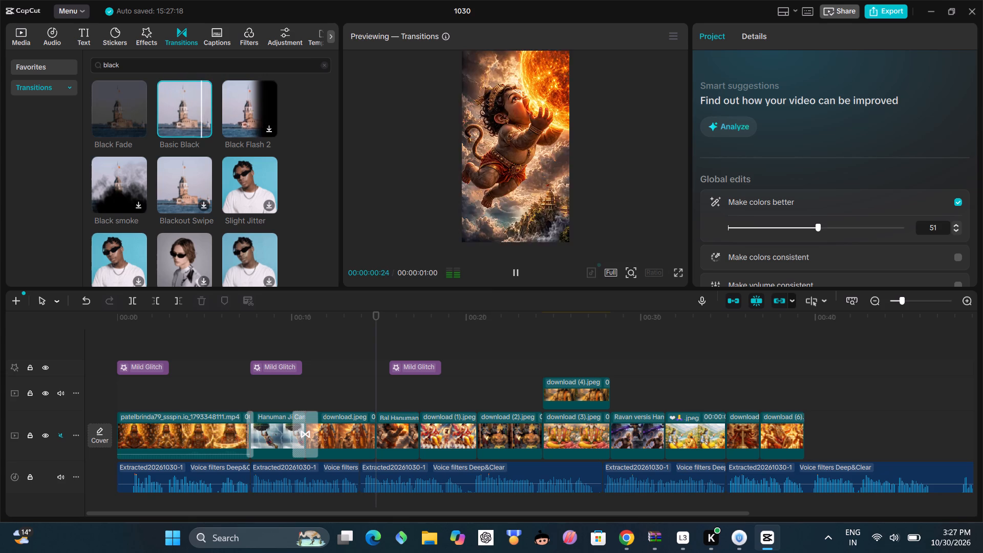
left_click(198, 129)
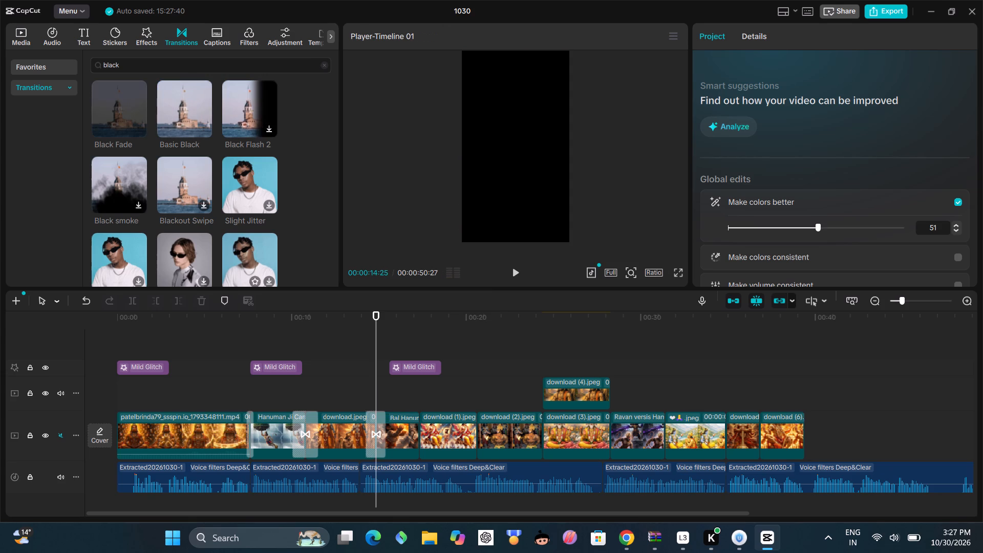
Play the video from 00:00:12:29 through the Basic Black transition into the fourth clip.
left_click(343, 349)
double_click(512, 273)
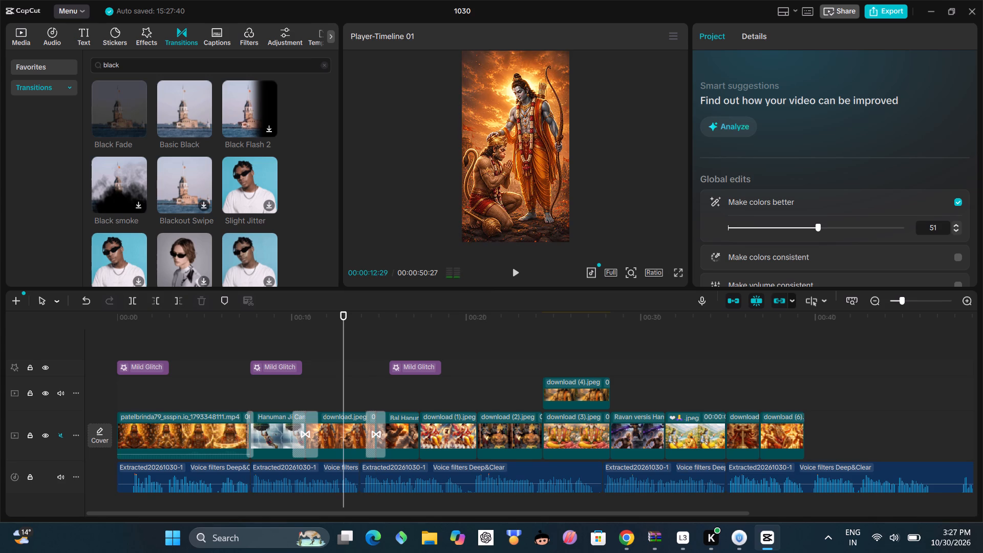
left_click(512, 273)
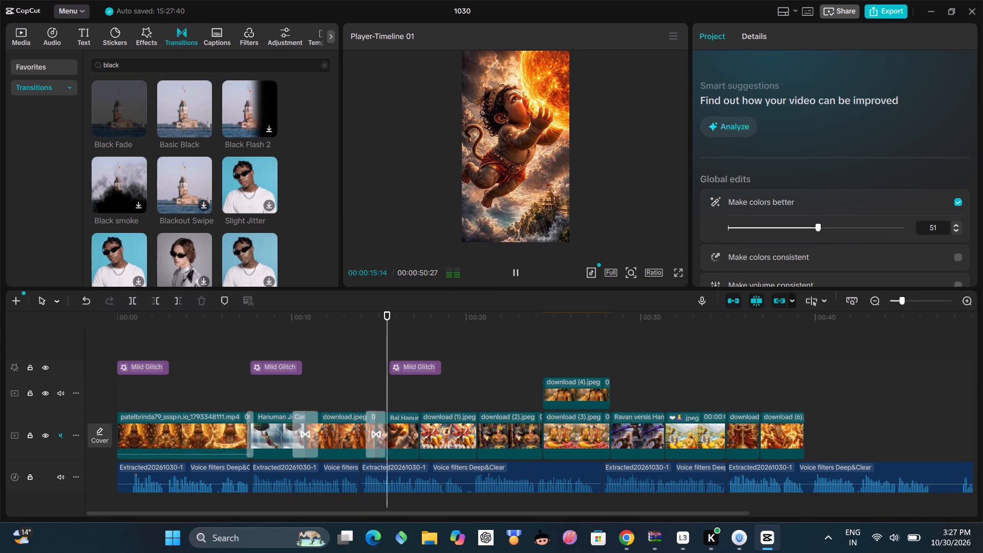
left_click(516, 279)
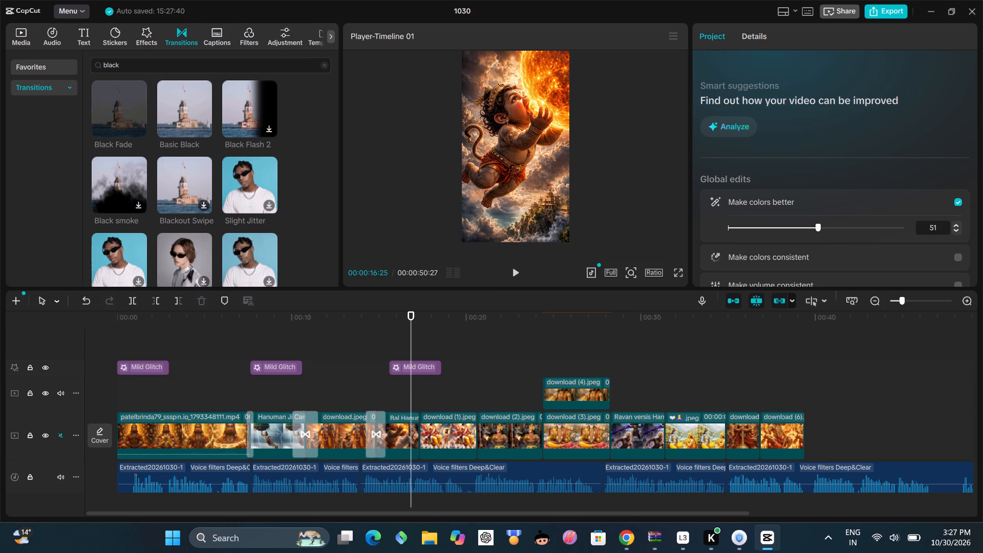
Move the third Mild Glitch effect so it starts at the beginning of the fourth clip, at about 00:00:14:25.
left_click(400, 359)
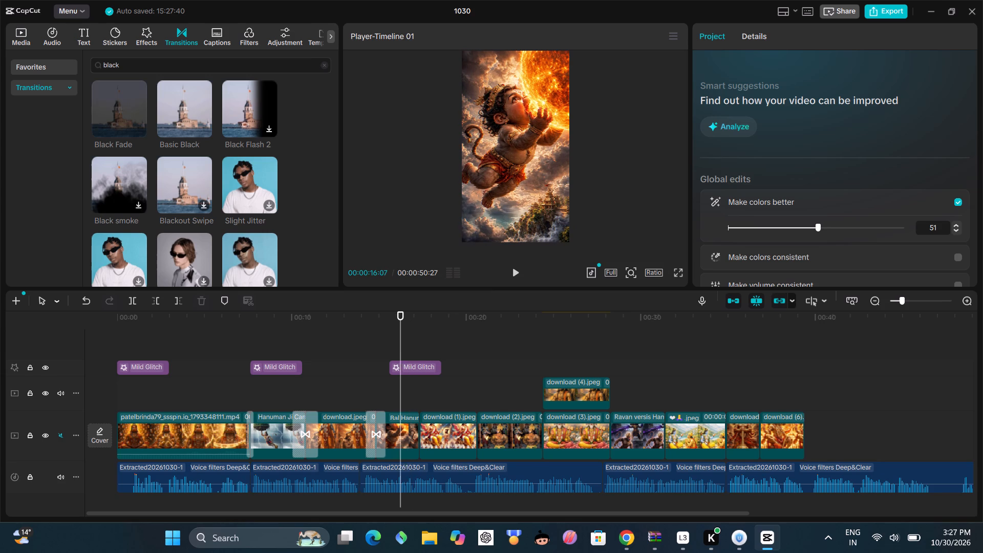
left_click(410, 365)
left_click_drag(420, 365, 410, 373)
left_click_drag(408, 371, 400, 364)
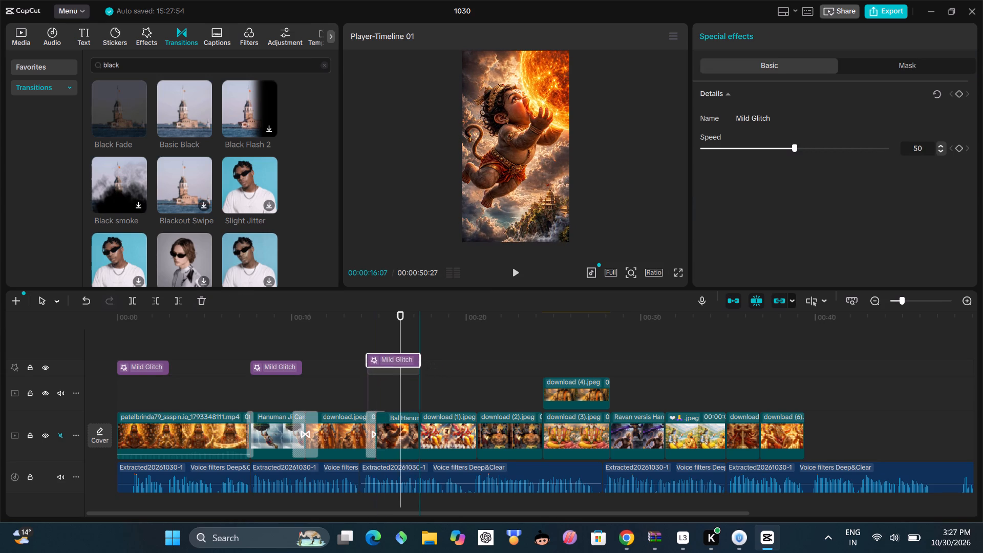
left_click_drag(400, 364, 419, 363)
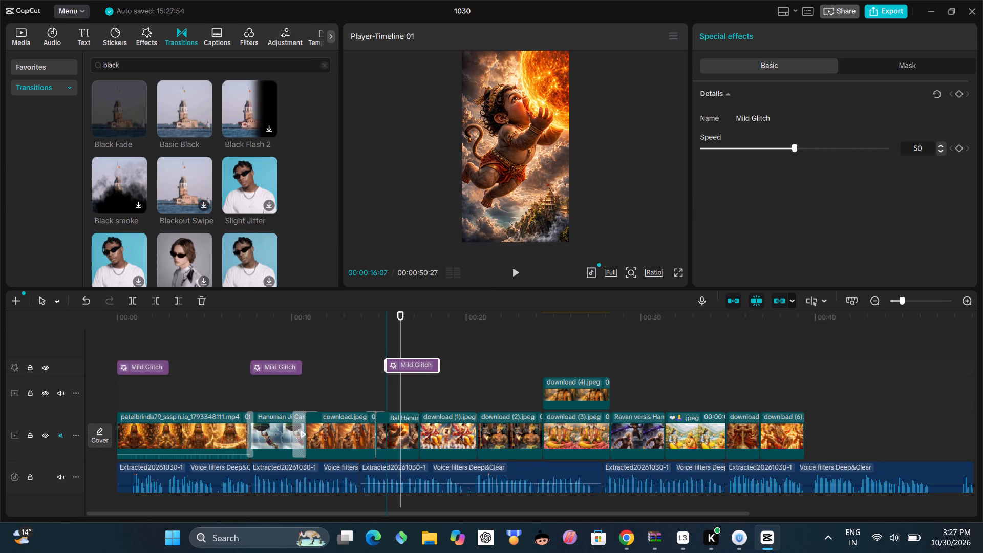
left_click_drag(419, 363, 411, 364)
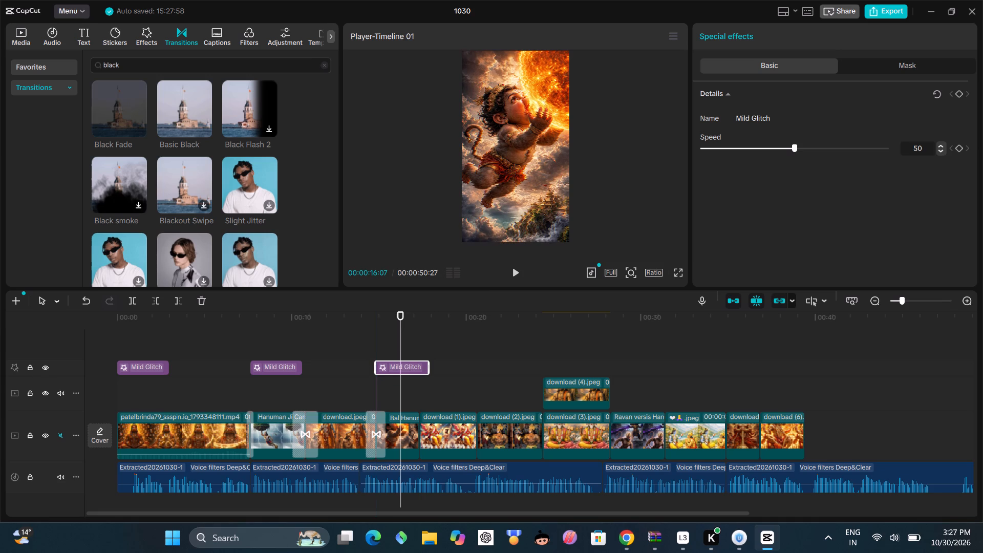
Play the video from 00:00:13:27 through the Basic Black transition and Mild Glitch effect to the fifth clip.
left_click(359, 381)
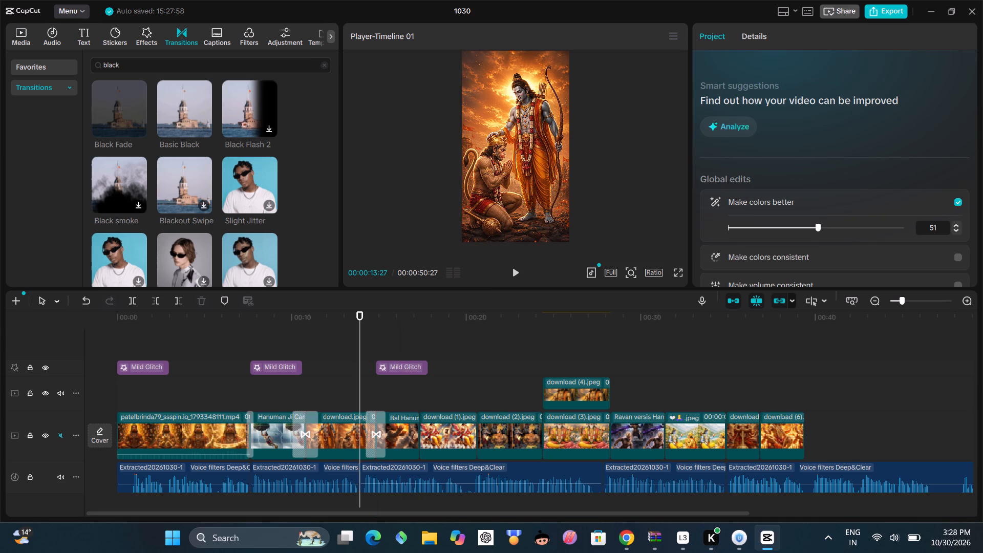
left_click(510, 272)
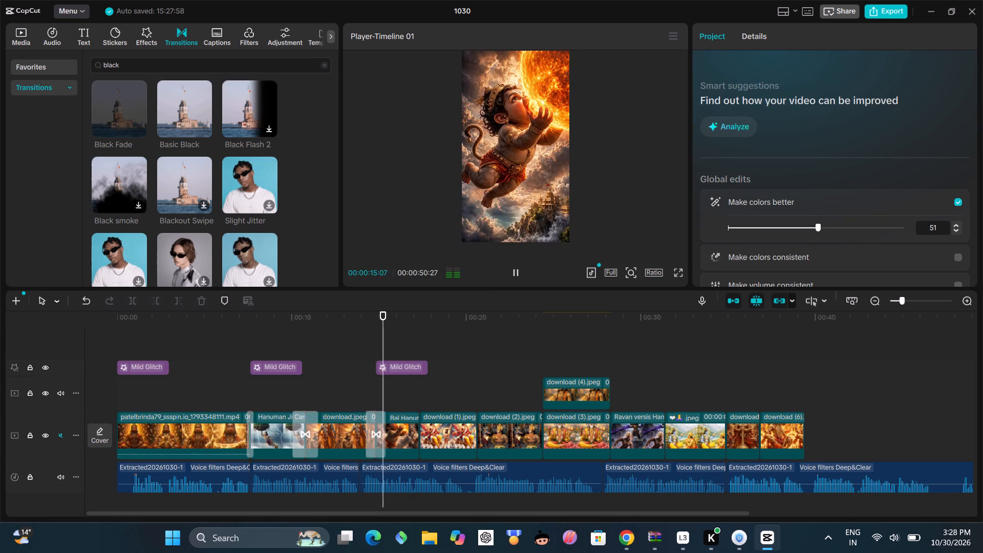
Trim the end of the third clip, download.jpeg, by about 0.3 seconds.
left_click(366, 434)
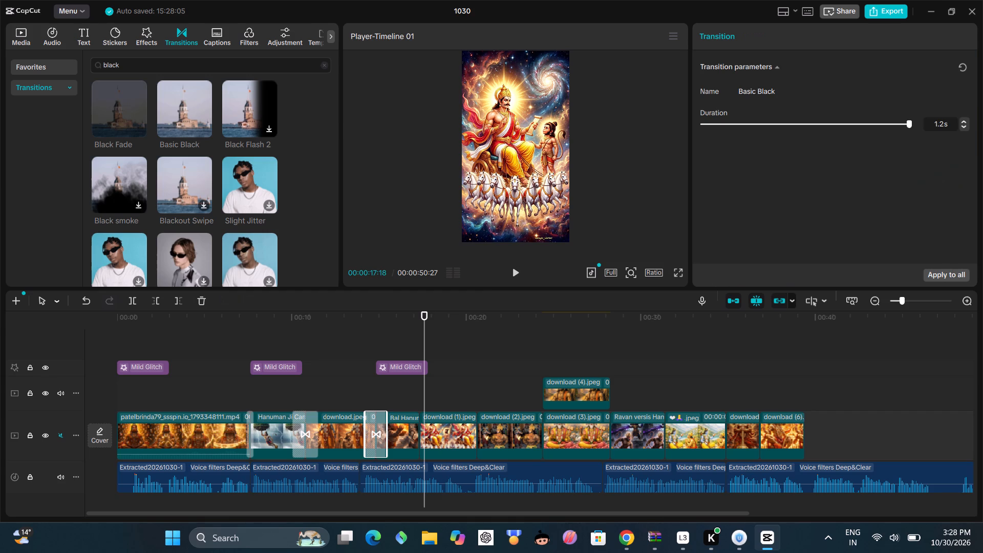
left_click(331, 433)
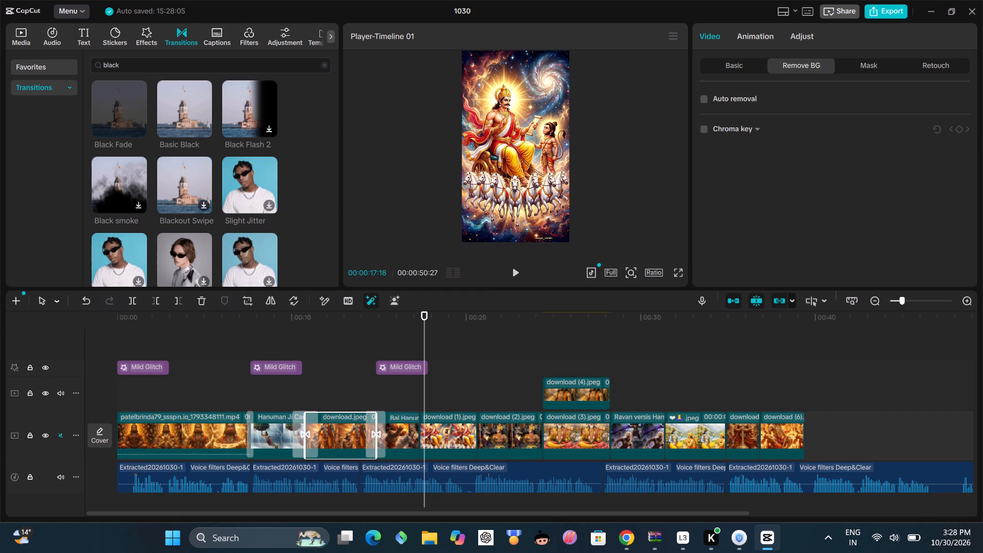
left_click_drag(375, 441, 369, 449)
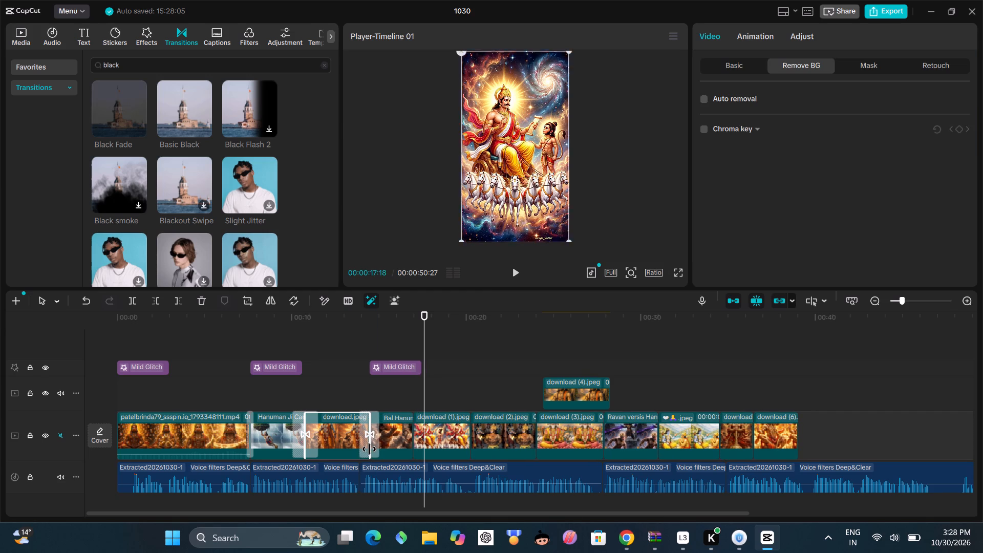
Play the video from the third clip through the Basic Black transition and the fourth clip into the fifth clip.
left_click_drag(423, 397, 394, 407)
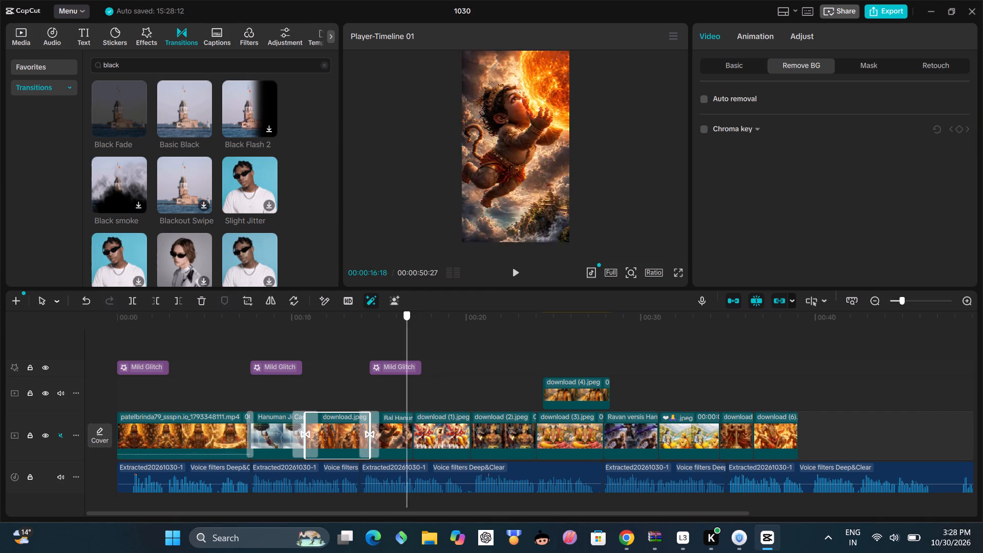
left_click_drag(394, 407, 346, 420)
left_click(518, 273)
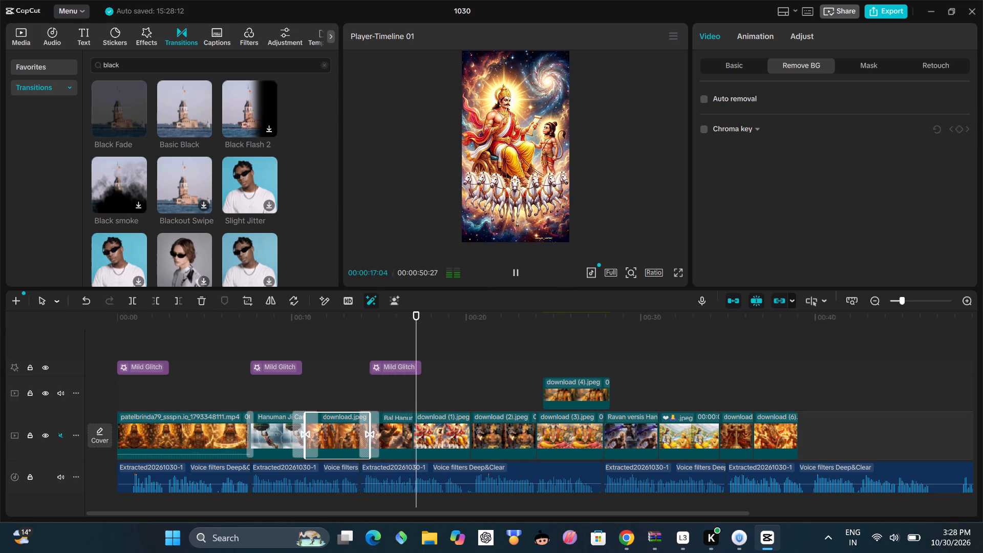
left_click(519, 266)
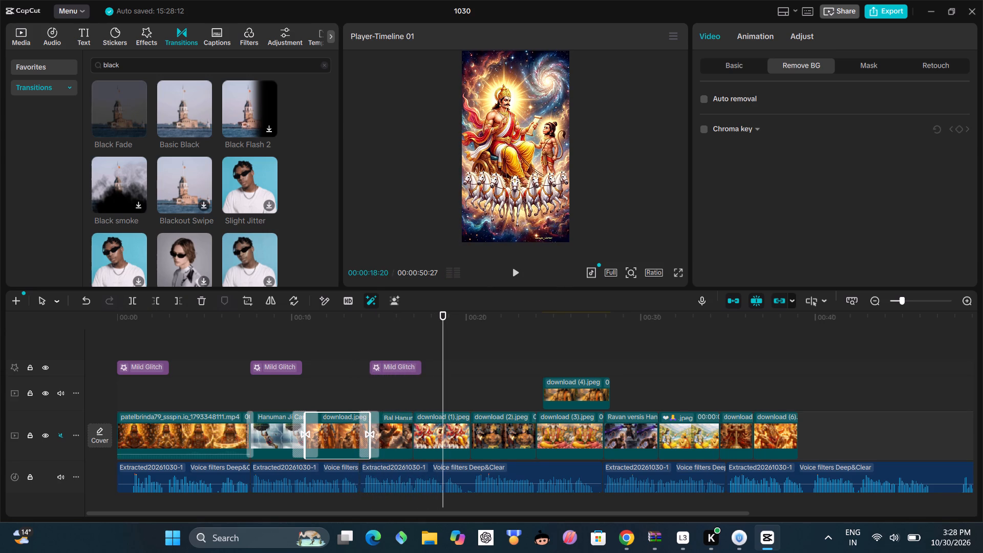
Add a Black Fade transition between the fourth clip and download (1).jpeg, at 00:00:16:29.
left_click(413, 431)
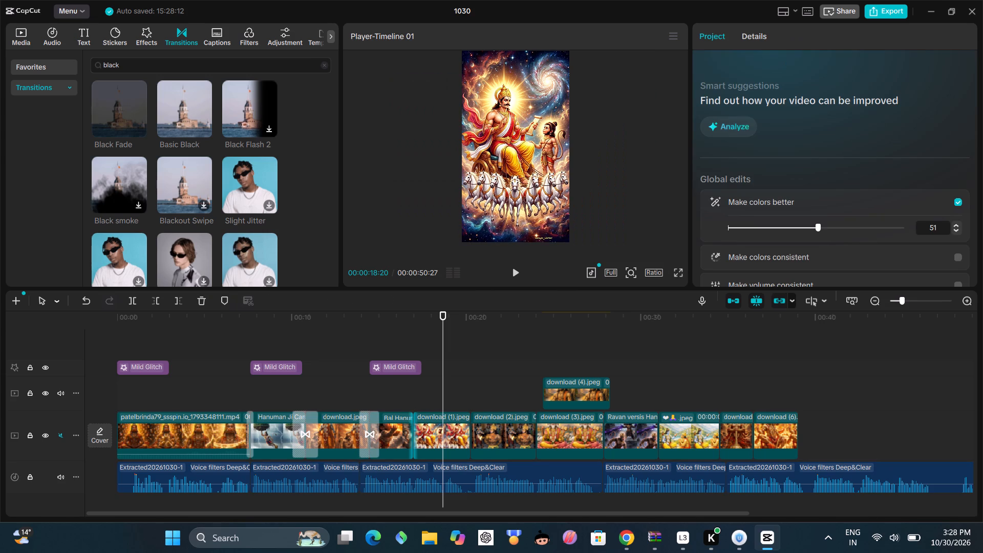
left_click(416, 412)
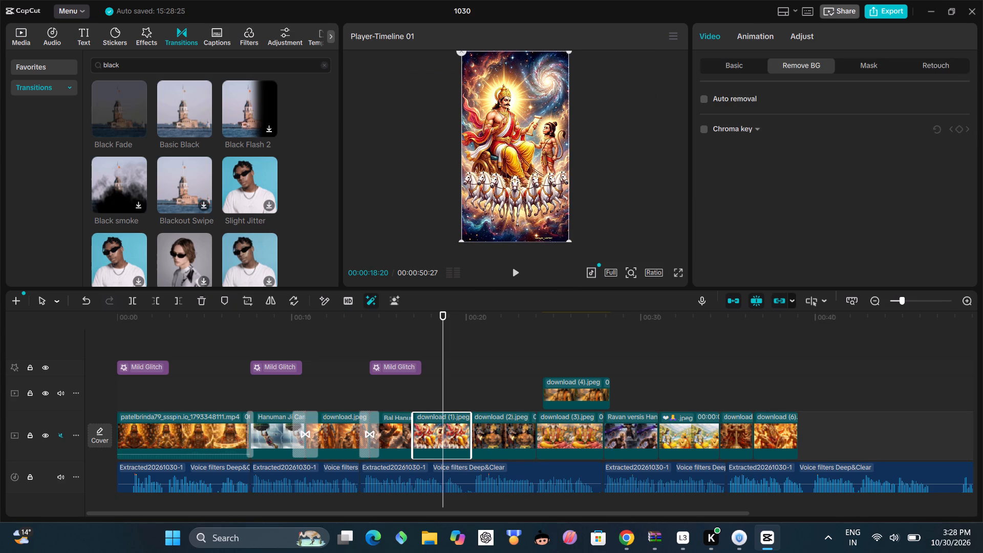
left_click(419, 388)
left_click(412, 391)
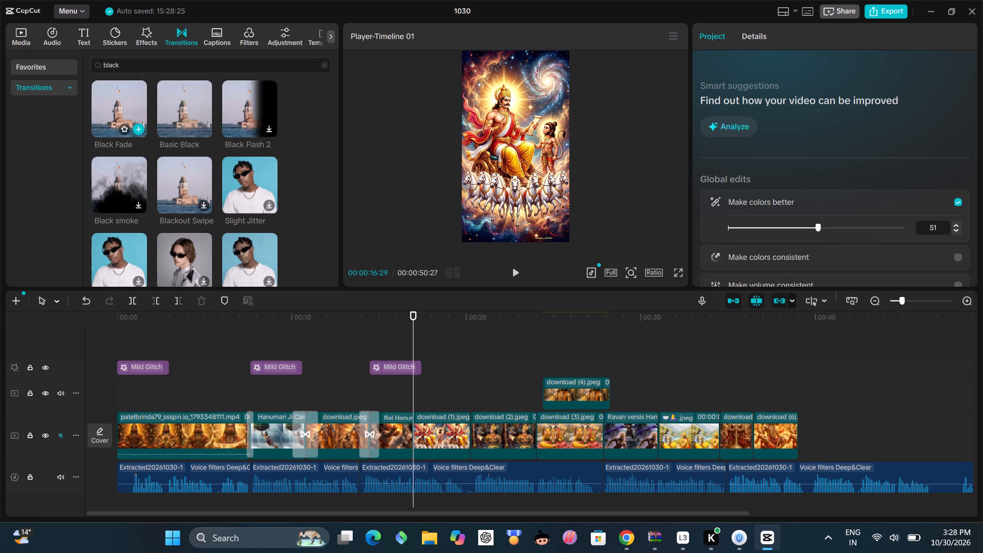
left_click(141, 129)
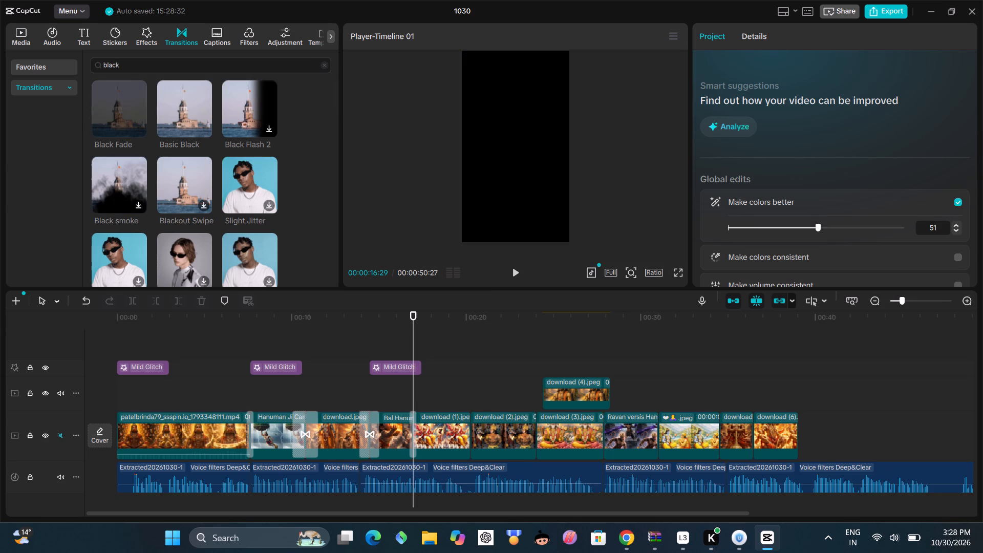
Play the video from the start of the fourth clip through the Black Fade transition into download (1).jpeg.
left_click_drag(414, 334, 201, 360)
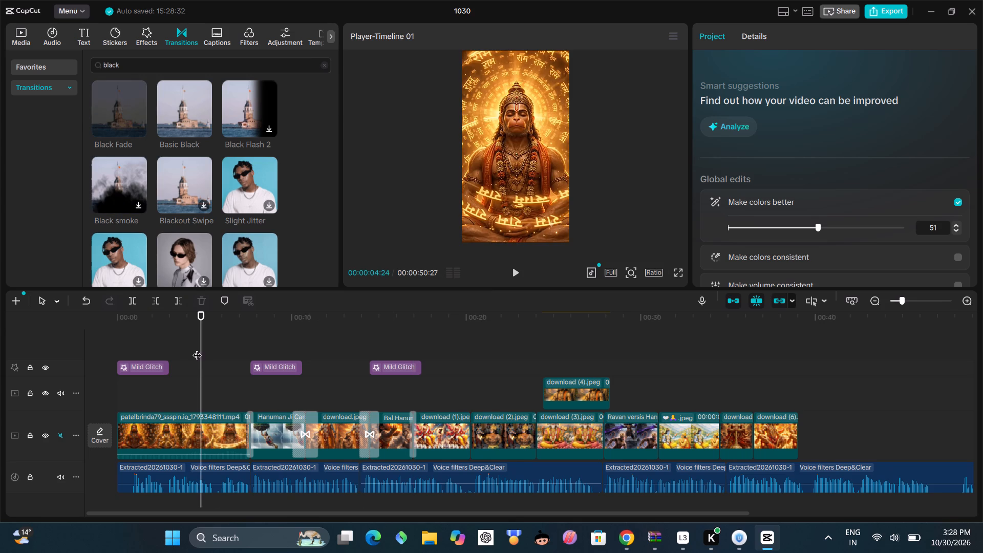
left_click_drag(197, 352, 317, 375)
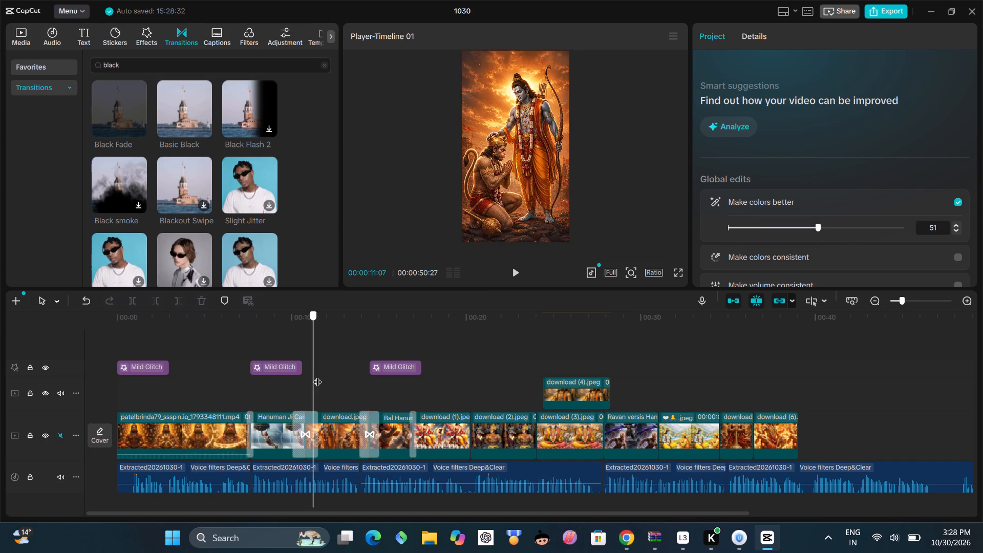
left_click_drag(317, 375, 382, 379)
left_click(518, 265)
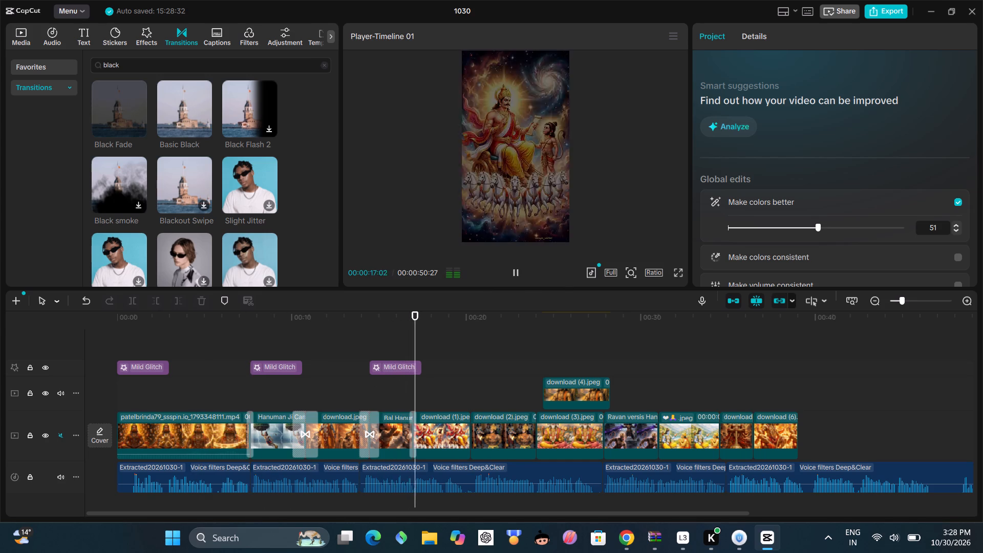
left_click(516, 273)
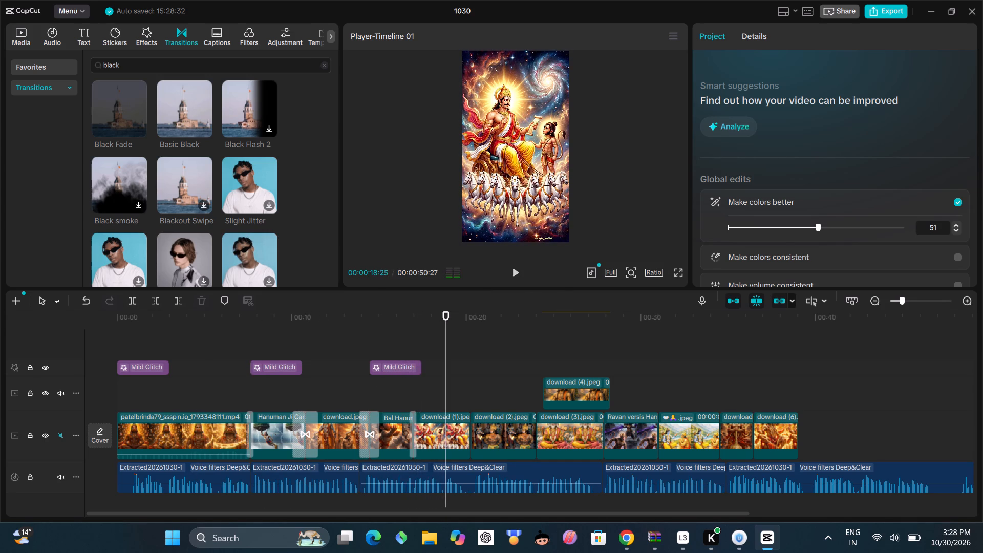
Trim the end of the third Mild Glitch effect by about 1 second so it stops before the Black Fade transition.
left_click(403, 368)
left_click_drag(420, 365, 404, 378)
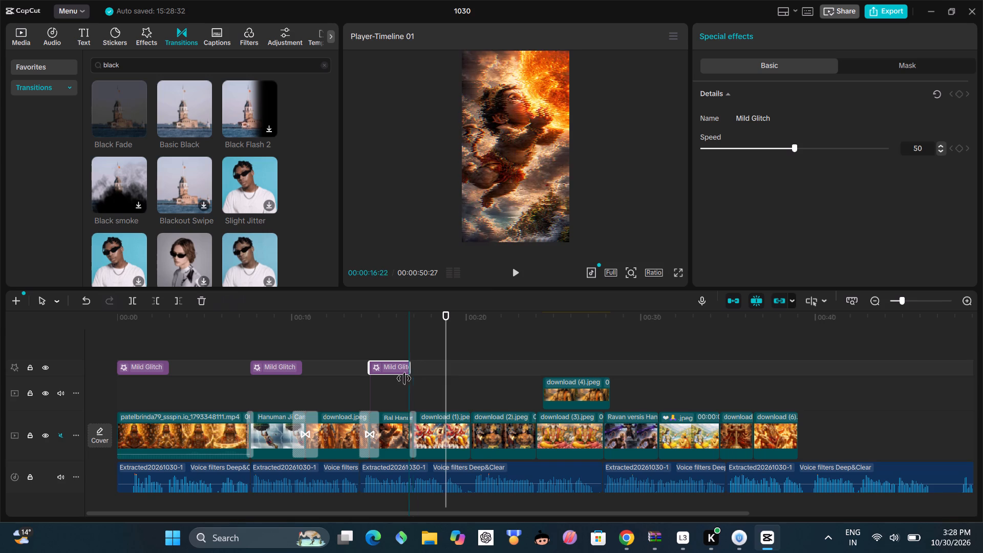
left_click_drag(404, 378, 401, 384)
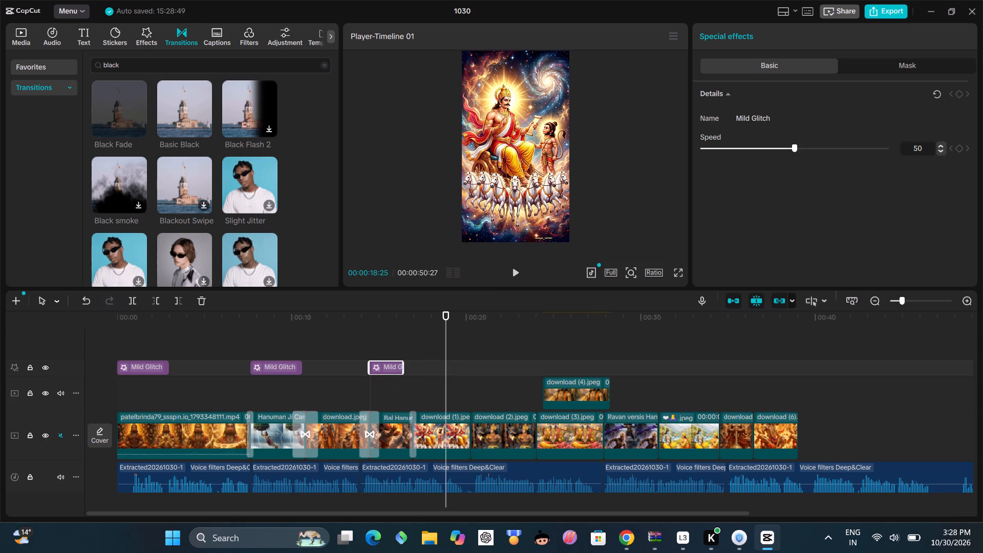
Play the video from 00:00:15:20 through the shortened Mild Glitch effect and Black Fade transition to the end of download (1).jpeg.
left_click(452, 338)
left_click(418, 364)
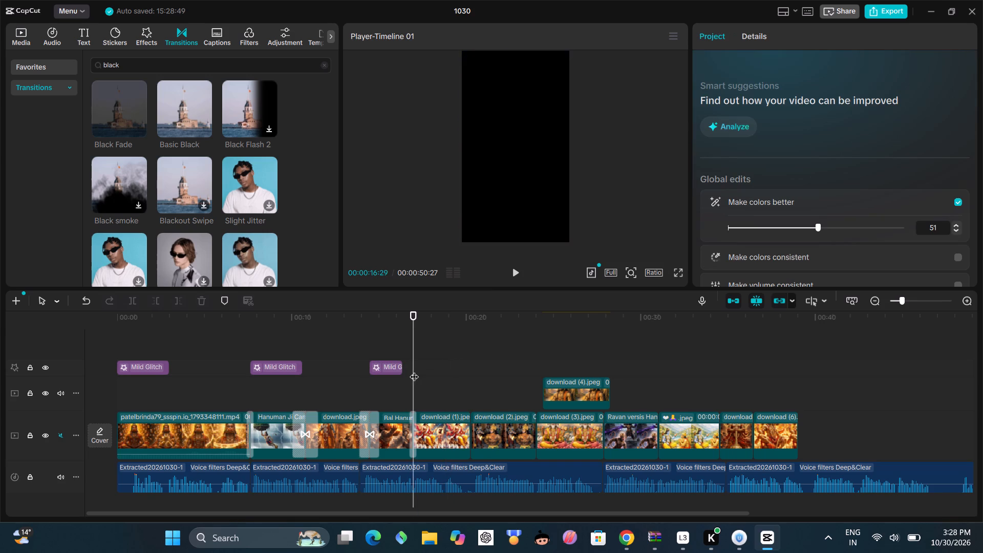
left_click(412, 374)
left_click(405, 384)
left_click(391, 395)
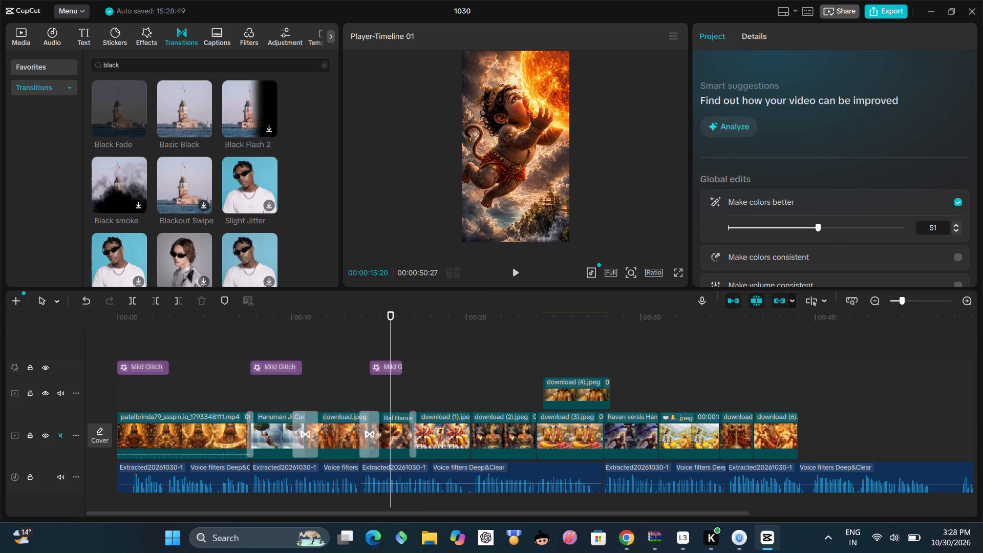
left_click(539, 264)
left_click(520, 278)
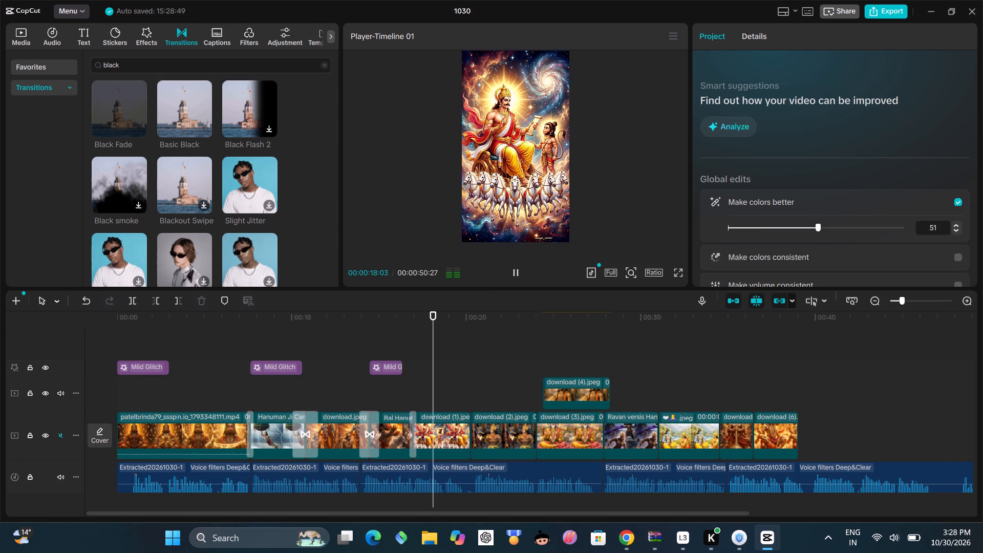
left_click(518, 278)
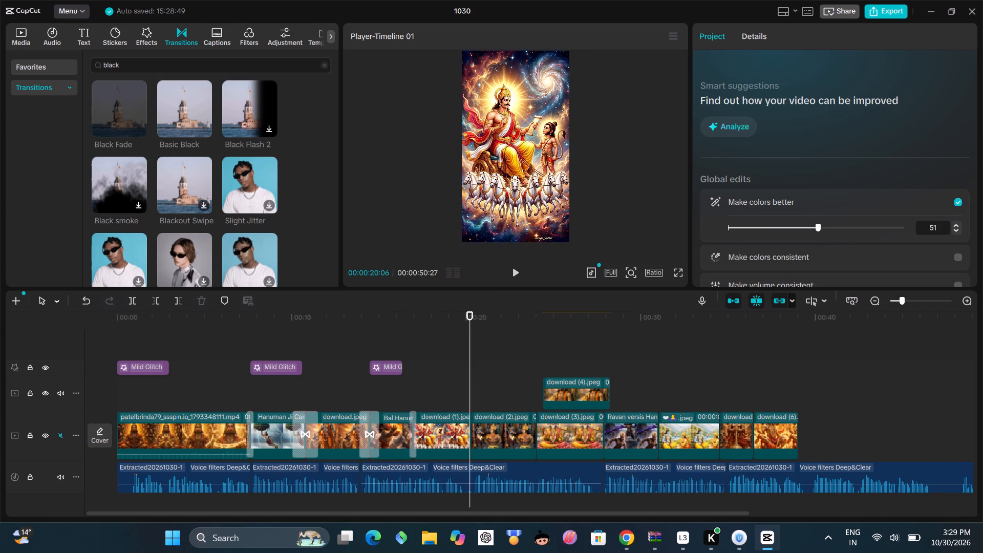
Add a position keyframe to download (1).jpeg at 00:00:17:13 and enlarge the image to 109% scale.
left_click(443, 448)
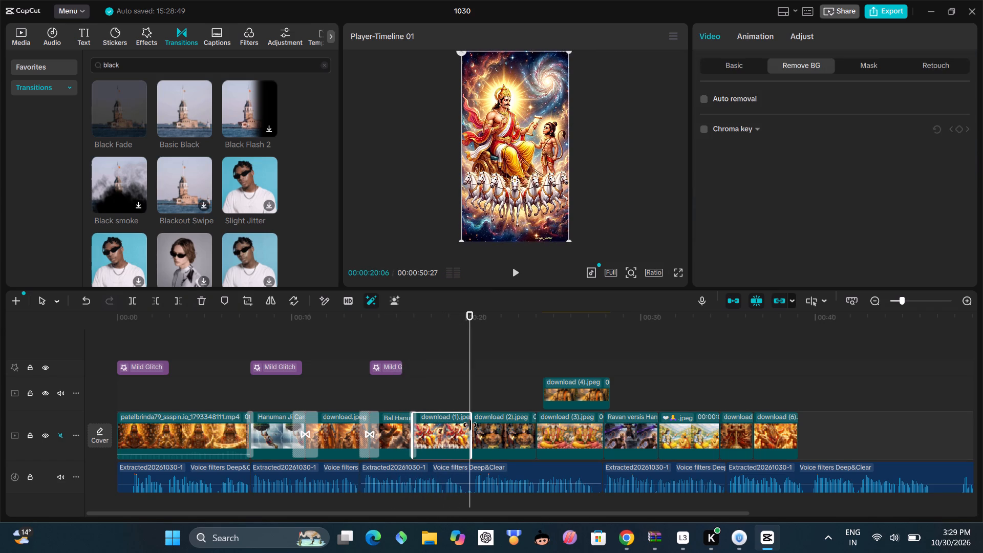
left_click_drag(469, 393, 421, 466)
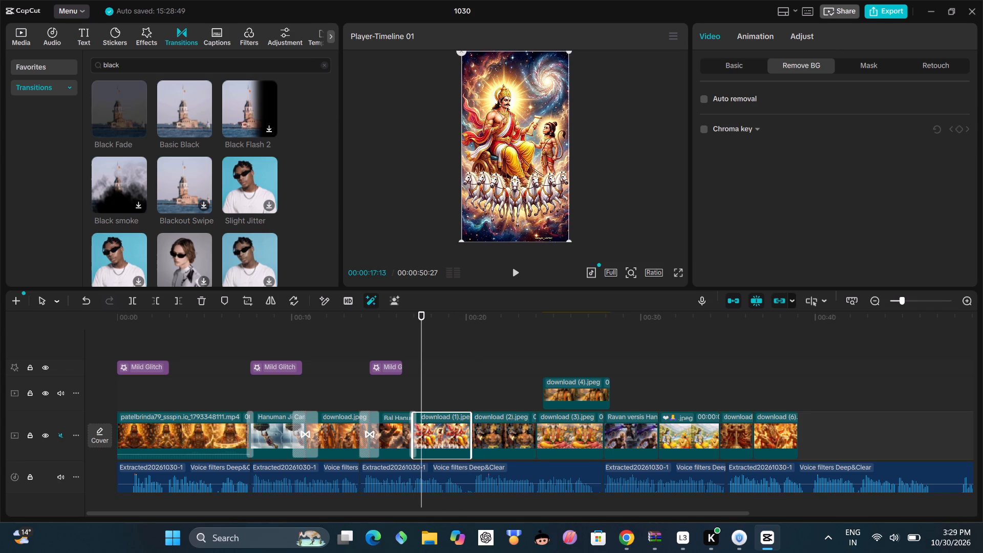
left_click(761, 40)
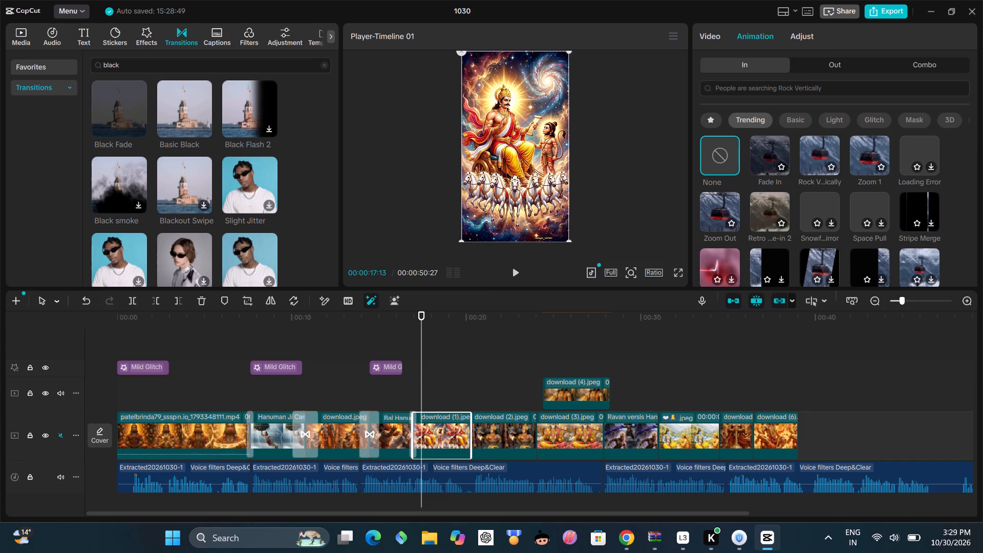
left_click(713, 36)
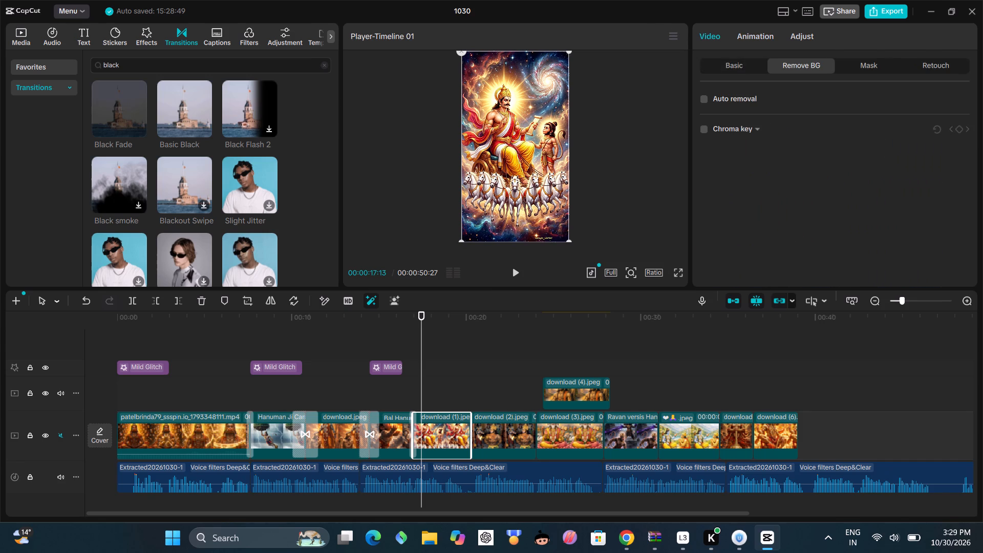
left_click(735, 67)
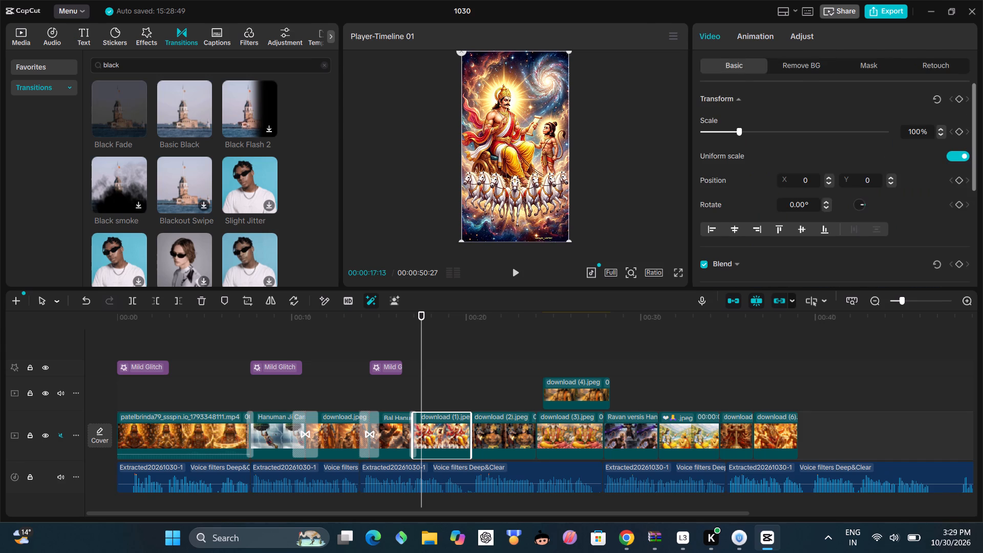
left_click(957, 182)
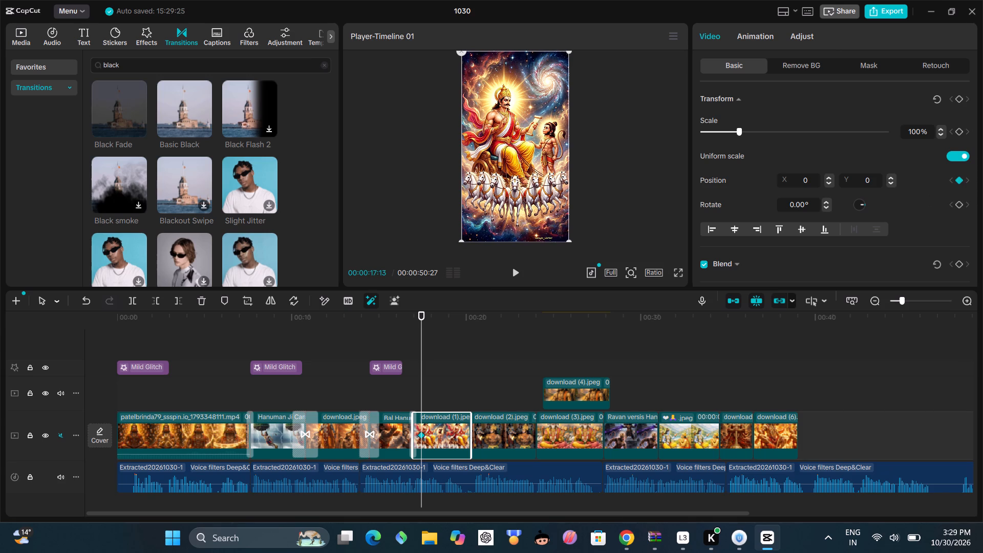
left_click(566, 238)
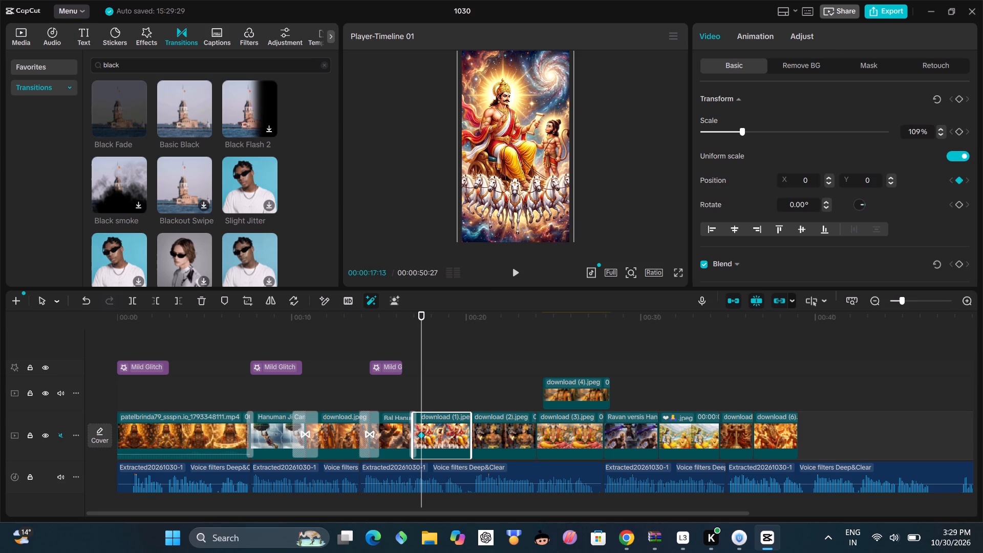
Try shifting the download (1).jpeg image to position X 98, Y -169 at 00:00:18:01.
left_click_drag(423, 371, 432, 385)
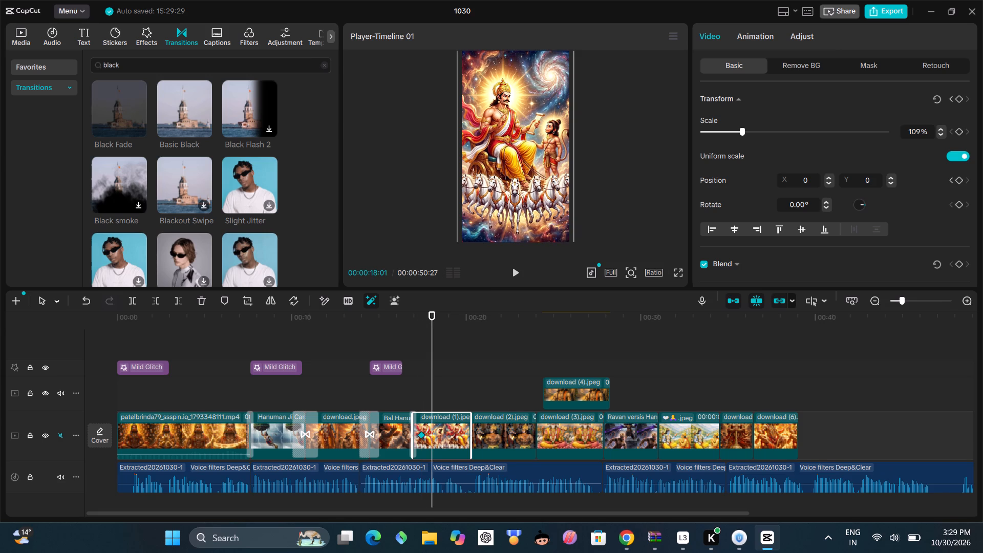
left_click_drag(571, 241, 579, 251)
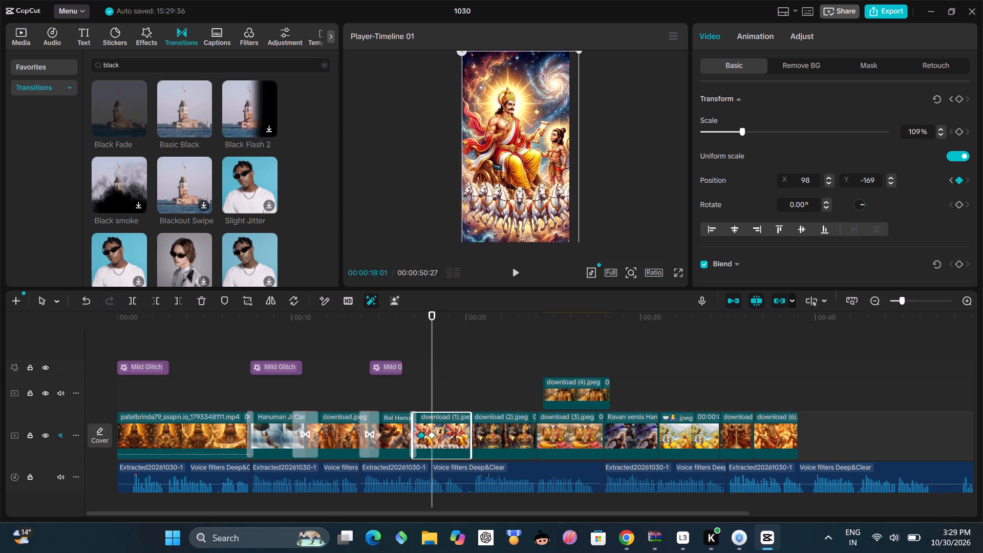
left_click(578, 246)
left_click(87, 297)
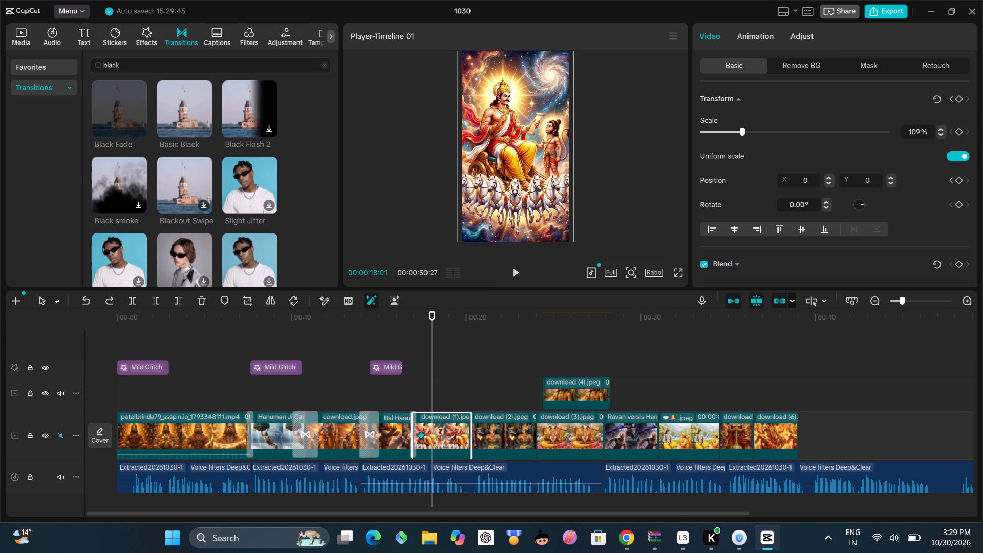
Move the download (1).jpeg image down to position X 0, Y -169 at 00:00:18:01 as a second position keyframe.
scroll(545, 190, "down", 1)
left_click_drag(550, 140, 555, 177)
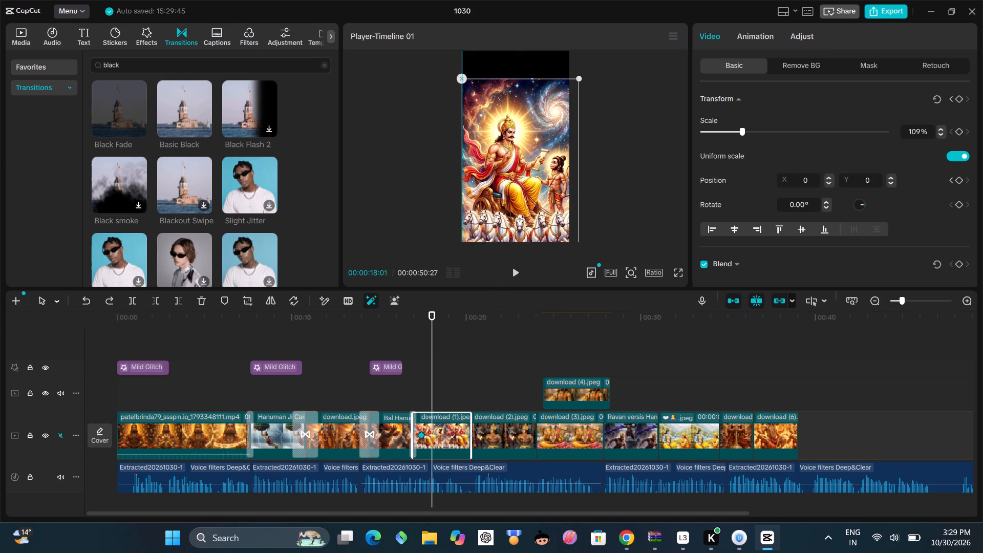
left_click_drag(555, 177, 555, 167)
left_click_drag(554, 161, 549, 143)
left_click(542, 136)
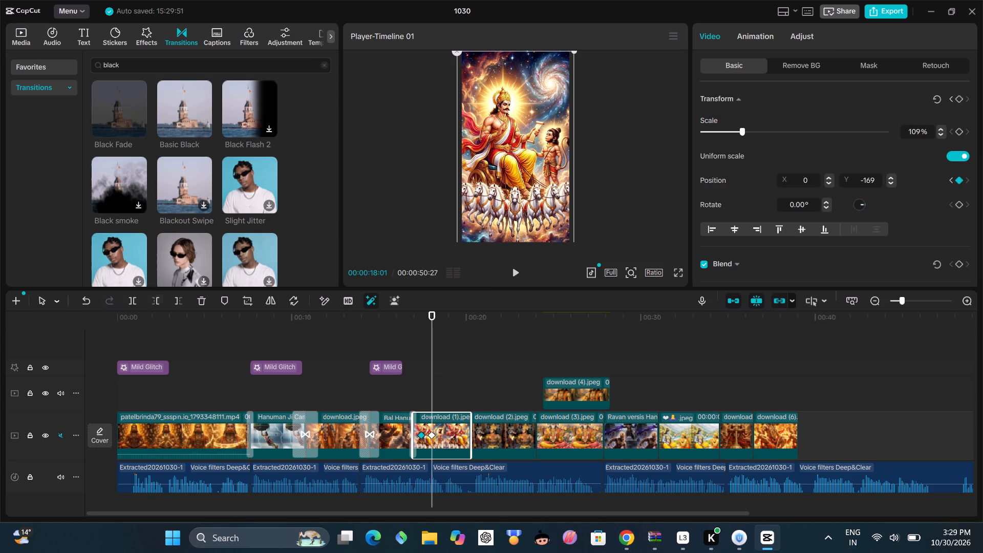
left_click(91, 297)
Play the video from the fourth clip through the keyframed motion of download (1).jpeg.
left_click_drag(434, 357, 397, 379)
left_click(521, 270)
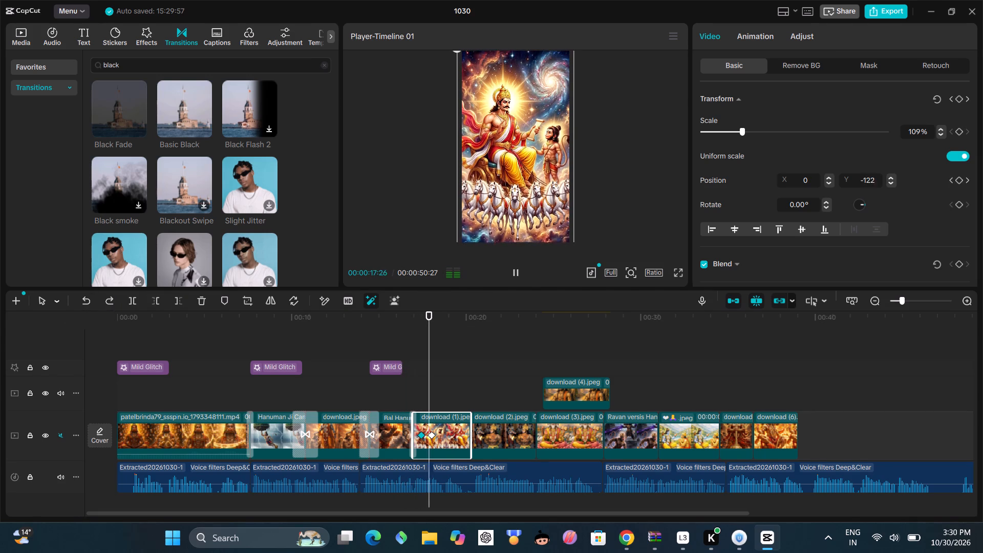
left_click(548, 344)
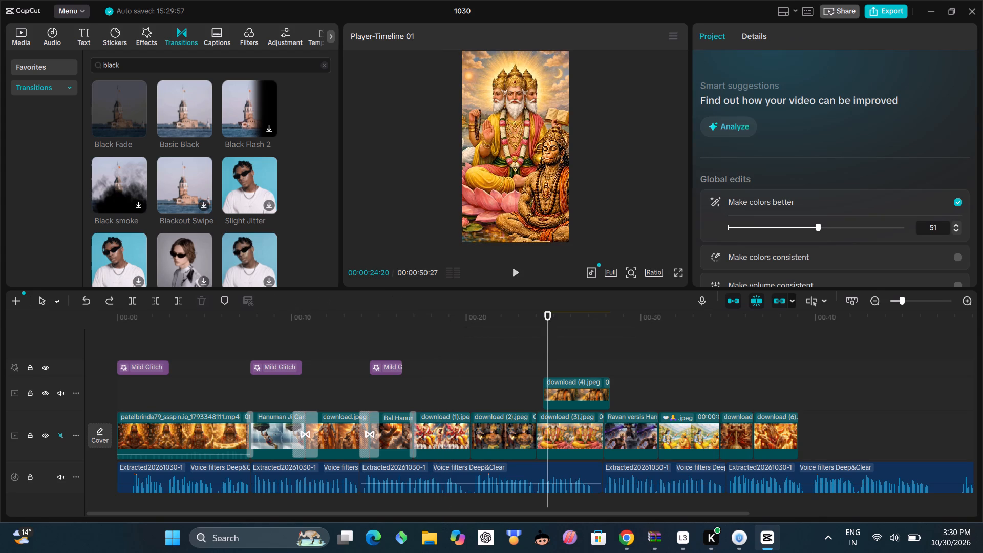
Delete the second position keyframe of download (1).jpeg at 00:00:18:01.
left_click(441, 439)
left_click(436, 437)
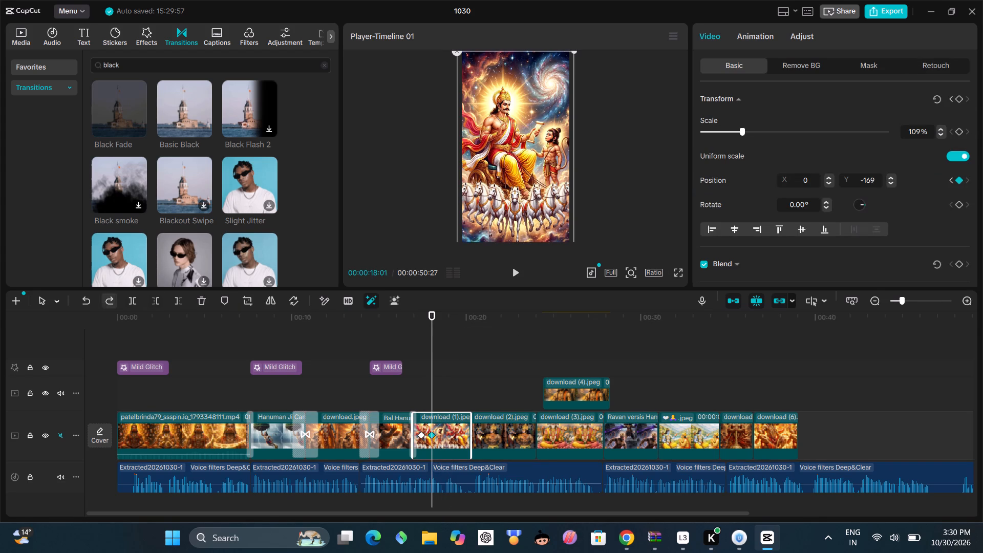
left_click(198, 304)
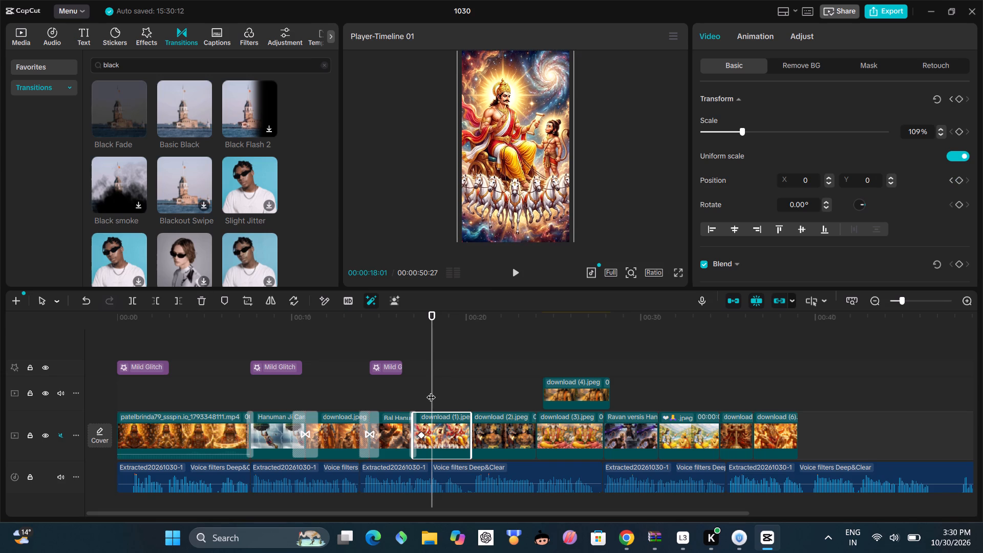
Play the video from the fourth clip into the enlarged download (1).jpeg clip.
left_click_drag(431, 391, 396, 407)
left_click(515, 274)
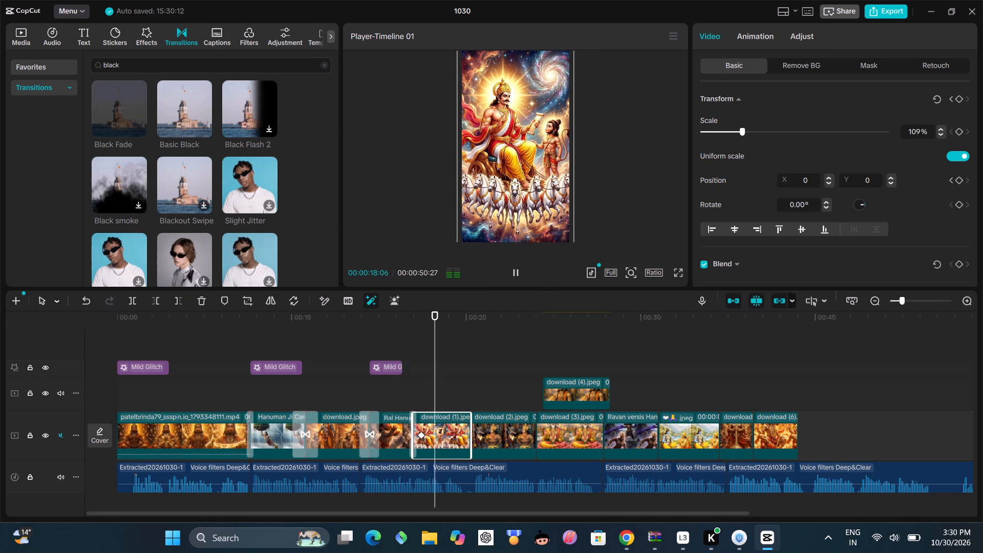
left_click(515, 274)
left_click(506, 344)
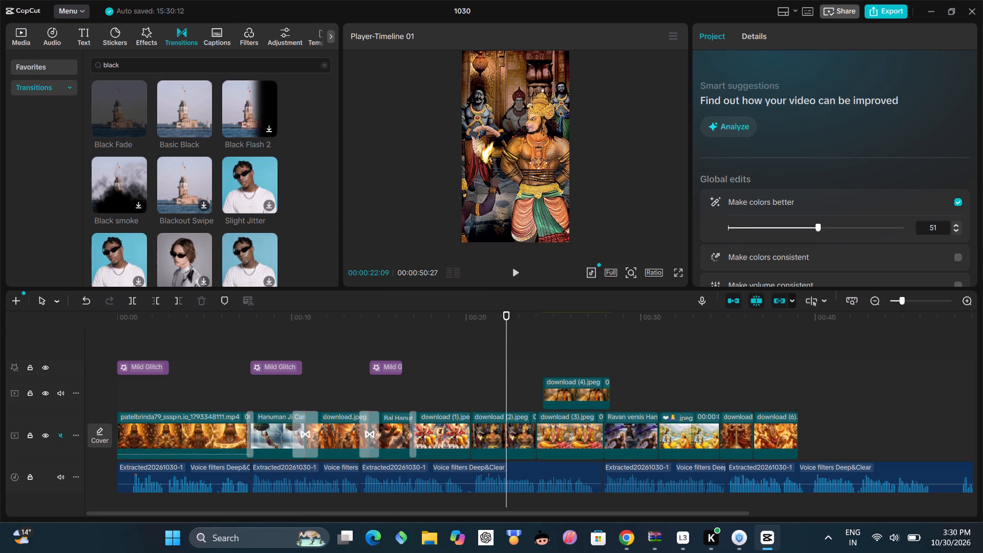
Delete the remaining position keyframe on the download (1).jpeg clip at 00:00:17:13.
left_click(436, 434)
left_click(421, 439)
left_click(422, 432)
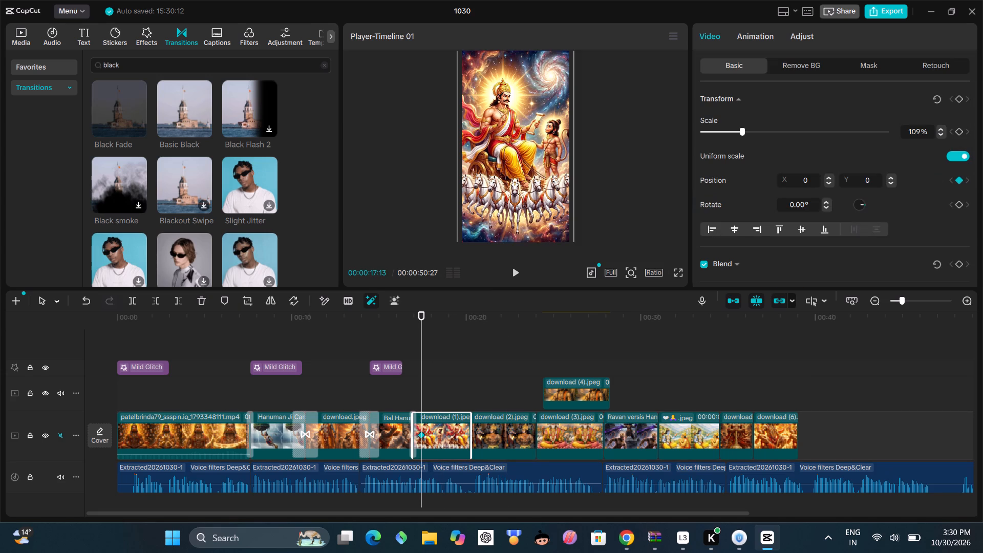
left_click(199, 308)
Play the video from the fourth clip at 00:00:15:18 into the download (1).jpeg clip.
left_click_drag(421, 350, 390, 383)
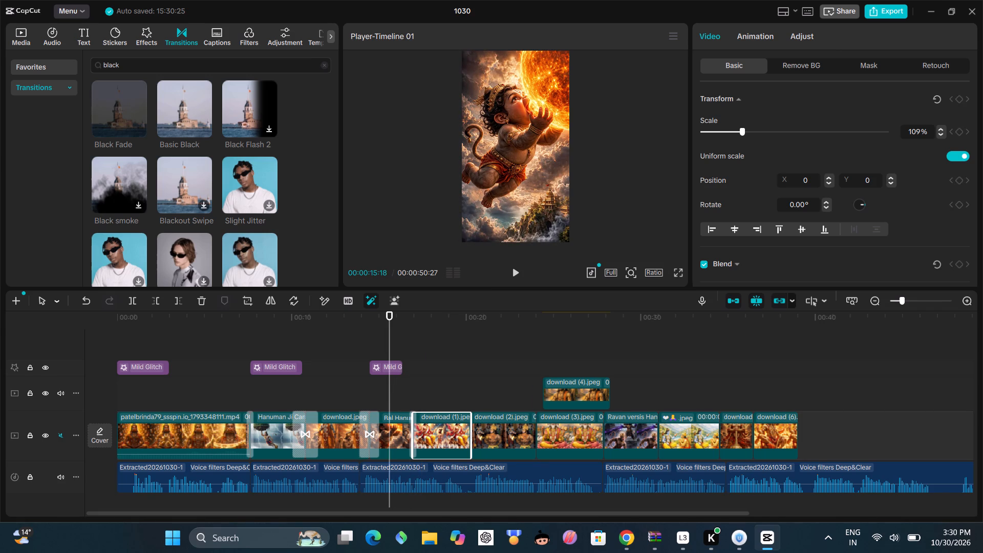
left_click(515, 269)
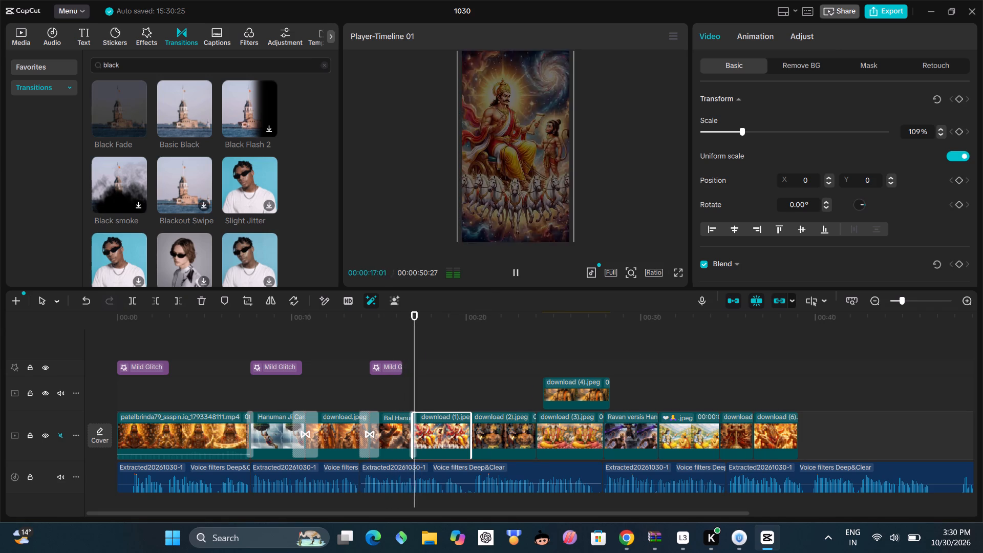
left_click(515, 269)
left_click(434, 423)
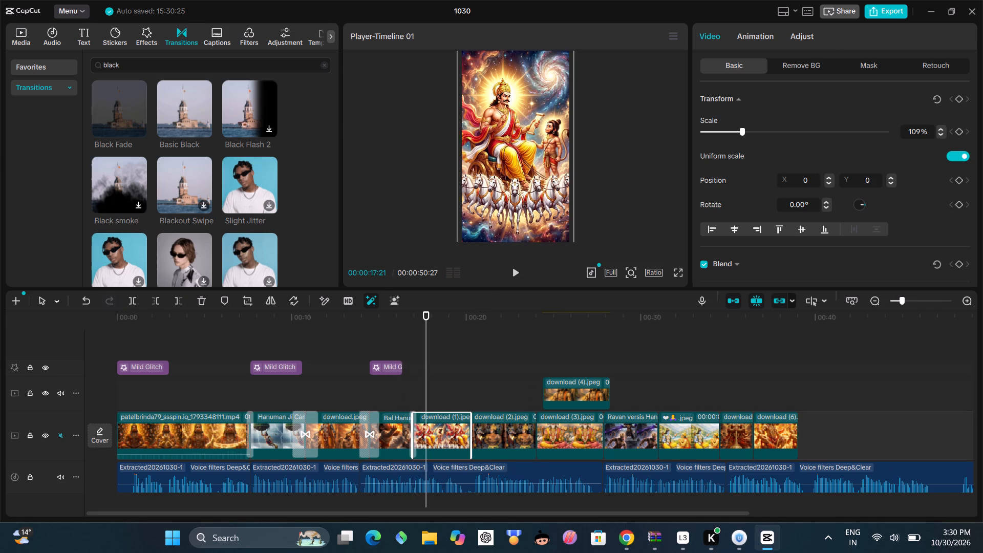
left_click(437, 427)
left_click(437, 427)
Copy the second Mild Glitch effect, paste it at 00:00:17:21 over download (1).jpeg, and play it.
left_click(295, 372)
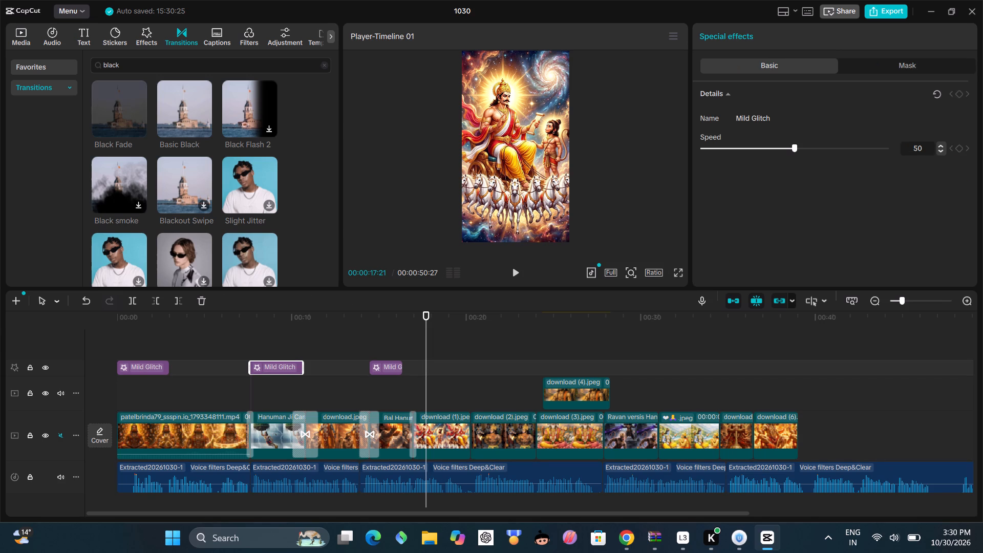
key("ctrl+c")
key("ctrl+v")
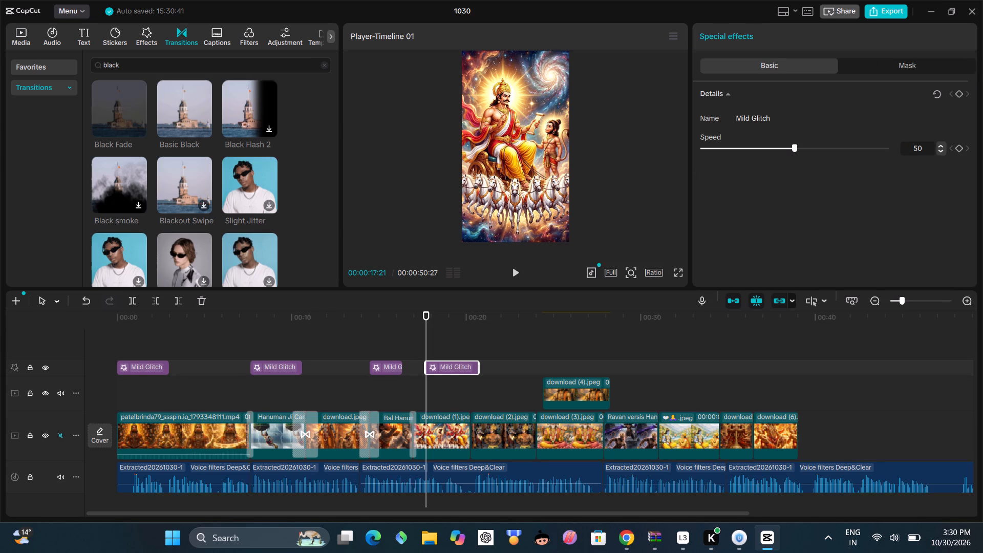
left_click(508, 265)
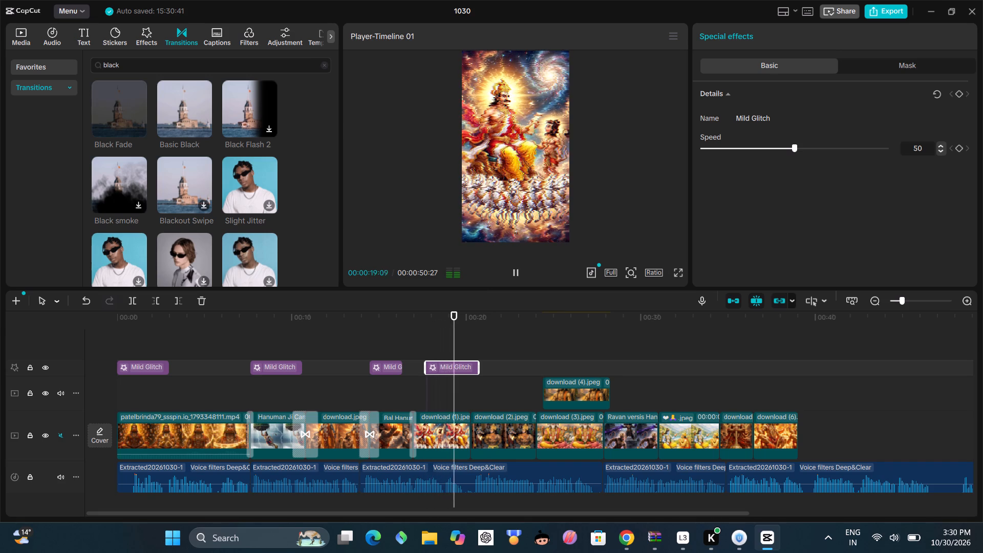
left_click(521, 278)
Move the pasted Mild Glitch effect to the start of download (1).jpeg and trim its end to before the clip's end.
left_click_drag(443, 363, 430, 370)
left_click(463, 366)
left_click_drag(463, 366, 461, 374)
left_click_drag(467, 369, 457, 372)
left_click_drag(460, 385, 453, 398)
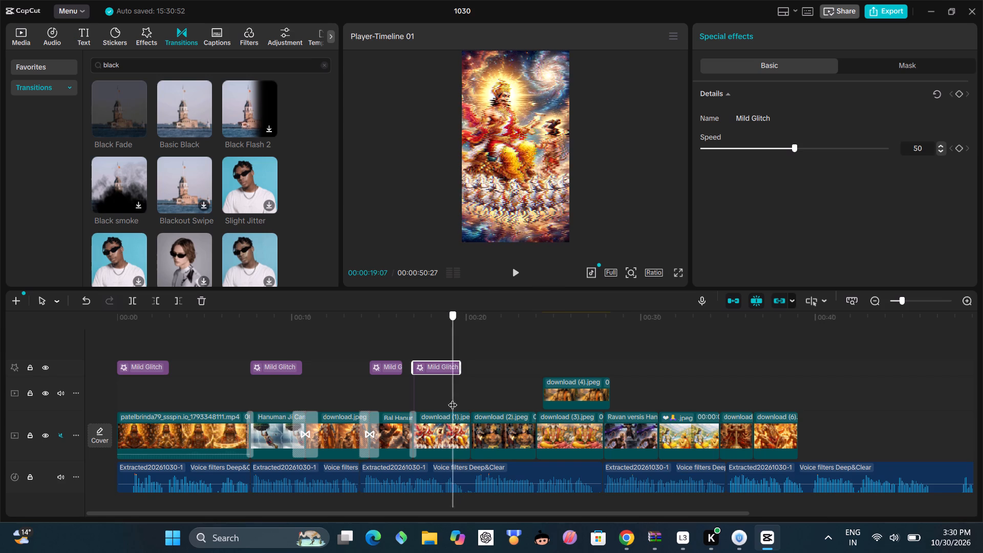
Play the video from the start of download (1).jpeg into the download (2).jpeg clip.
left_click_drag(453, 398, 413, 441)
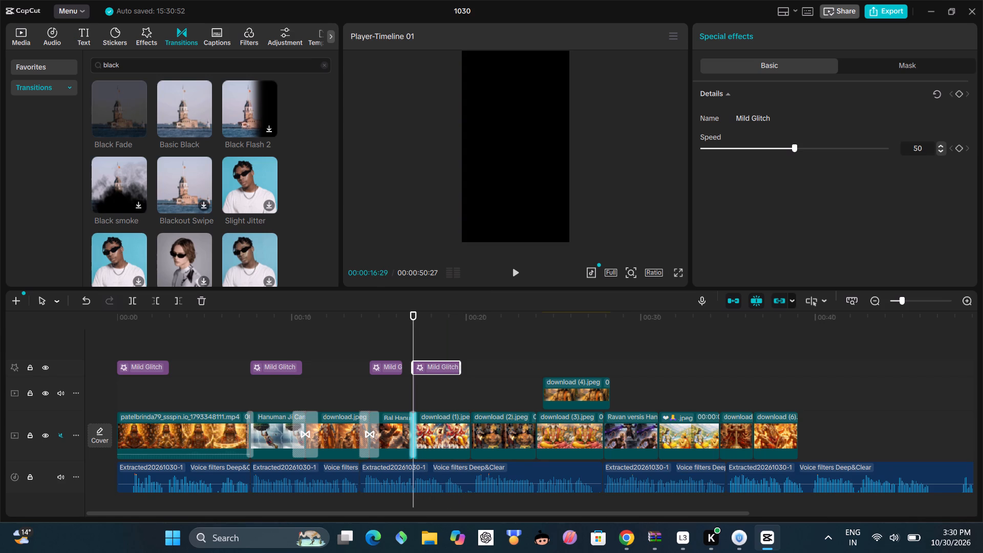
left_click(516, 267)
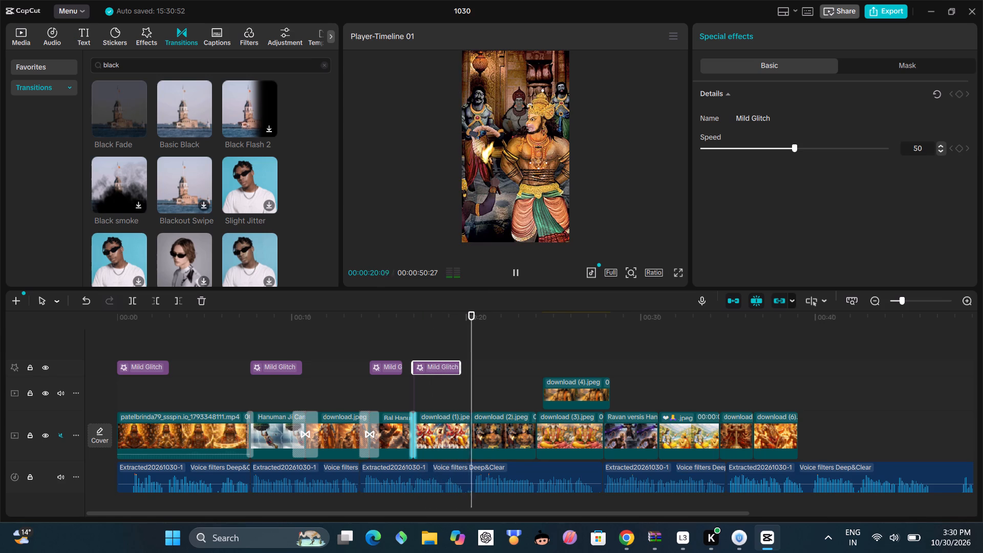
left_click(516, 267)
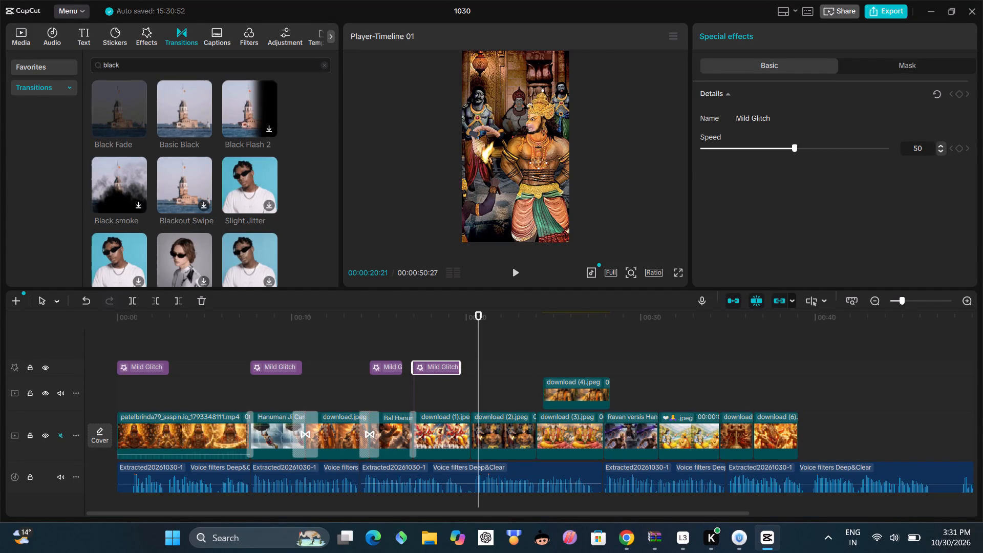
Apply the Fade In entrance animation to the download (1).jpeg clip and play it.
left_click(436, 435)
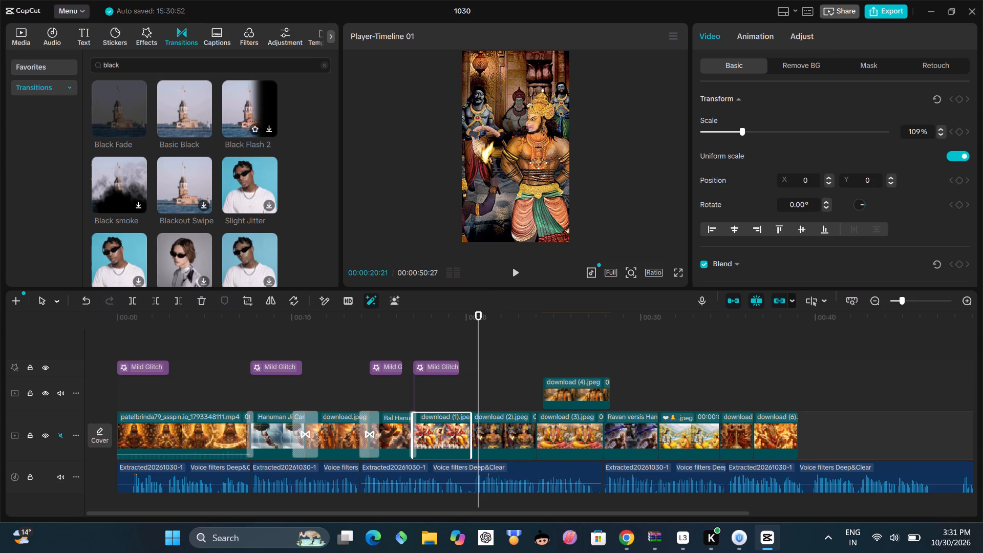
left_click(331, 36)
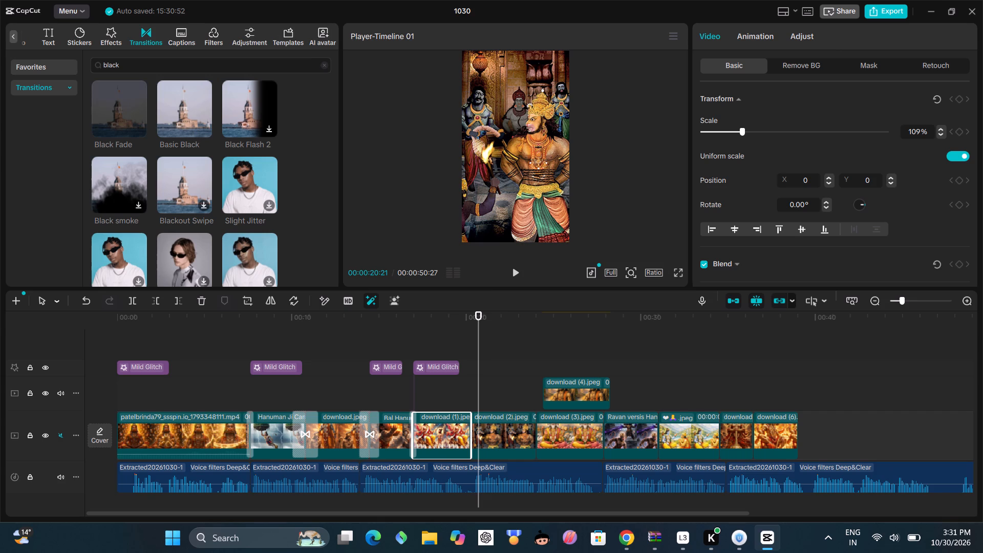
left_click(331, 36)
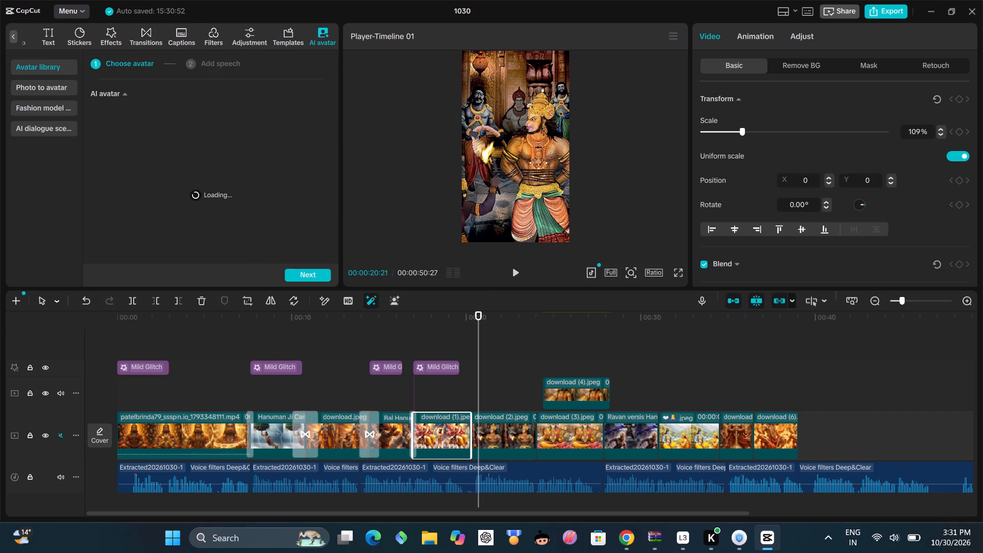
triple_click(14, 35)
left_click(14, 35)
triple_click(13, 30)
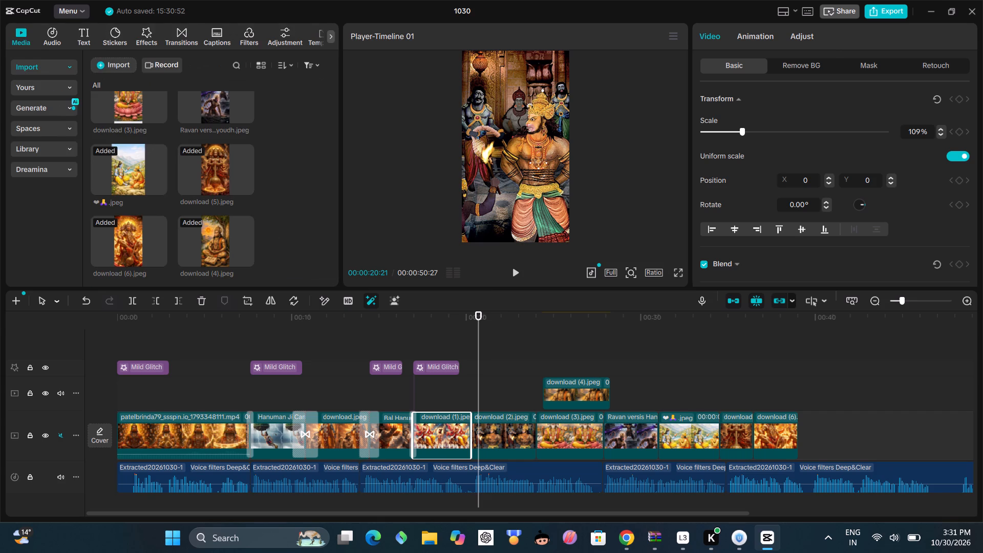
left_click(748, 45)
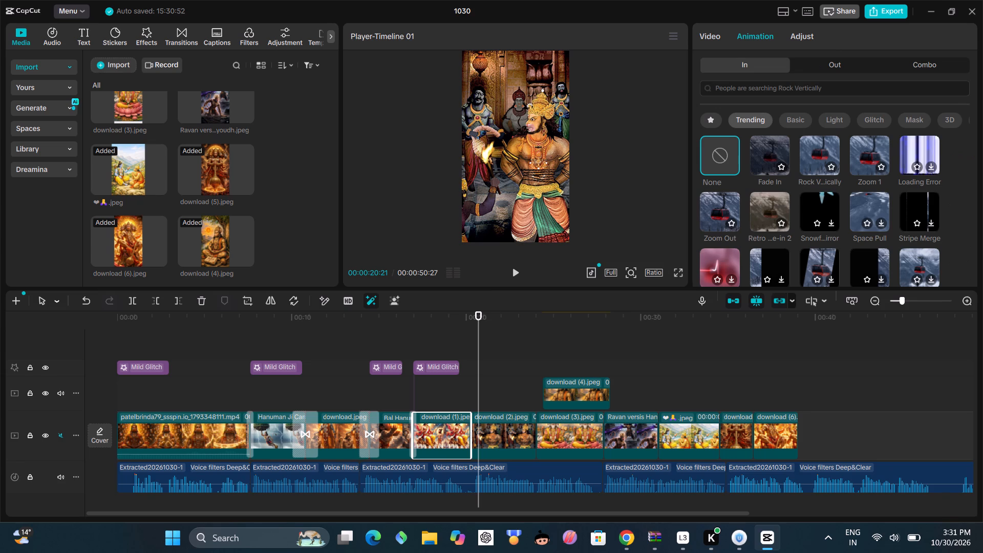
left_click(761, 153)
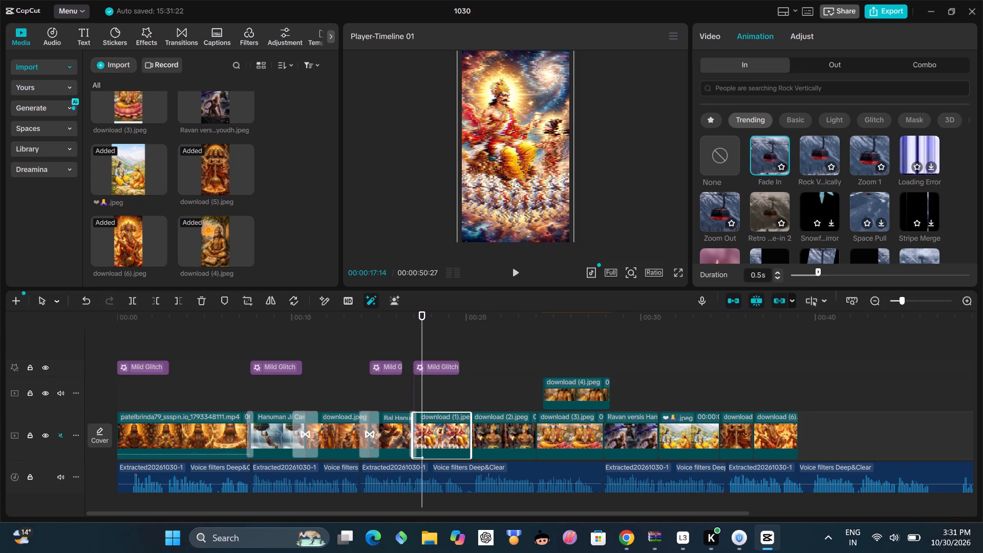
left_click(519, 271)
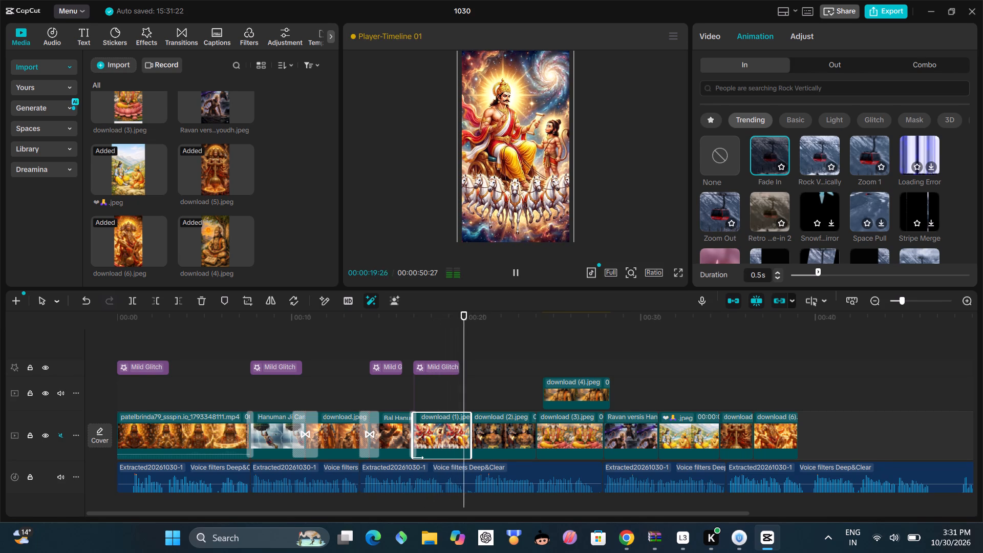
Apply the Rock Vertically entrance animation to the download (1).jpeg clip and play it.
left_click(815, 158)
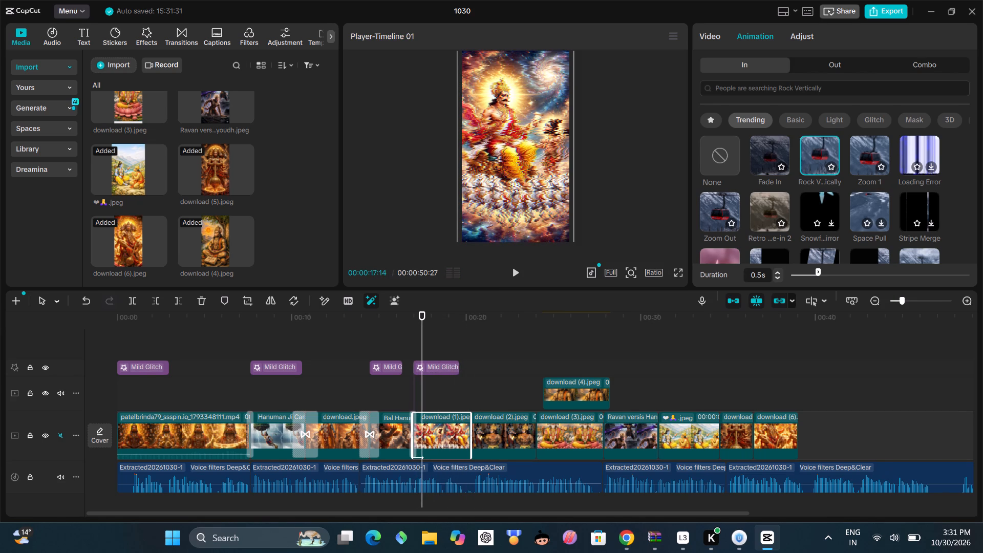
left_click(515, 277)
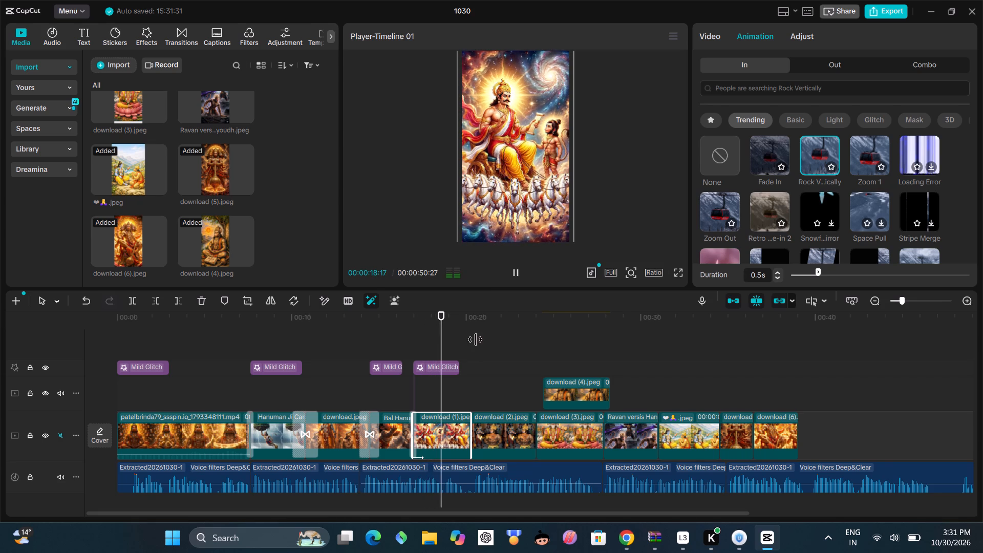
Shorten the Mild Glitch effect over download (1).jpeg so it ends just before 00:00:19.
left_click(457, 365)
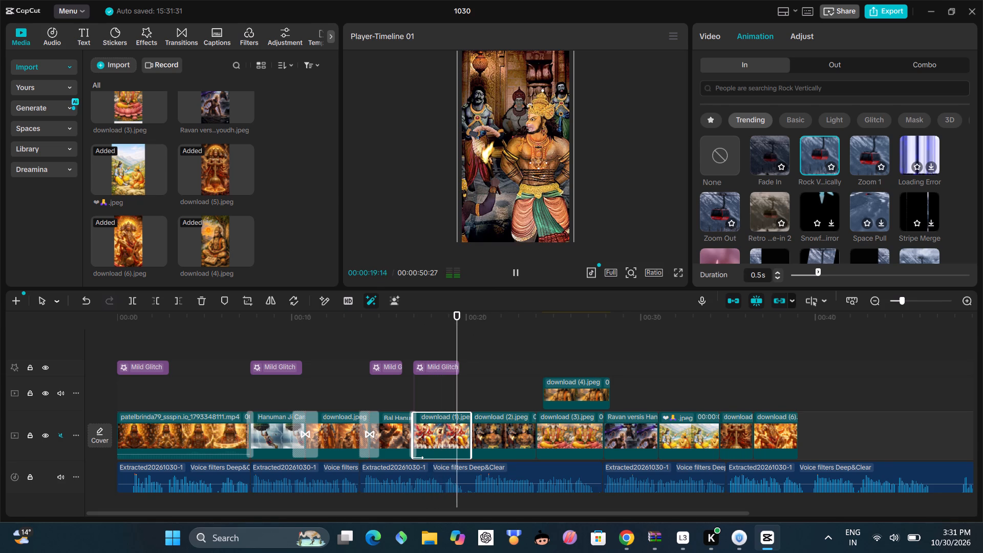
left_click(447, 370)
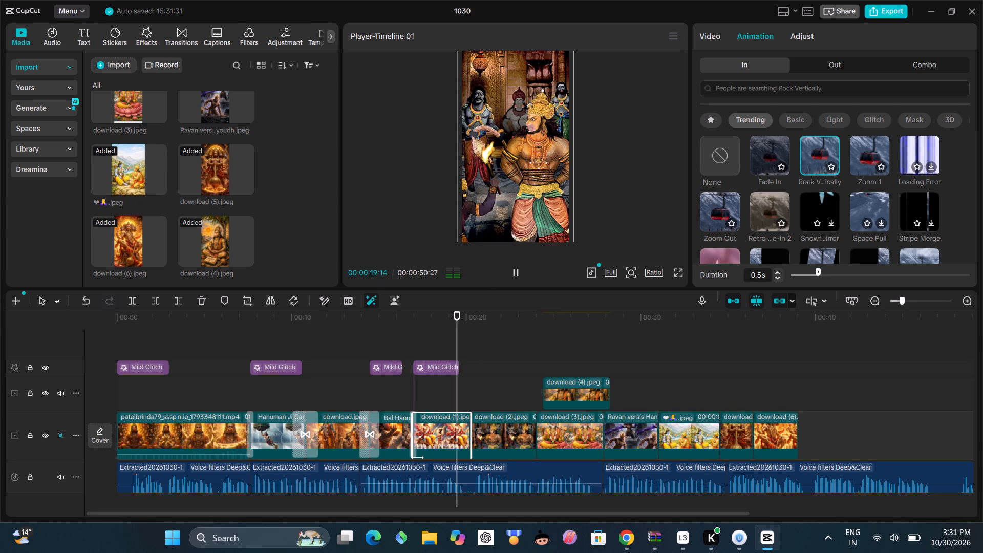
left_click(453, 360)
left_click(446, 367)
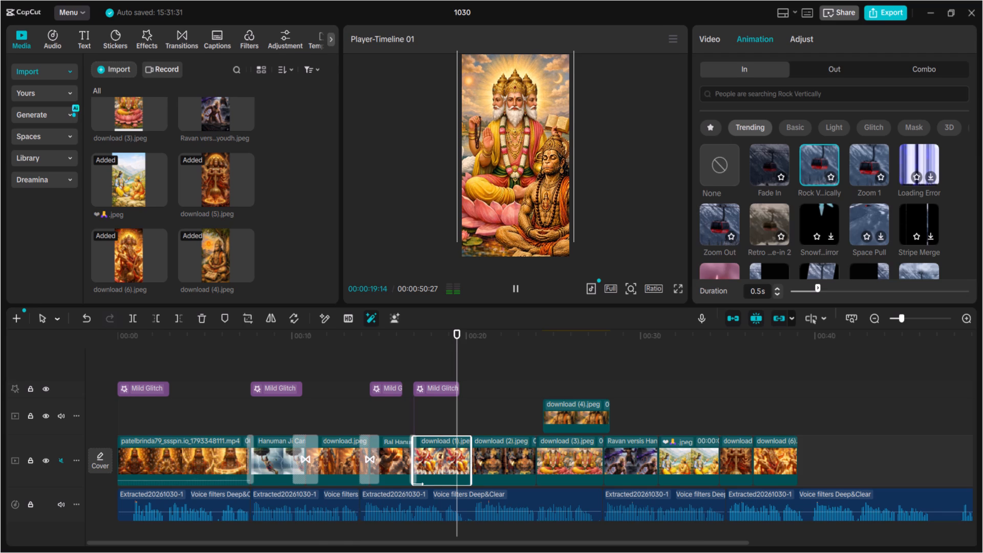
left_click(431, 366)
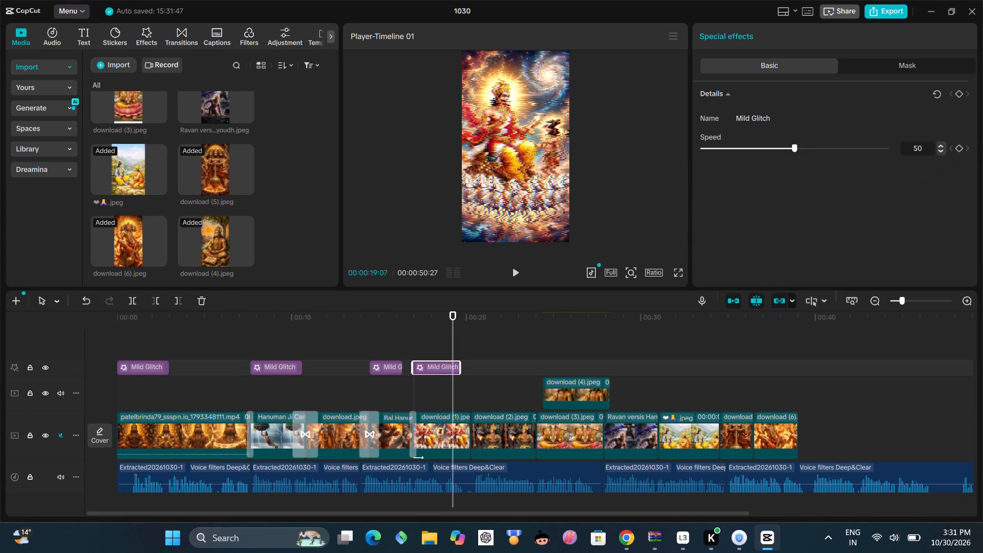
left_click_drag(460, 366, 449, 382)
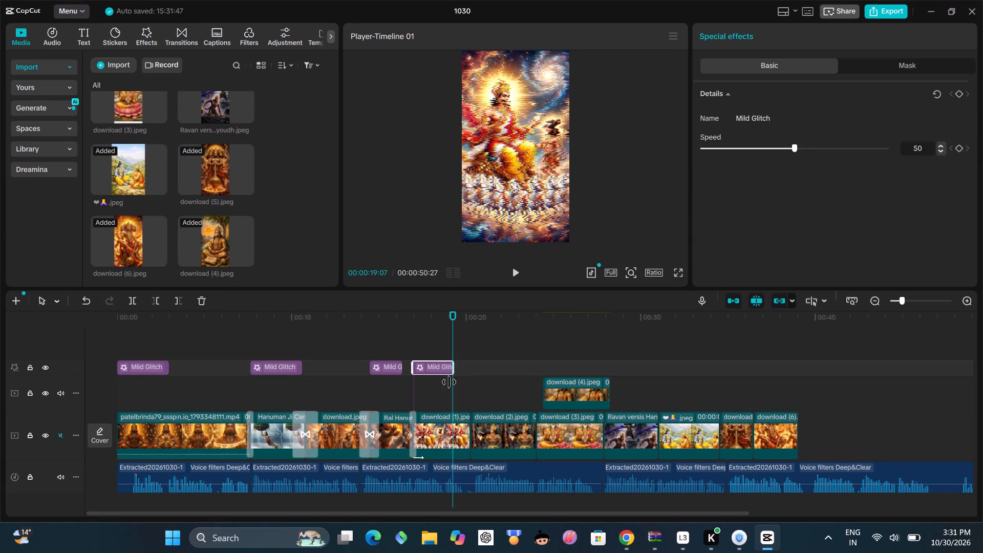
left_click_drag(449, 382, 443, 388)
Play the download (1).jpeg clip from its start to review the shortened glitch and the animation.
left_click_drag(453, 380, 426, 414)
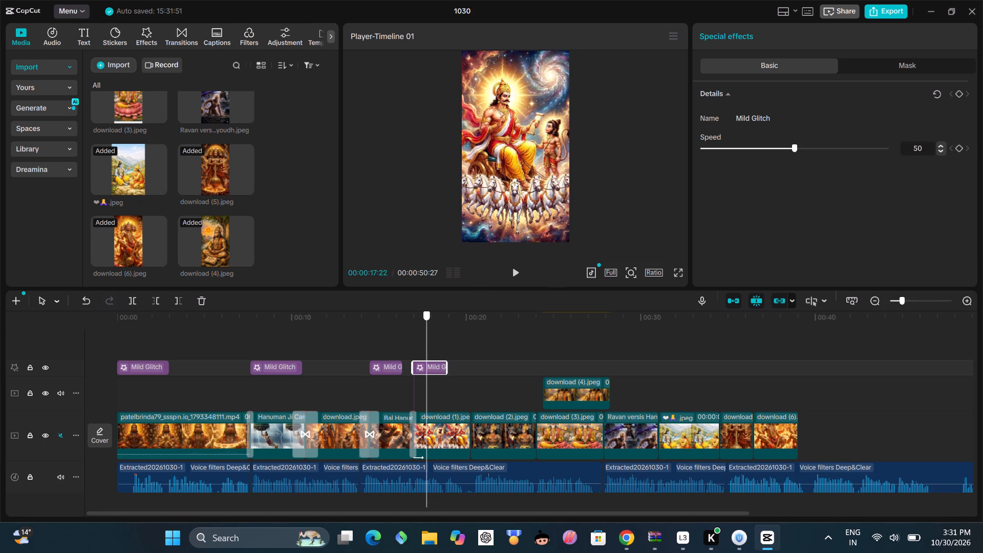
left_click_drag(426, 414, 411, 427)
left_click(510, 280)
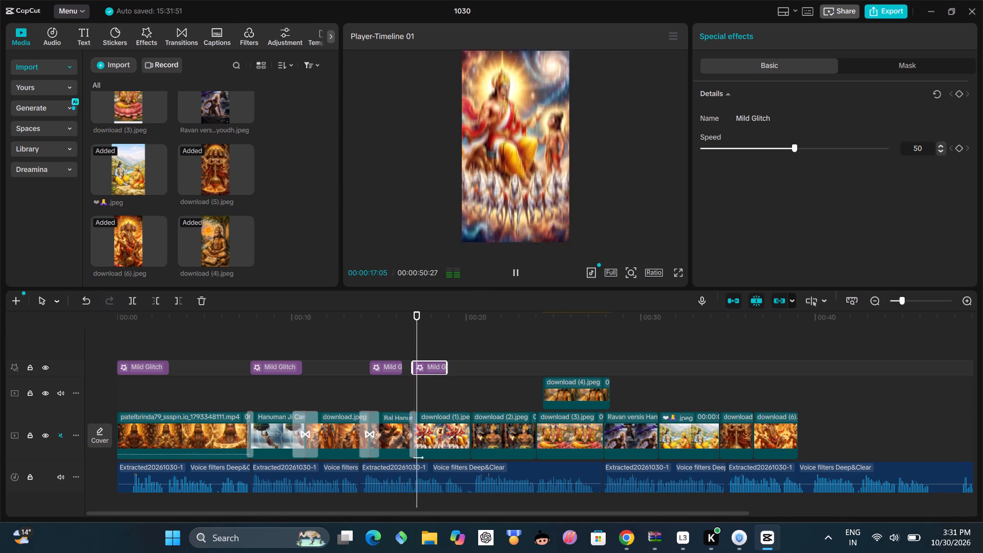
left_click(520, 278)
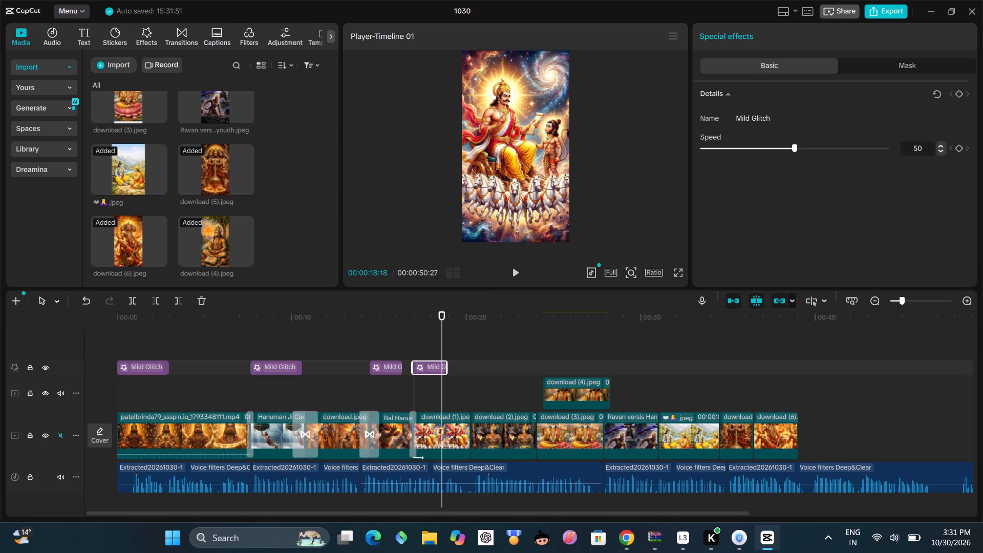
Play the video from the beginning into the download (3).jpeg clip, and return the playhead to 00:00:00:00.
left_click_drag(441, 410, 170, 403)
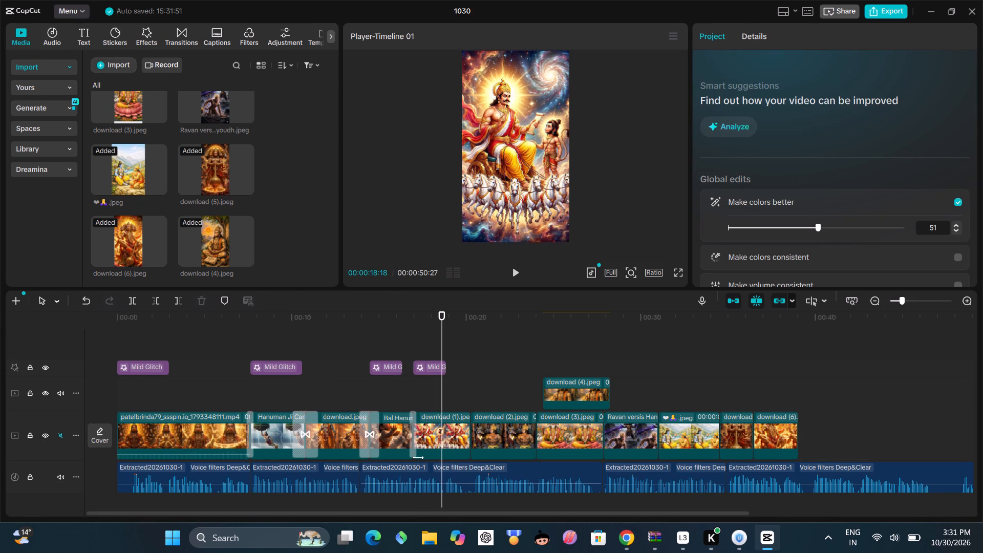
left_click(131, 337)
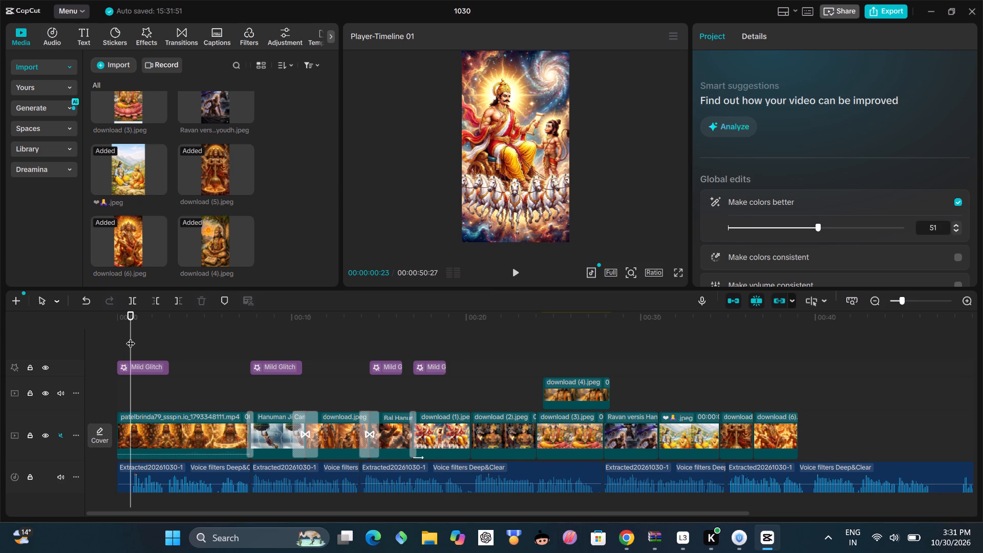
left_click_drag(131, 338, 109, 350)
left_click(515, 275)
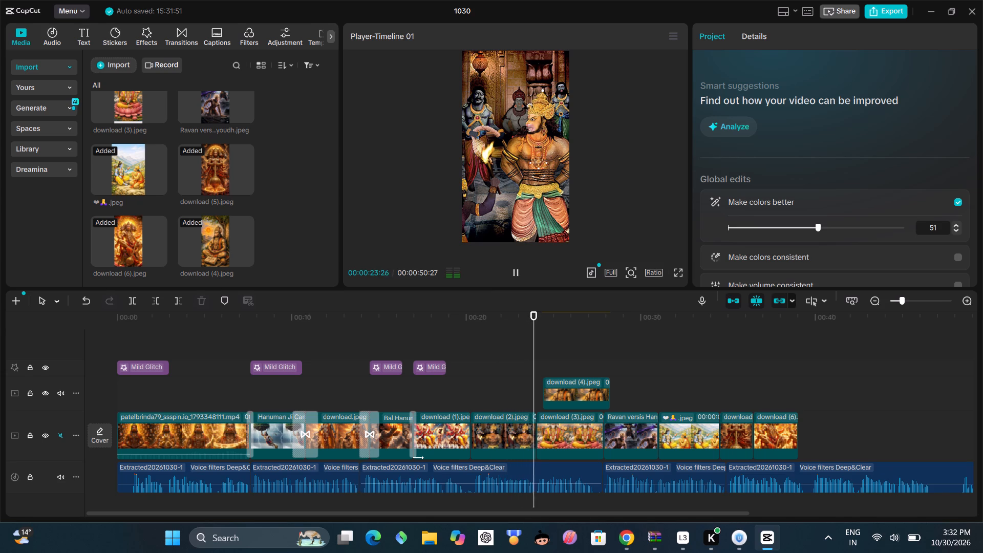
left_click(518, 279)
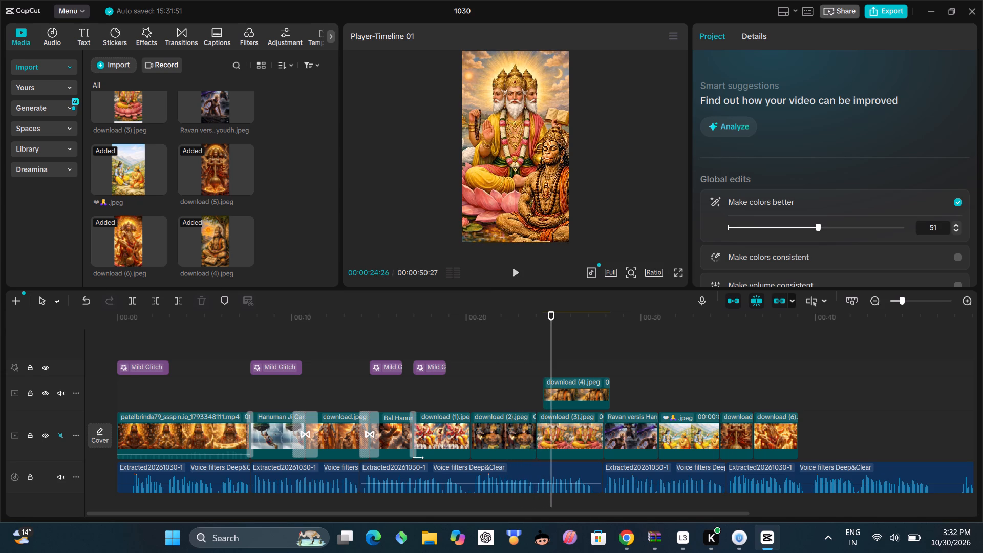
left_click_drag(550, 361, 114, 501)
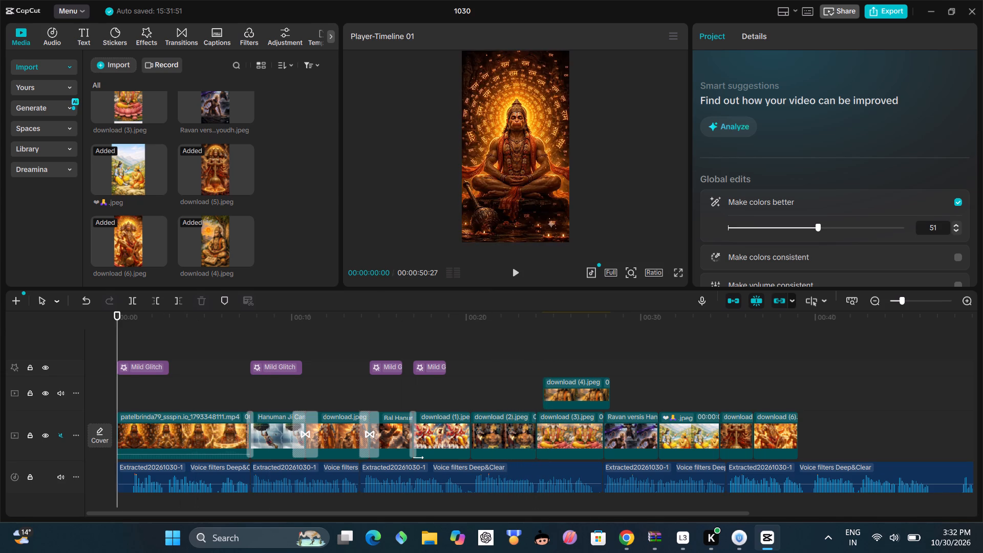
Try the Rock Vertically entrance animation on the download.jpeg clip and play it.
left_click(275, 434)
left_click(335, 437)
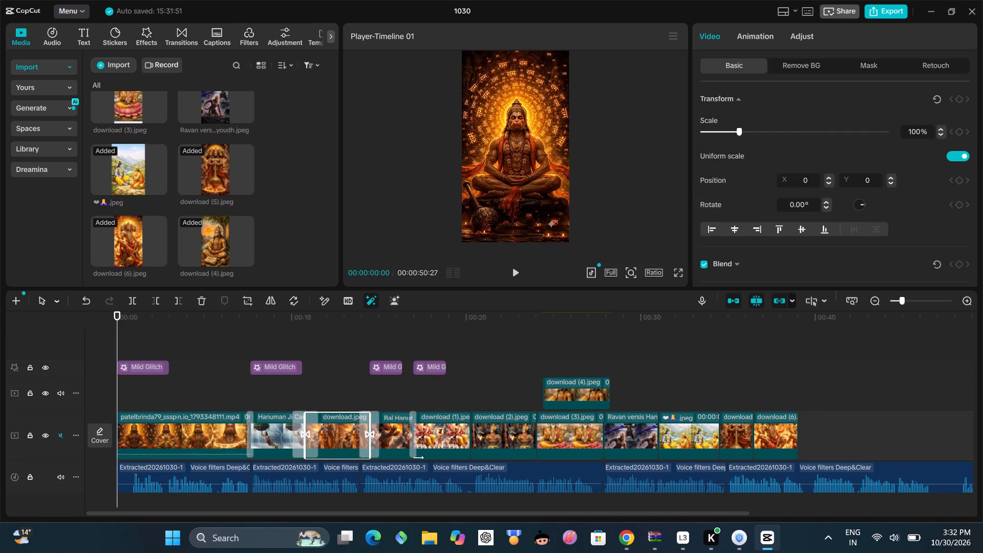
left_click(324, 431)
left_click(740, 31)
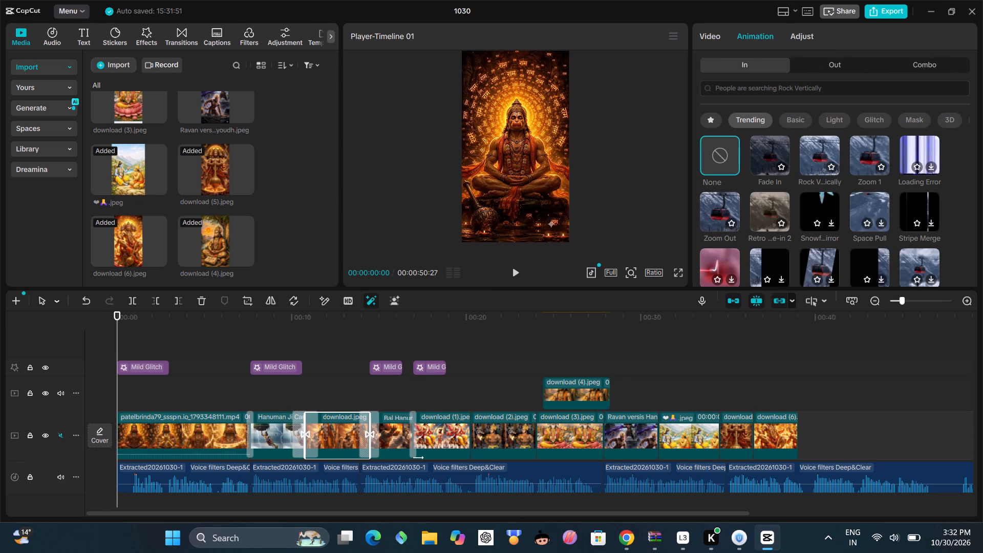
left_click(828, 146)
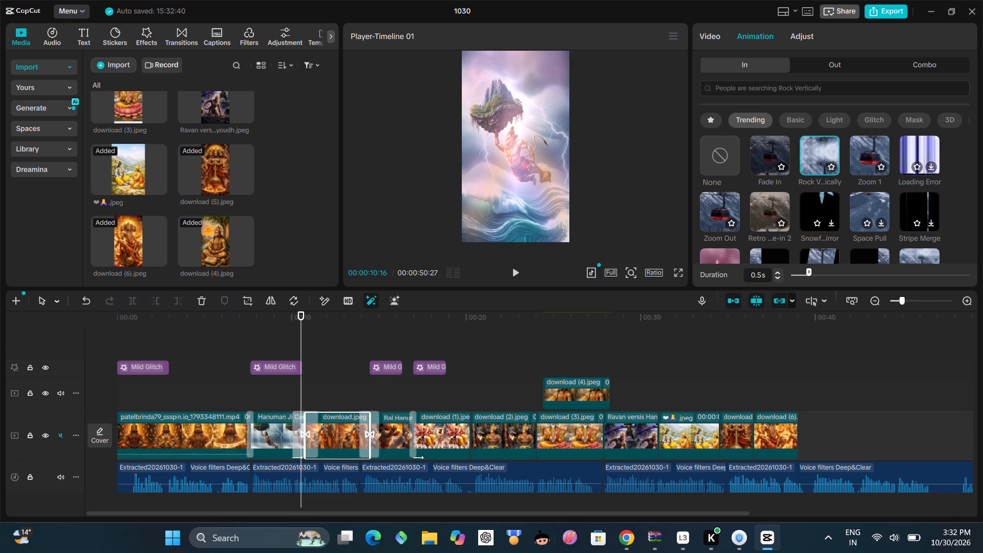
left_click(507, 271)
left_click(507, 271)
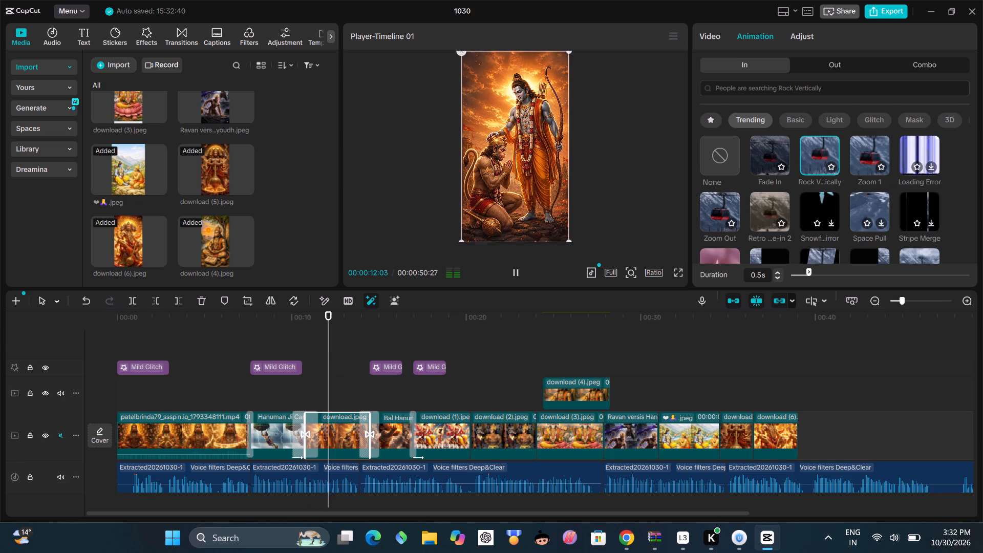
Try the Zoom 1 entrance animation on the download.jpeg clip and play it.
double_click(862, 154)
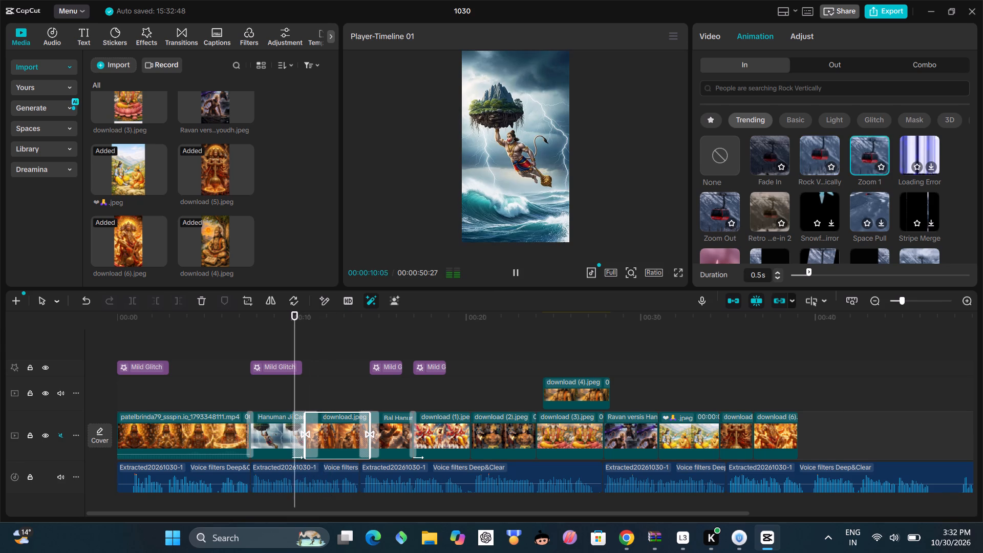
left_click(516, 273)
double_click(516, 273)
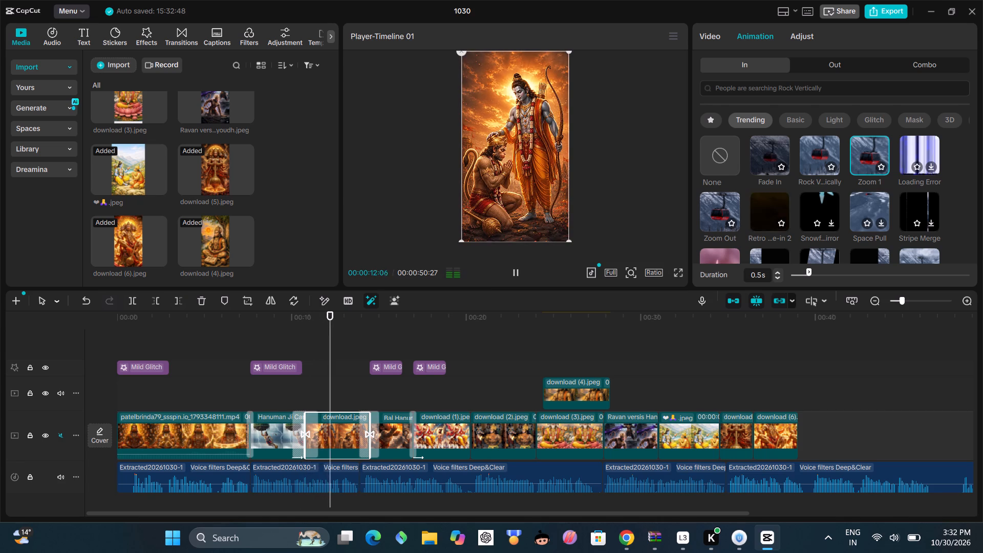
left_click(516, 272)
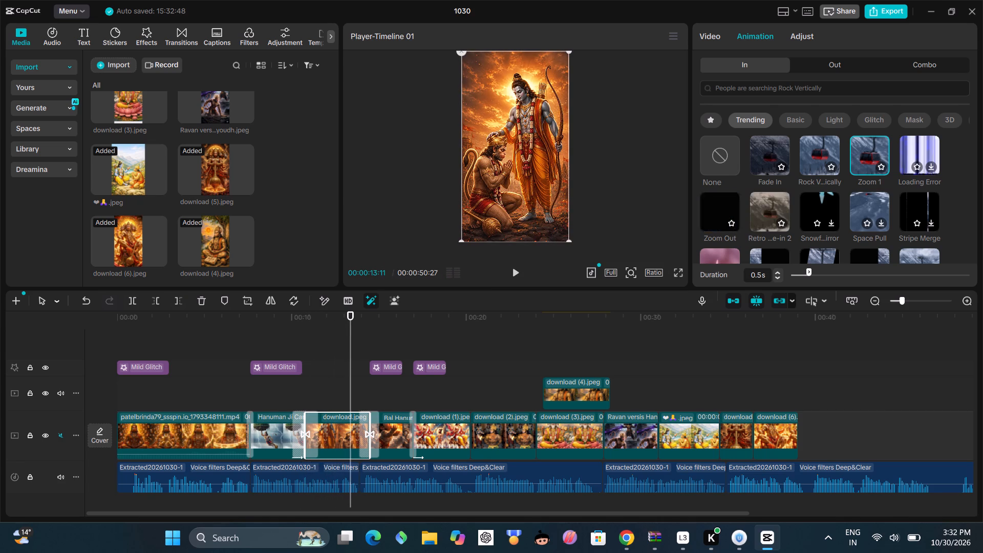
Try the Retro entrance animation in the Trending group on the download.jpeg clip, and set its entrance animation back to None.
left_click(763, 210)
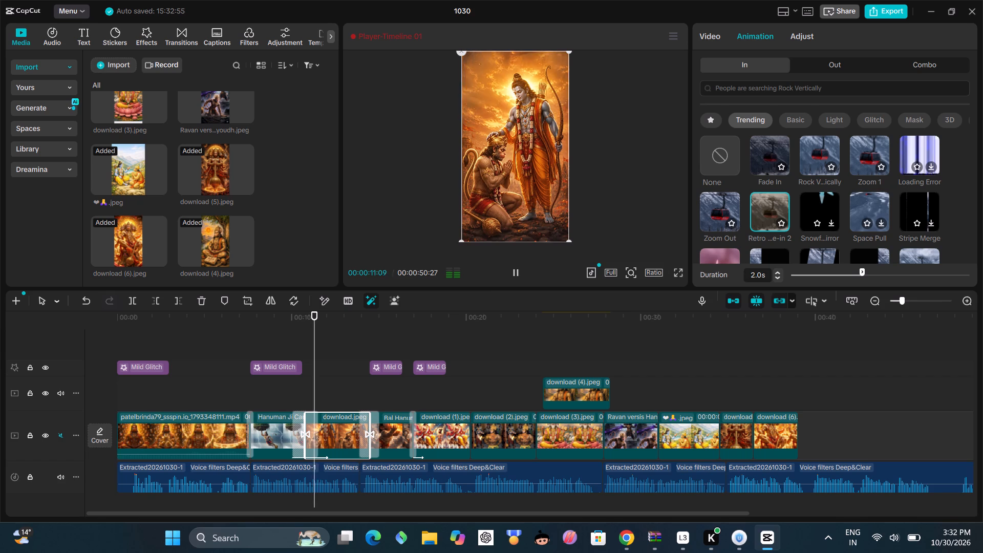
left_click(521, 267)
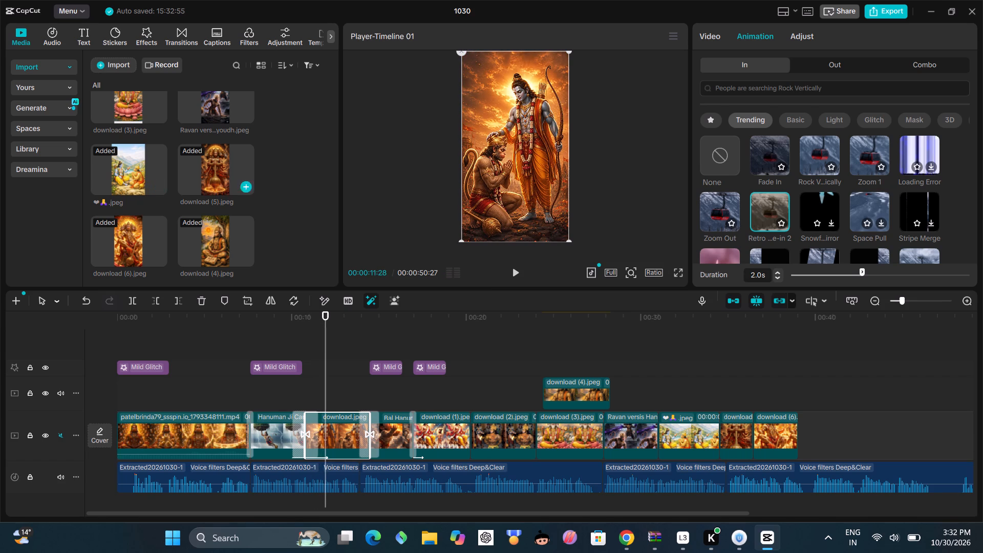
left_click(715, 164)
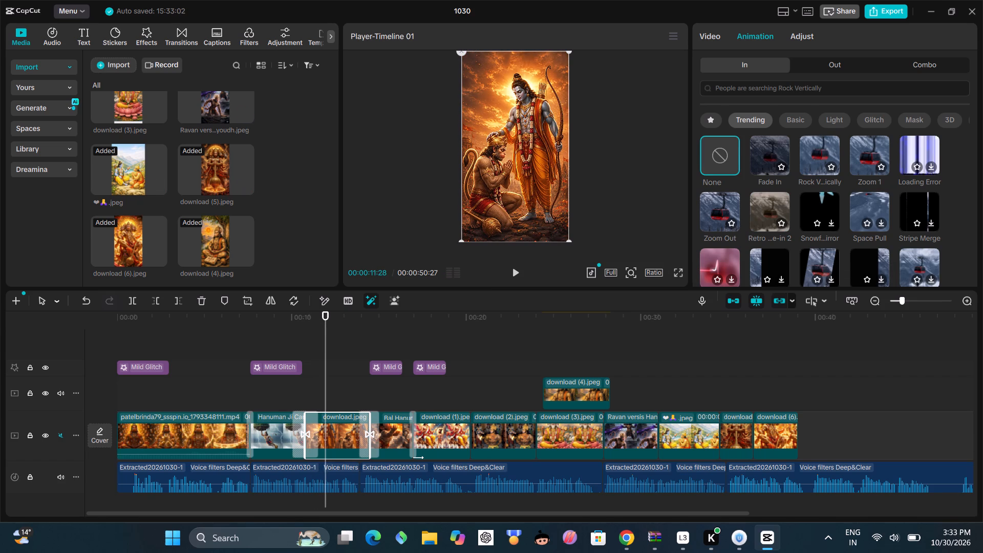
Preview the trending video effects Wave Lines, Glitter Disco and Chrome Tiger for the download.jpeg clip.
left_click(328, 435)
left_click(149, 30)
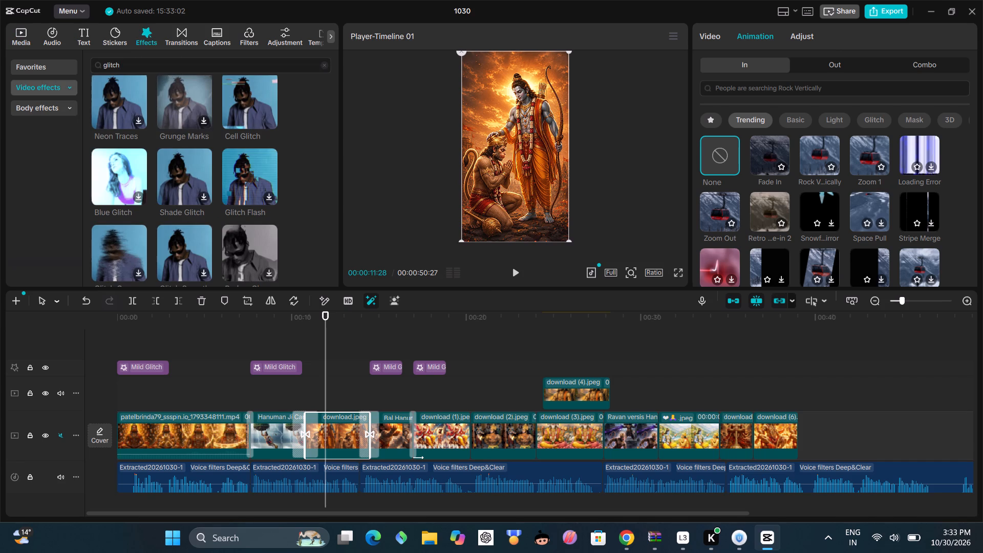
left_click(59, 66)
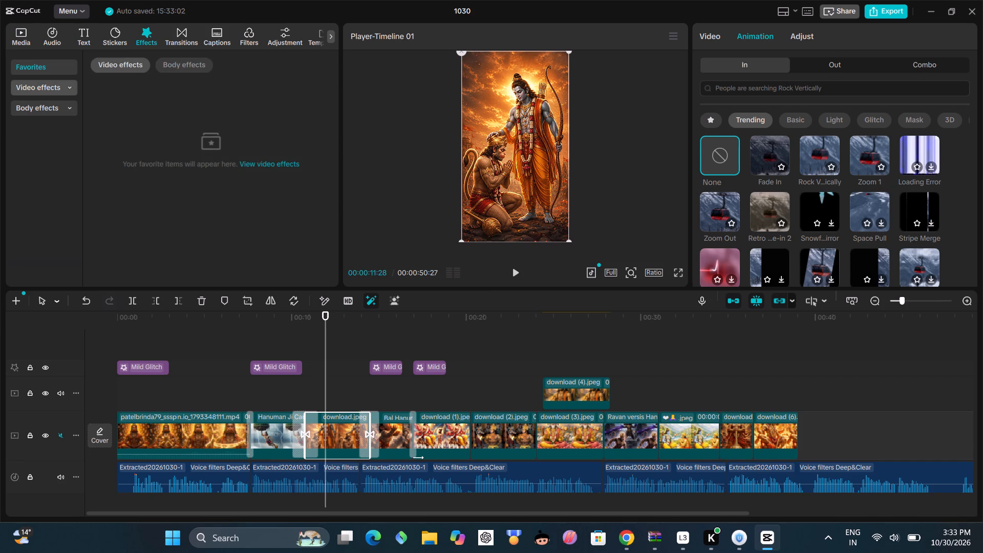
left_click(50, 86)
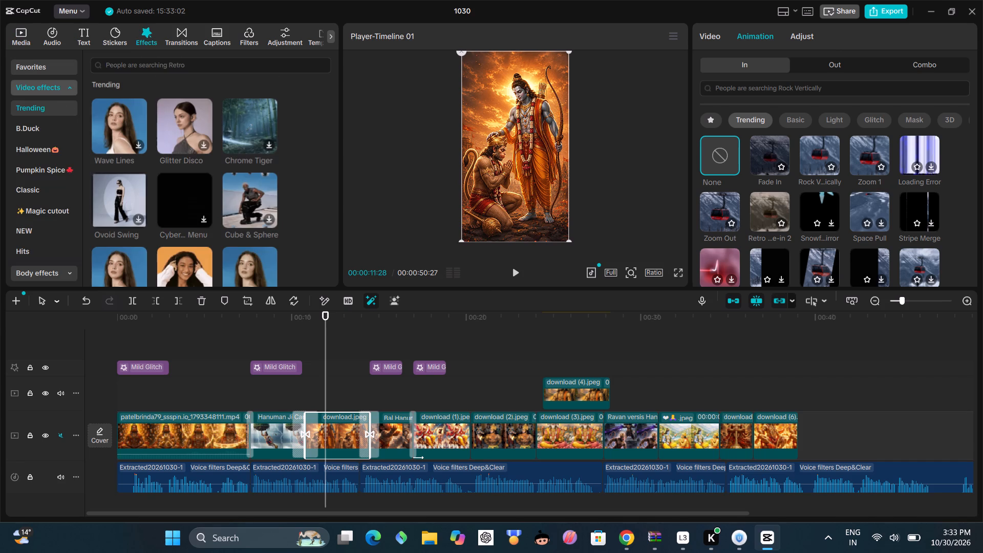
left_click(136, 108)
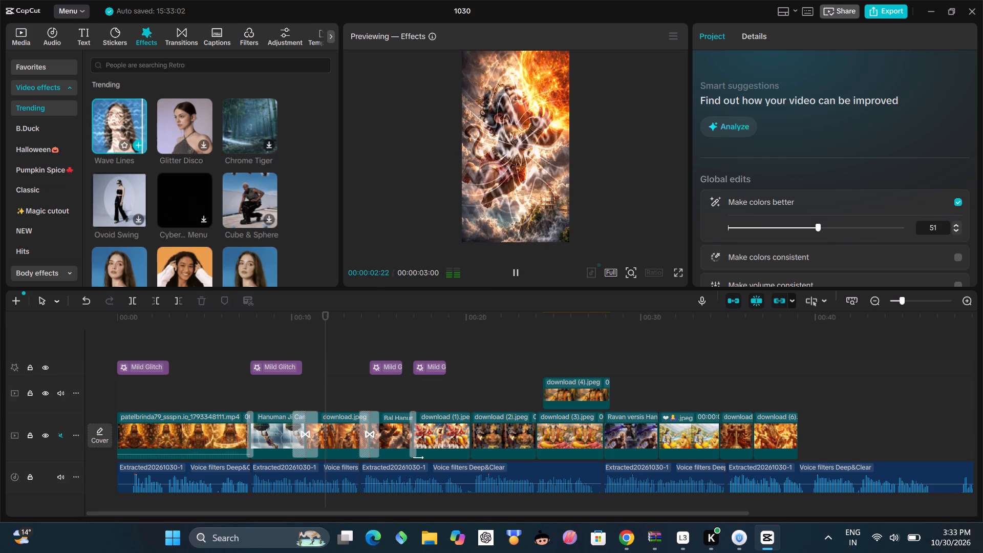
left_click(179, 119)
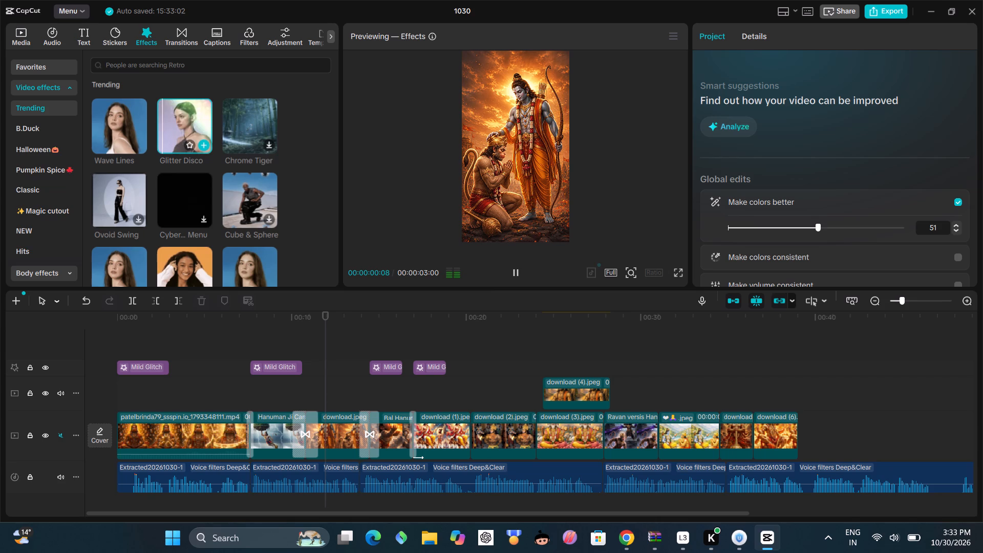
left_click(179, 119)
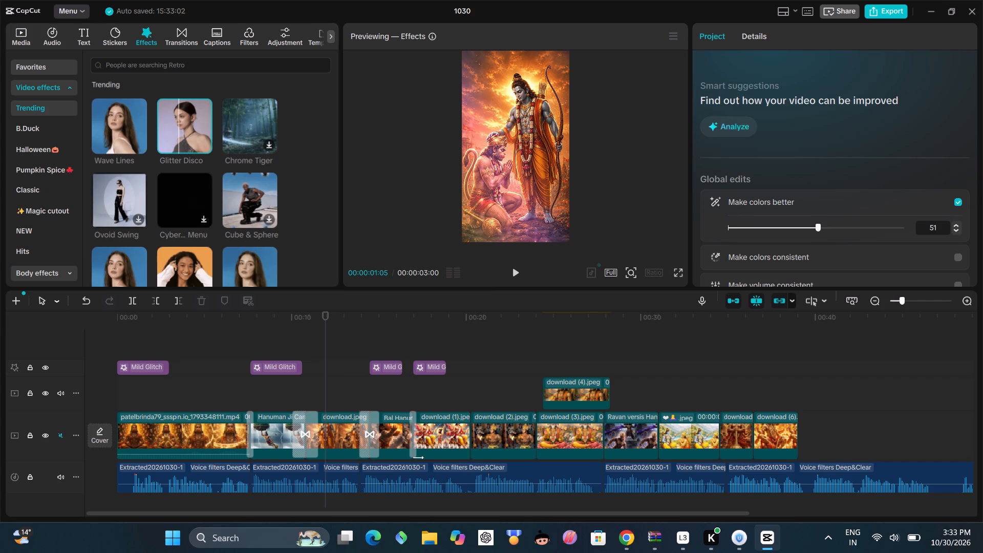
left_click(237, 125)
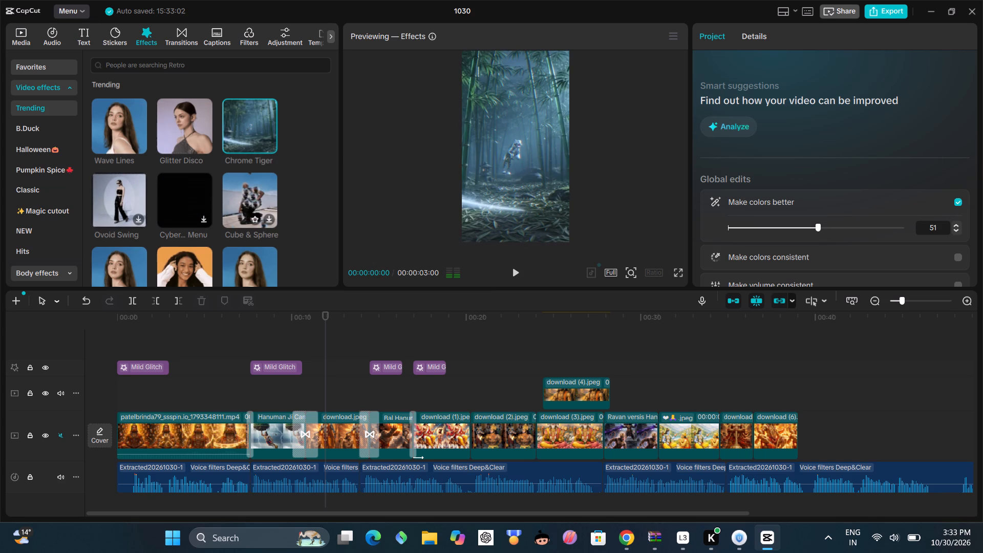
Look through the rest of the trending video effects, previewing Neon Lines-I and Scanner Waves.
scroll(250, 199, "down", 2)
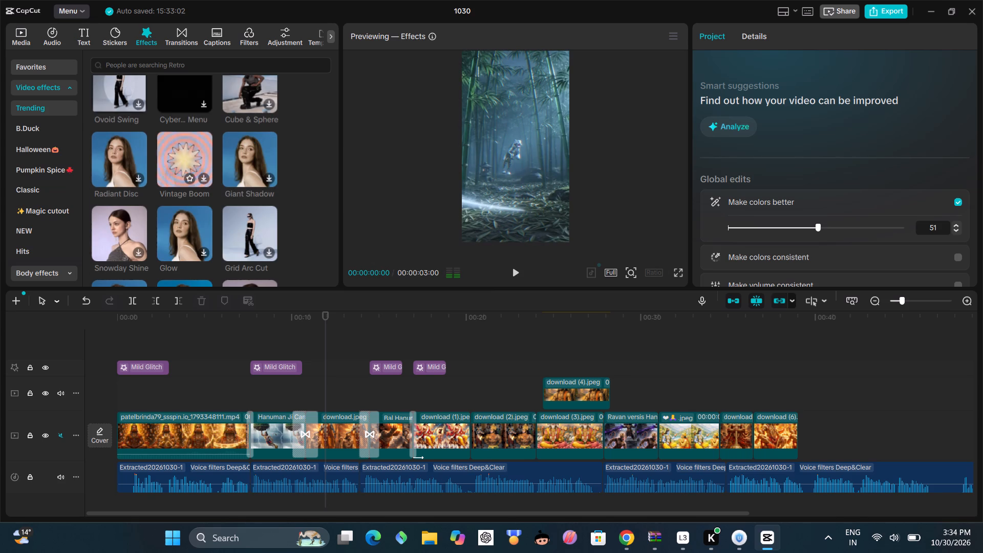
scroll(233, 167, "down", 1)
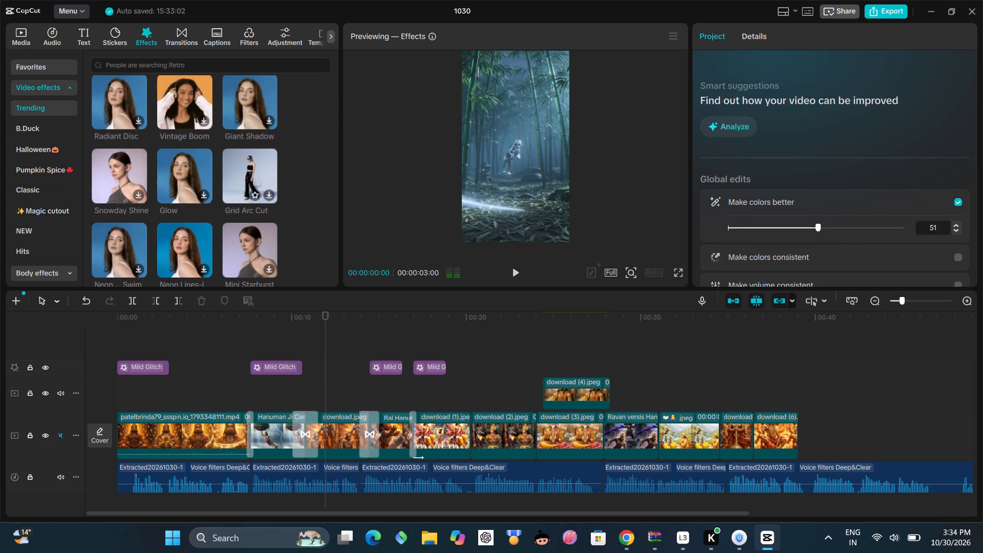
scroll(229, 181, "down", 2)
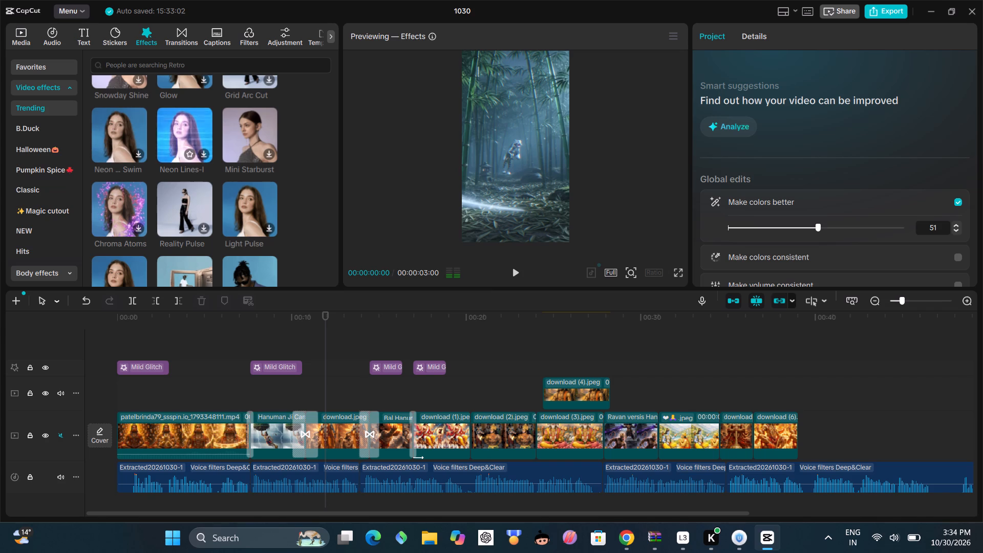
left_click(185, 143)
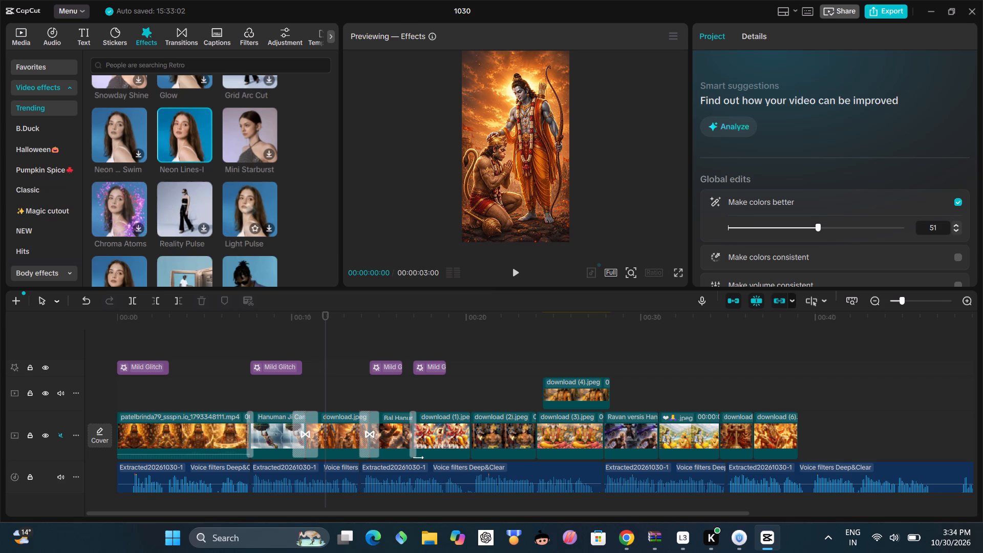
scroll(238, 197, "down", 1)
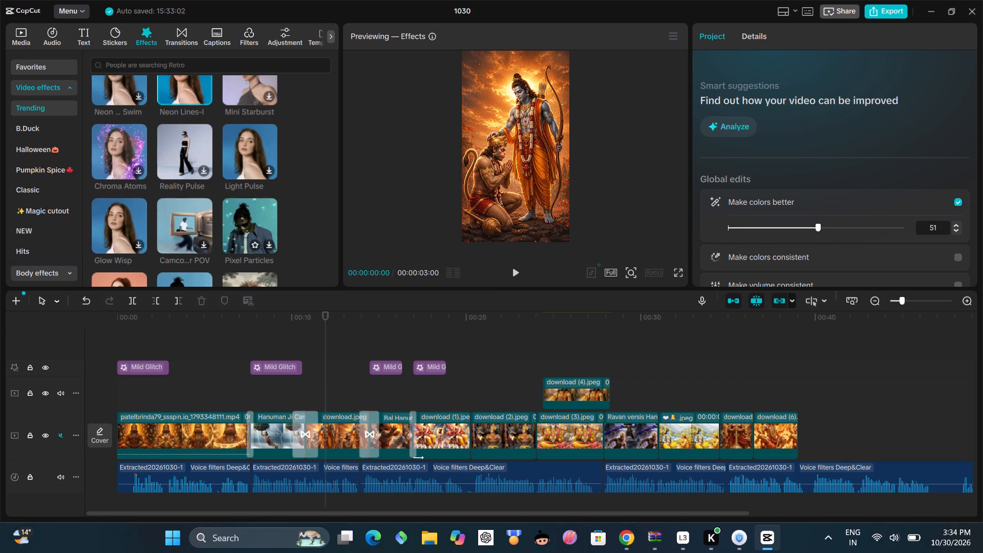
scroll(272, 217, "down", 2)
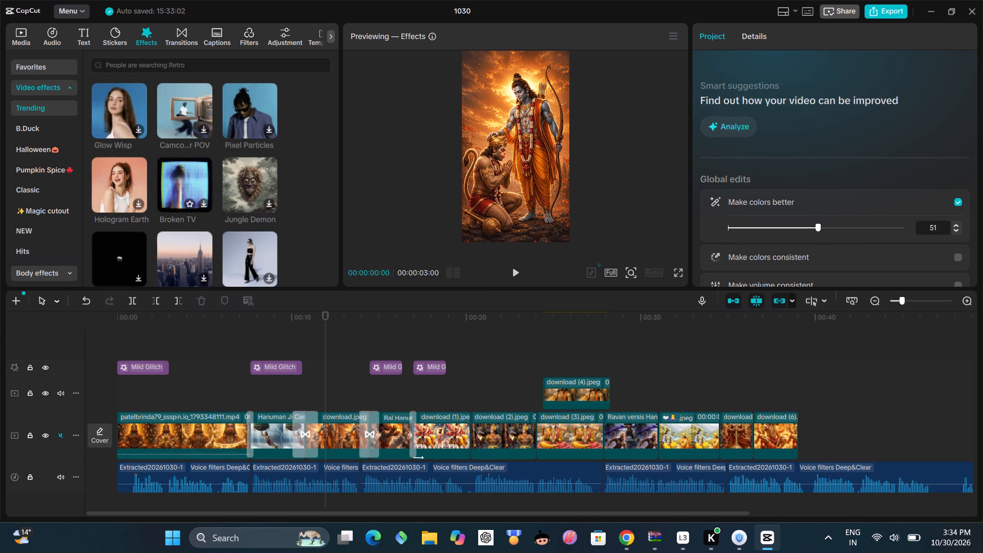
scroll(233, 179, "down", 1)
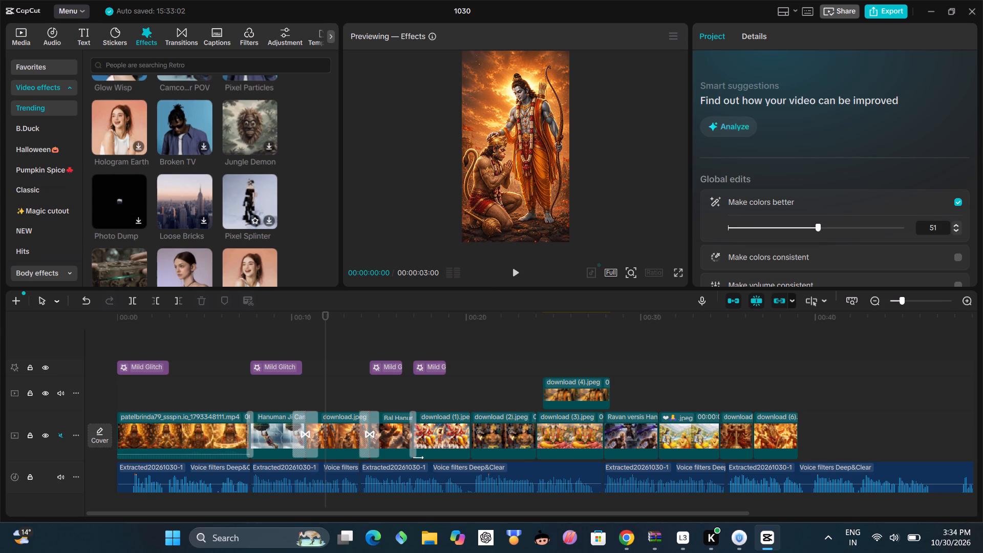
scroll(239, 216, "down", 1)
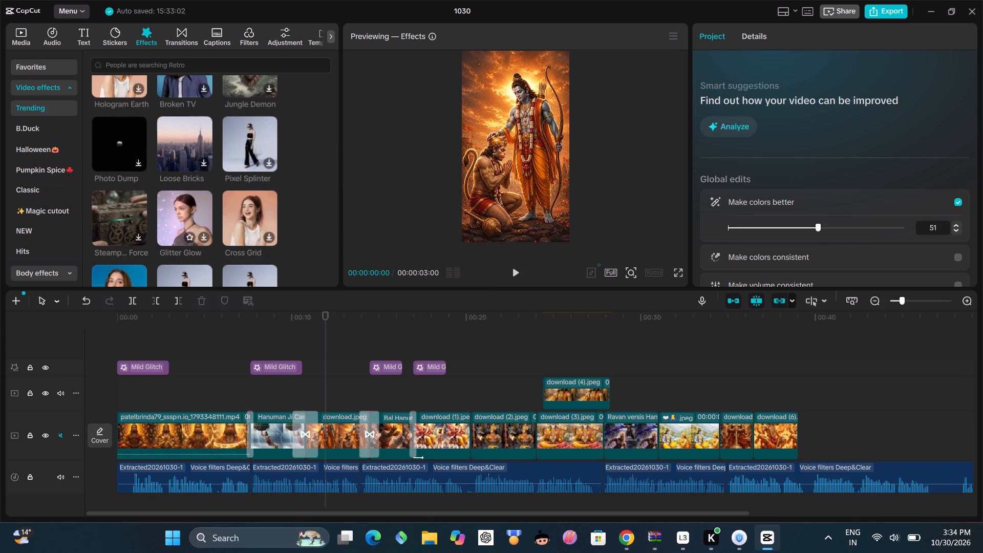
left_click(48, 110)
left_click(48, 110)
double_click(48, 110)
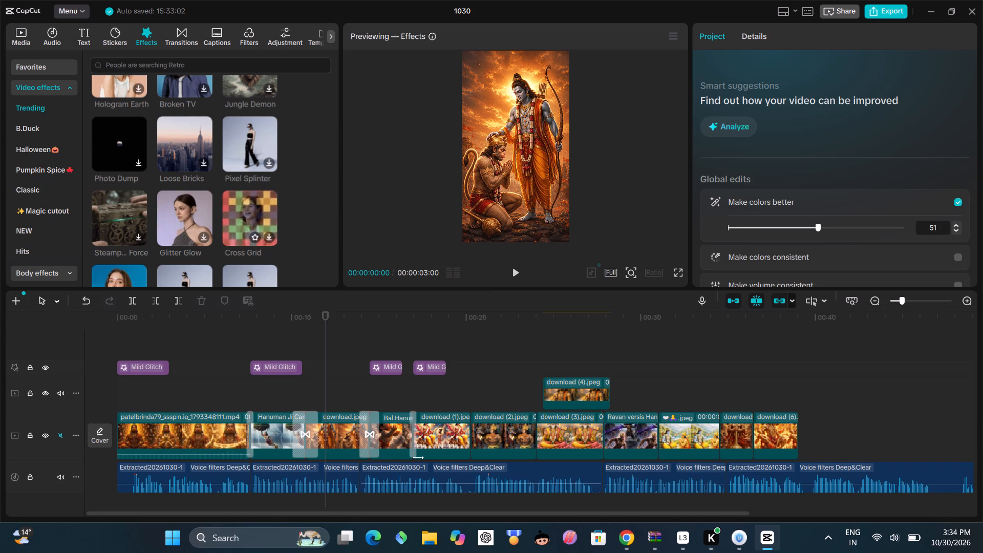
scroll(231, 218, "down", 2)
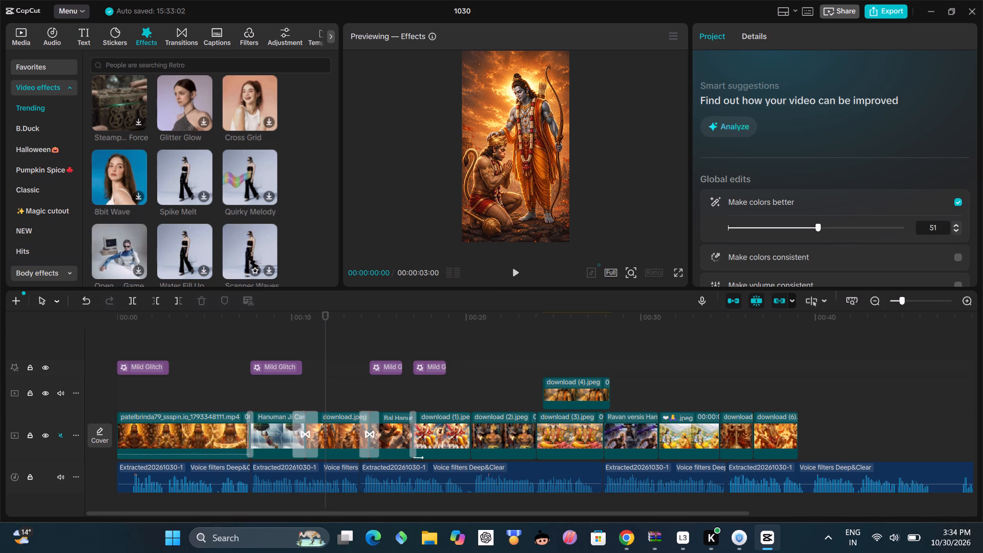
left_click(249, 241)
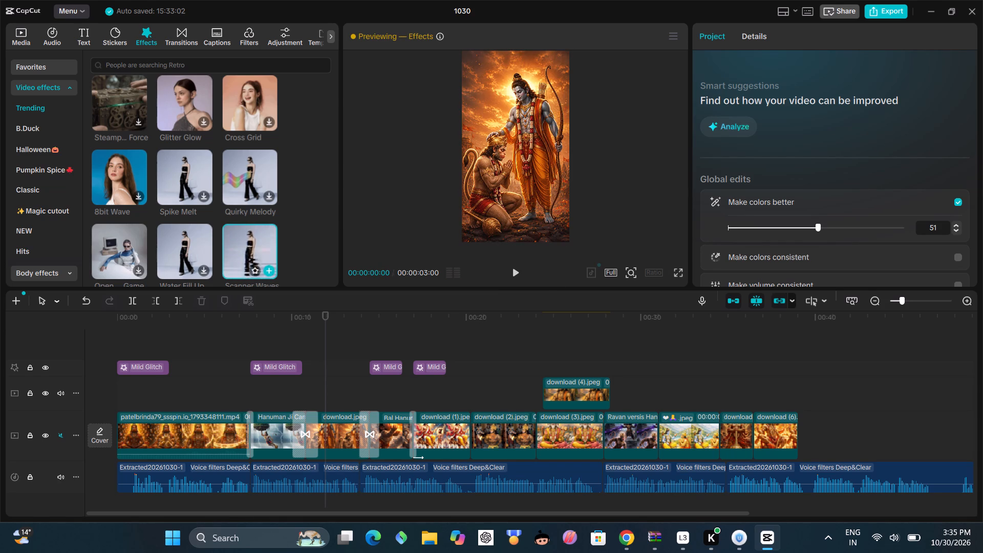
scroll(191, 127, "down", 1)
scroll(191, 127, "up", 15)
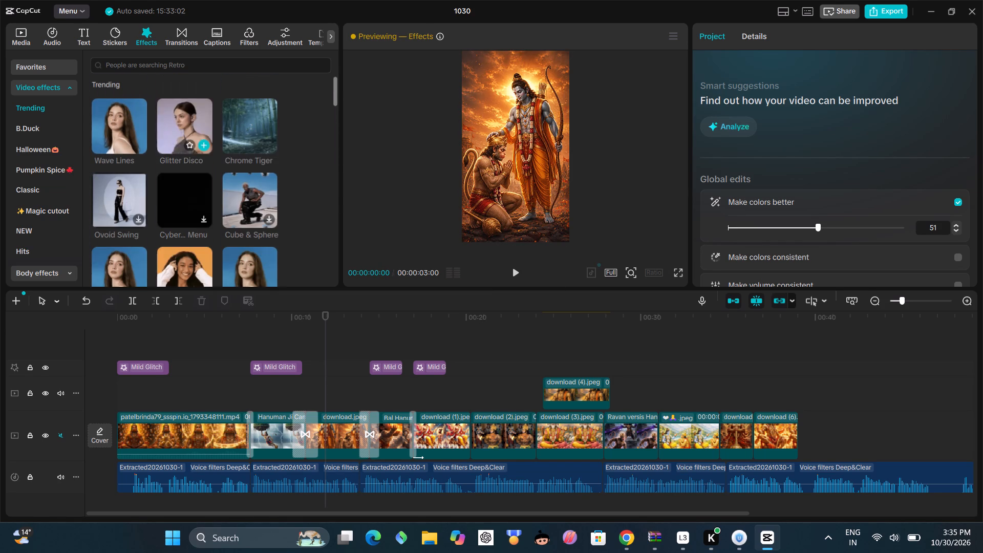
scroll(194, 130, "up", 8)
Play the video from 00:00:19:22 near the end of download (1).jpeg into the download (2).jpeg clip.
left_click(452, 436)
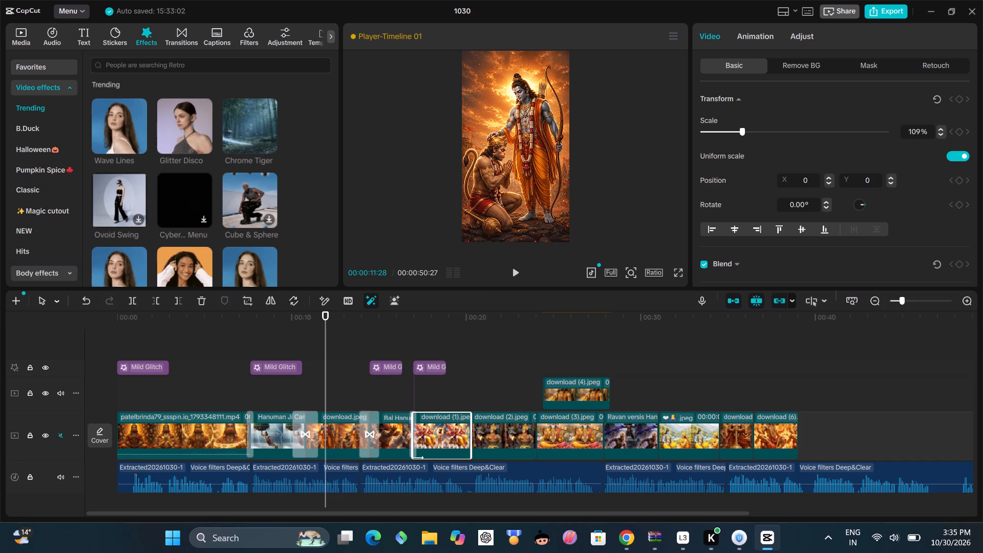
left_click(461, 355)
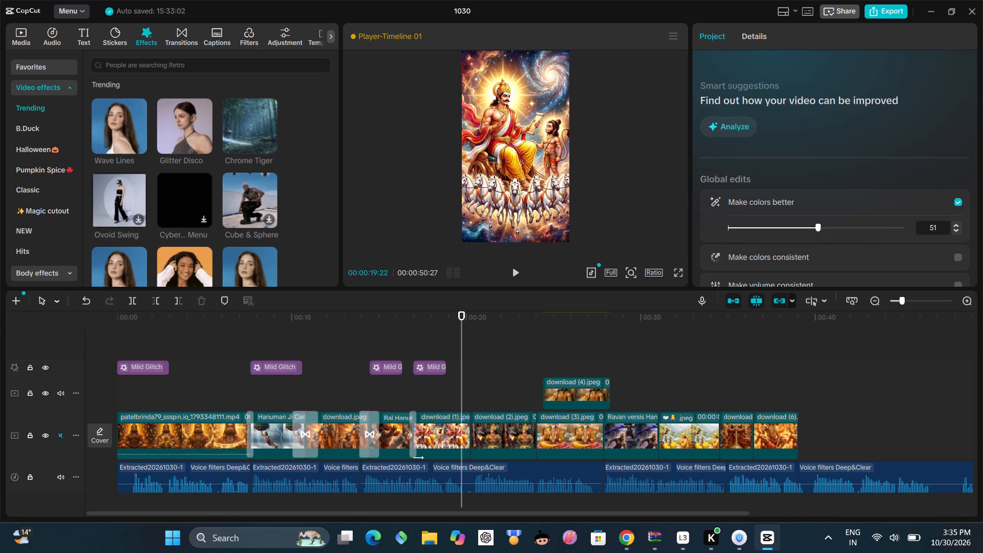
left_click(521, 275)
left_click(521, 277)
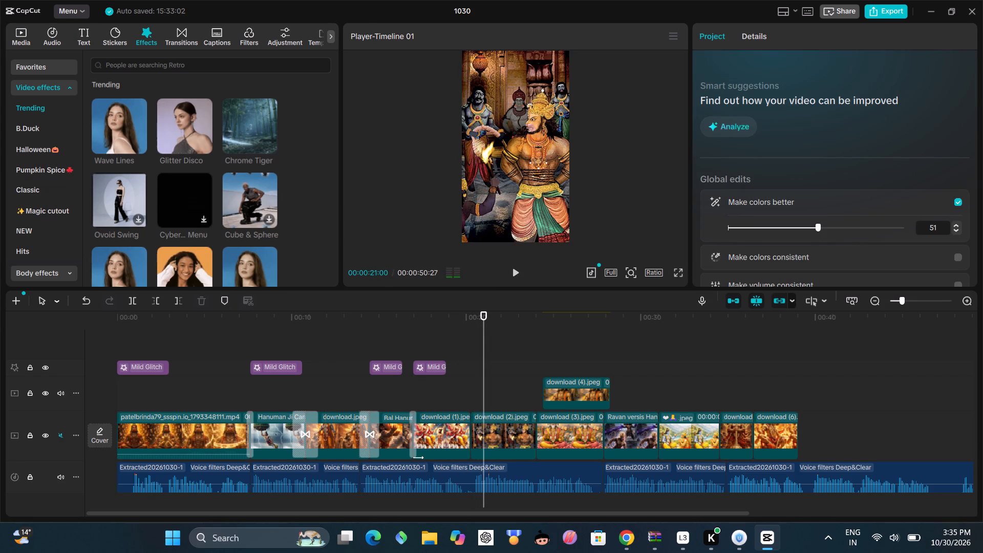
Play the video from 00:00:16:29 at the start of the download (1).jpeg clip to review its opening.
left_click_drag(482, 397, 415, 457)
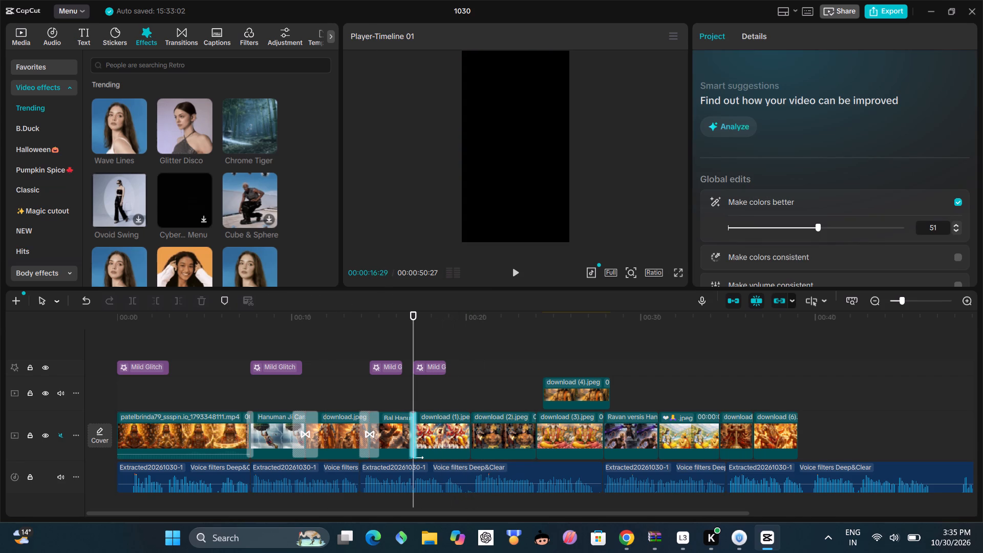
left_click(519, 272)
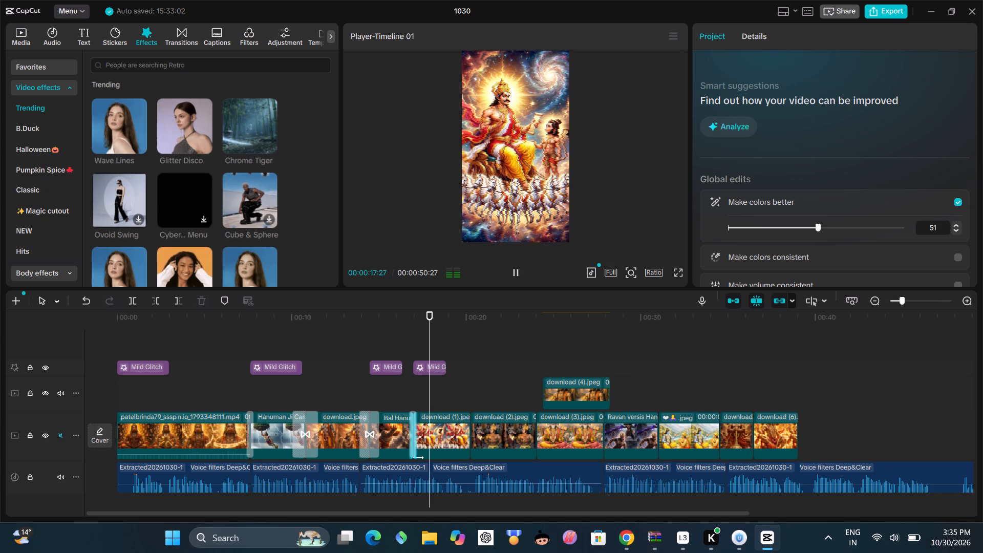
left_click(520, 276)
Add the Blackout Swipe transition between the download (1).jpeg and download (2).jpeg clips.
left_click(466, 419)
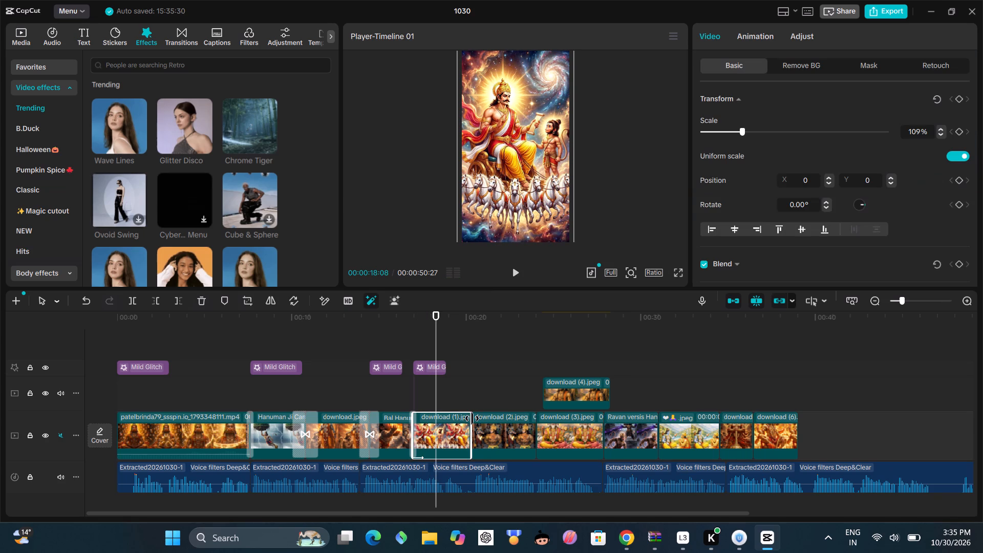
left_click(472, 418)
left_click(472, 418)
left_click(474, 412)
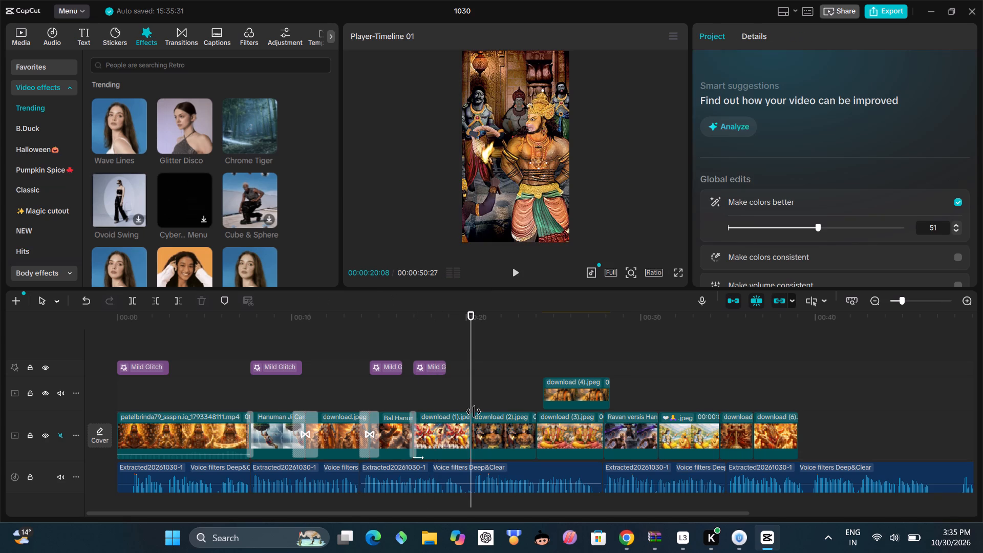
left_click(473, 410)
left_click(178, 38)
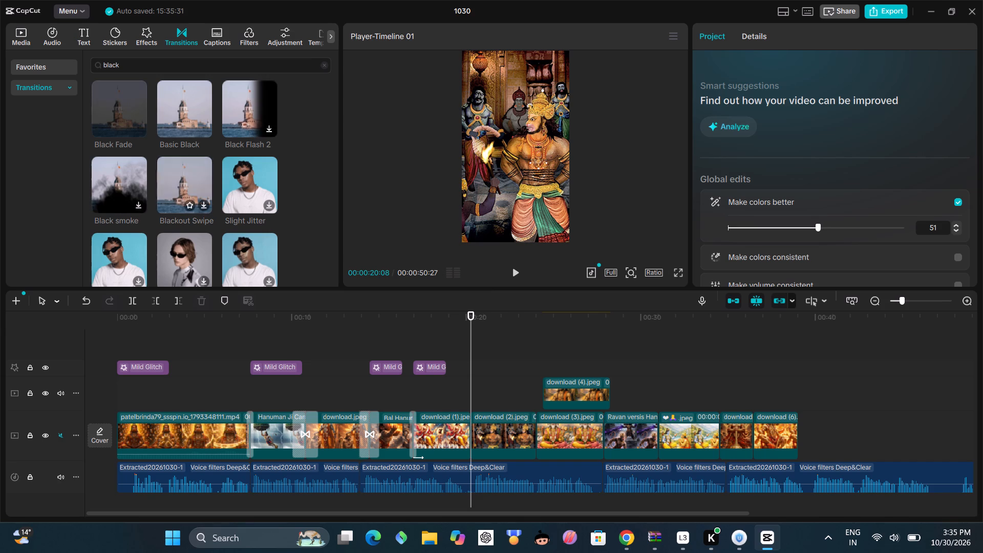
left_click(198, 185)
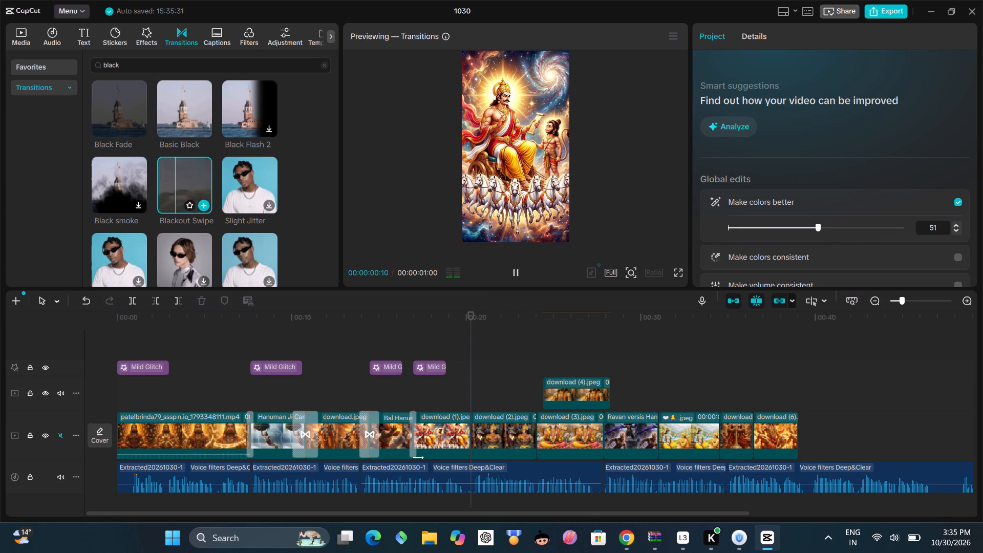
left_click(470, 390)
left_click_drag(468, 396, 449, 407)
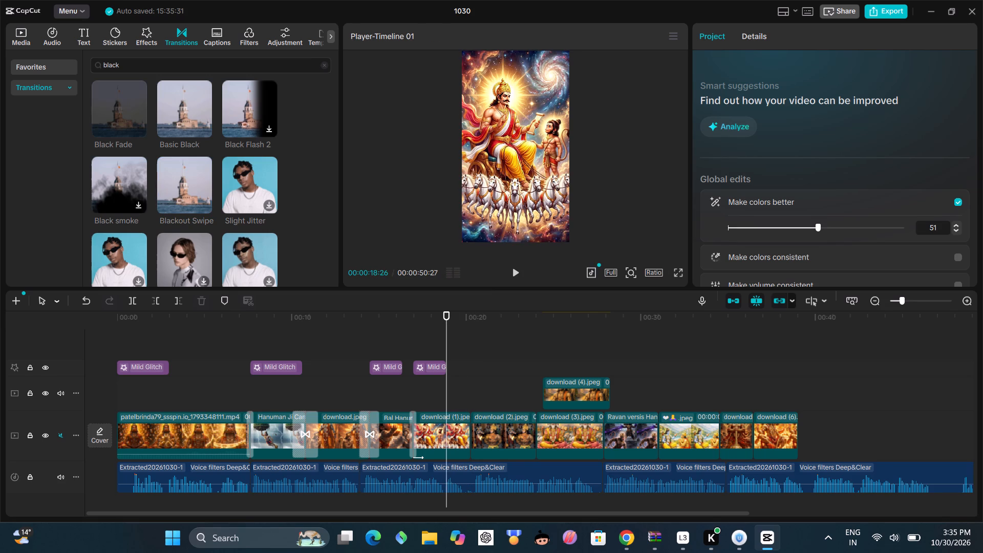
left_click(515, 273)
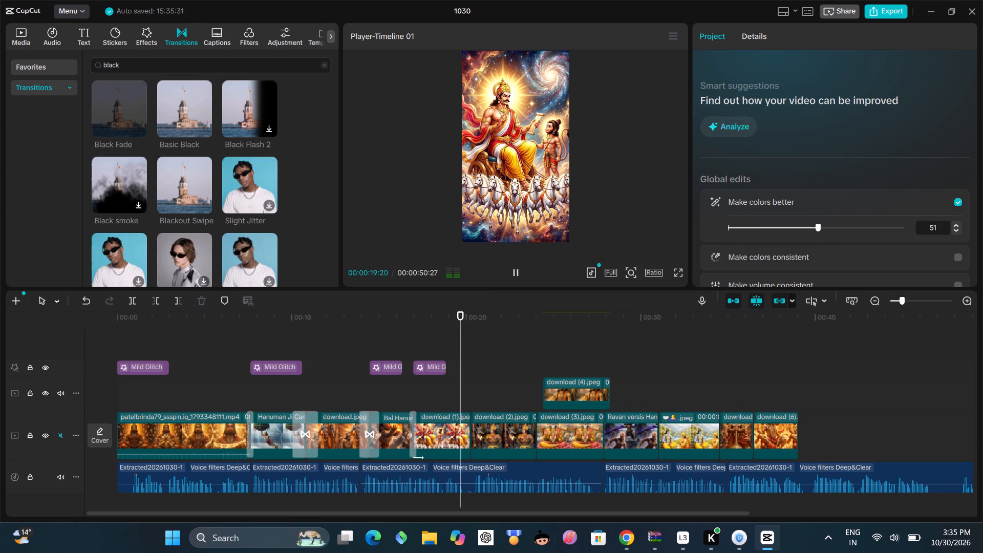
left_click(516, 274)
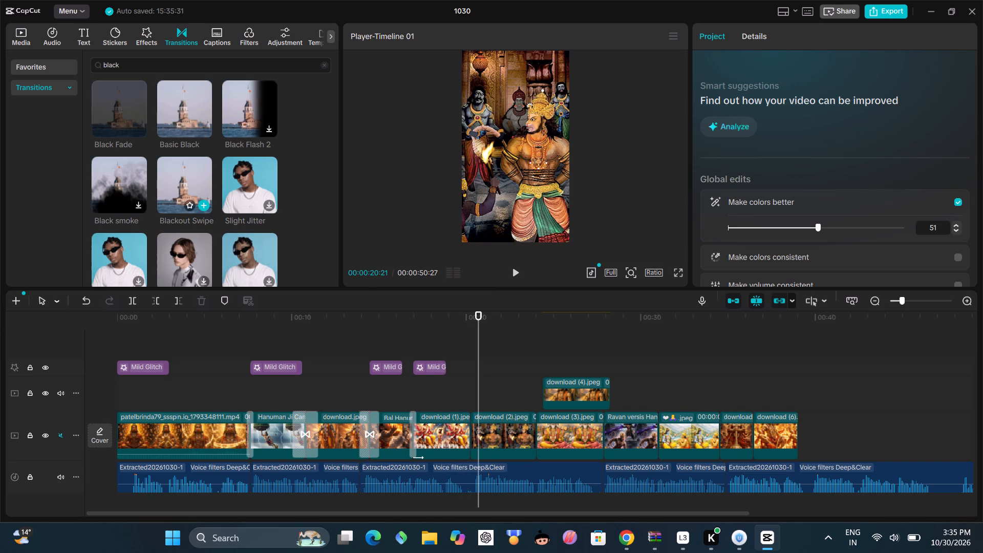
left_click(203, 206)
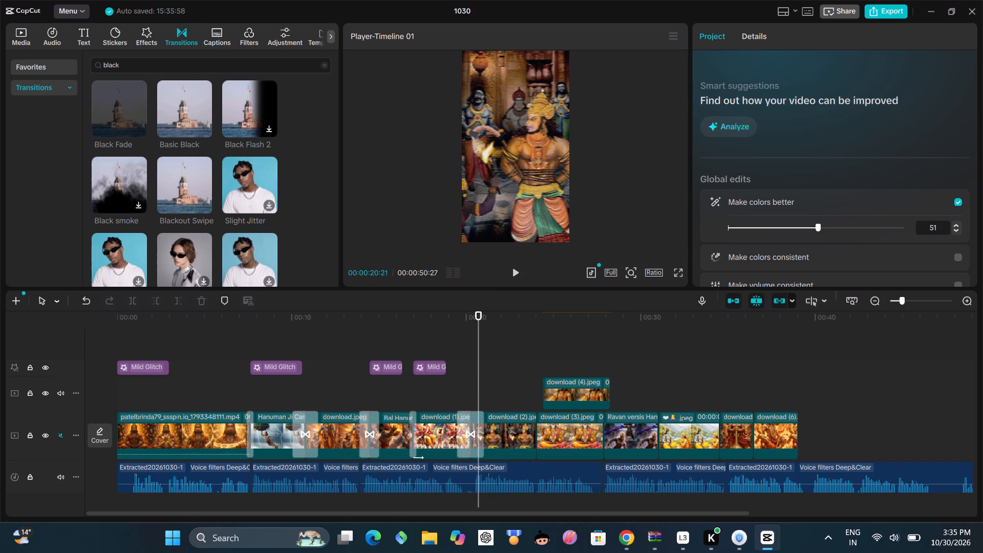
Play the video from 00:00:18:26 through the Blackout Swipe transition into the download (2).jpeg clip.
left_click(446, 395)
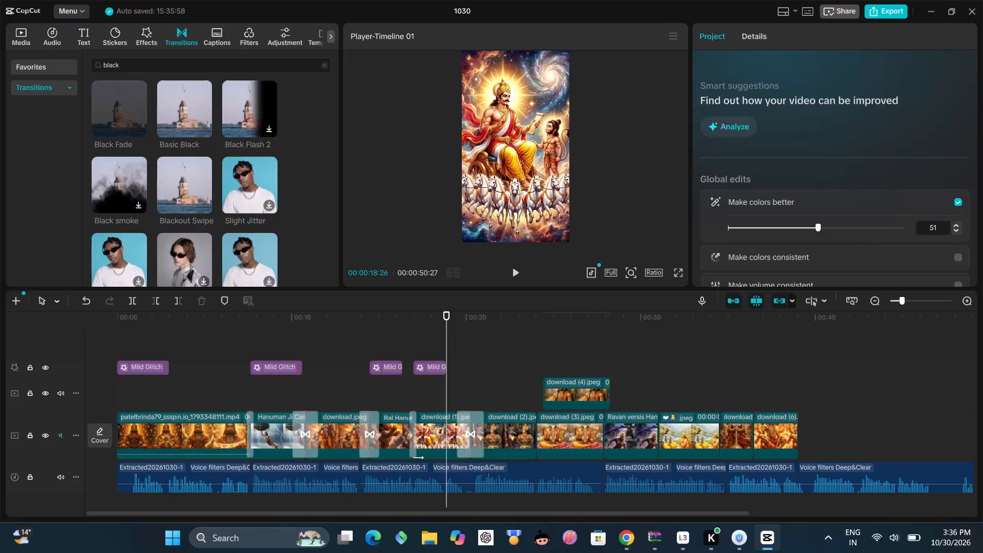
left_click(522, 279)
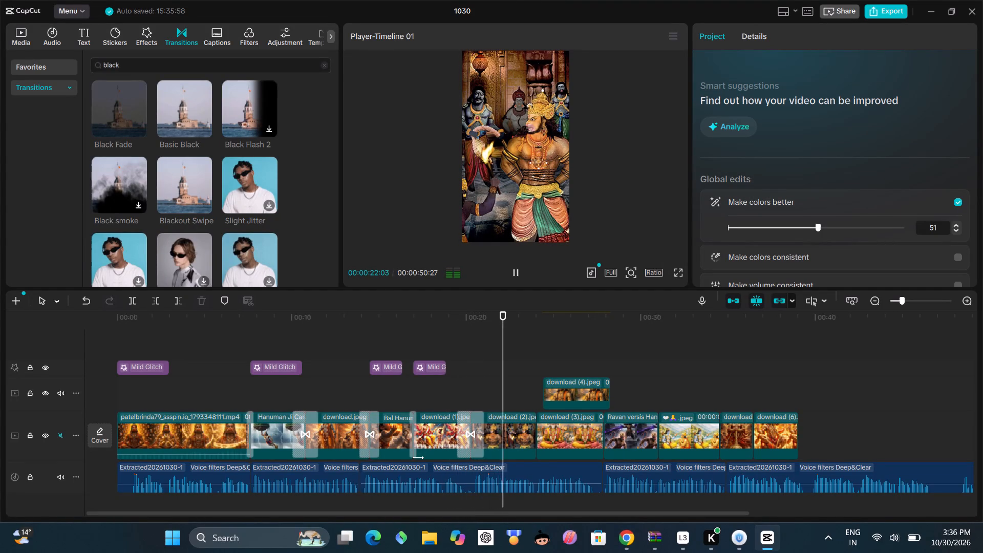
left_click(518, 278)
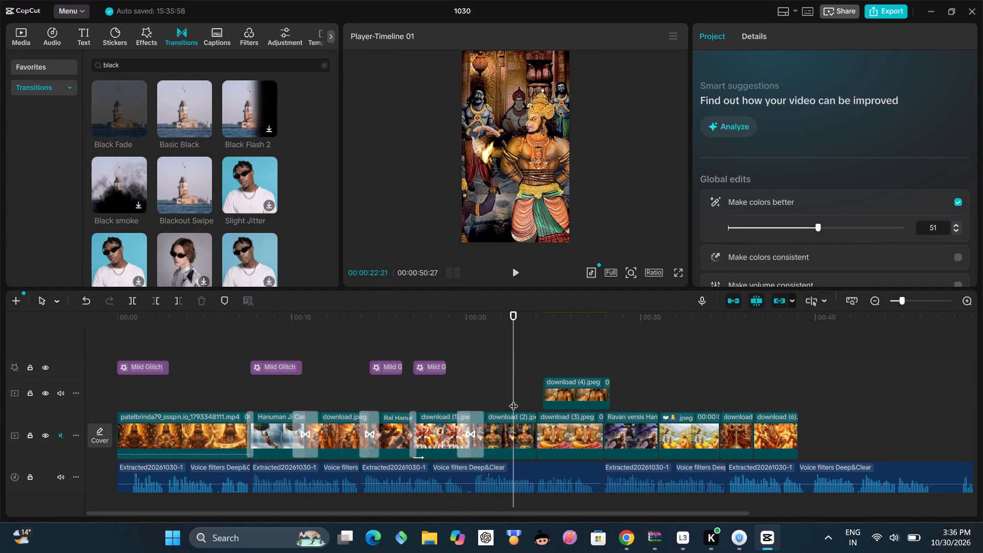
Paste a copy of the Mild Glitch effect above the Hanuman Ji clip at 00:00:20:19 over the download (2).jpeg clip.
left_click_drag(514, 399, 477, 442)
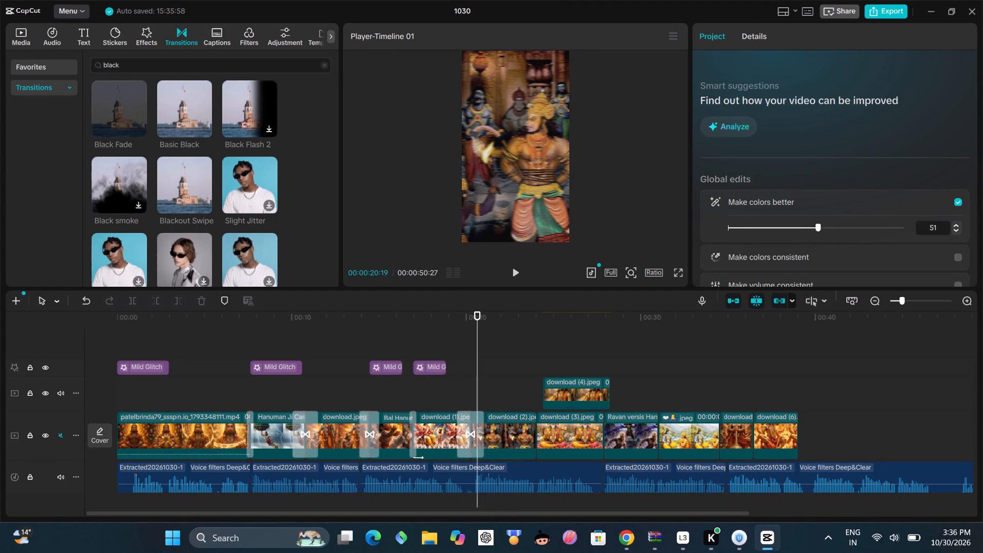
left_click(497, 430)
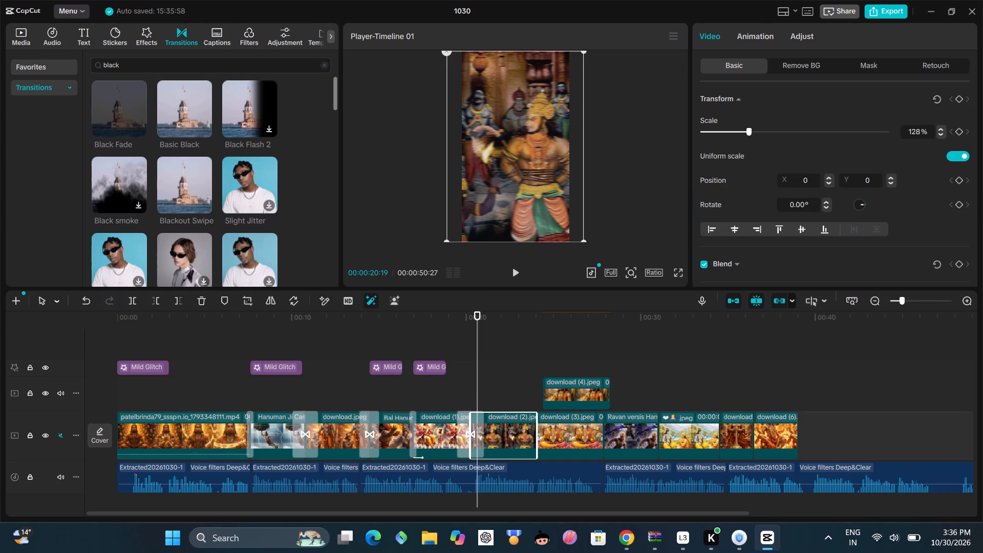
left_click(152, 36)
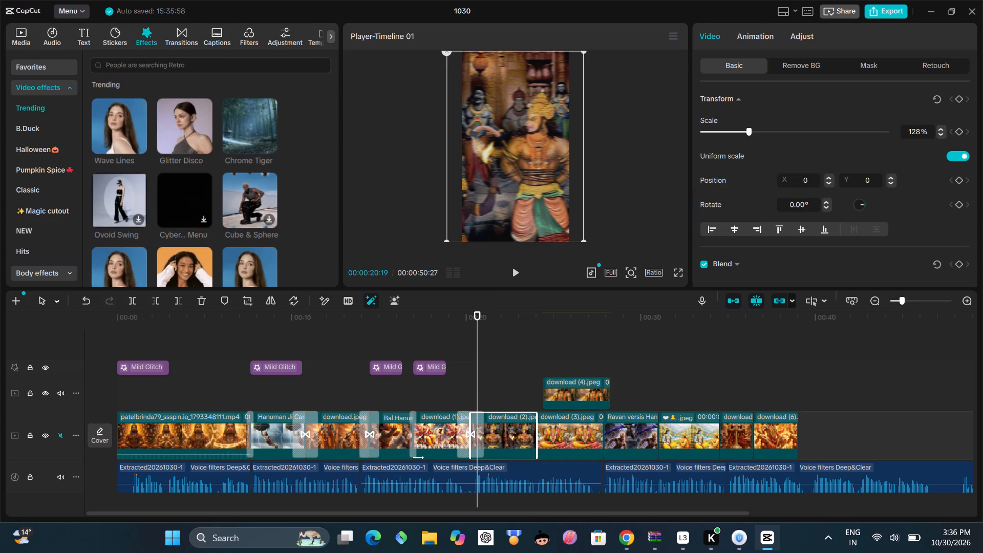
left_click(135, 67)
left_click(111, 101)
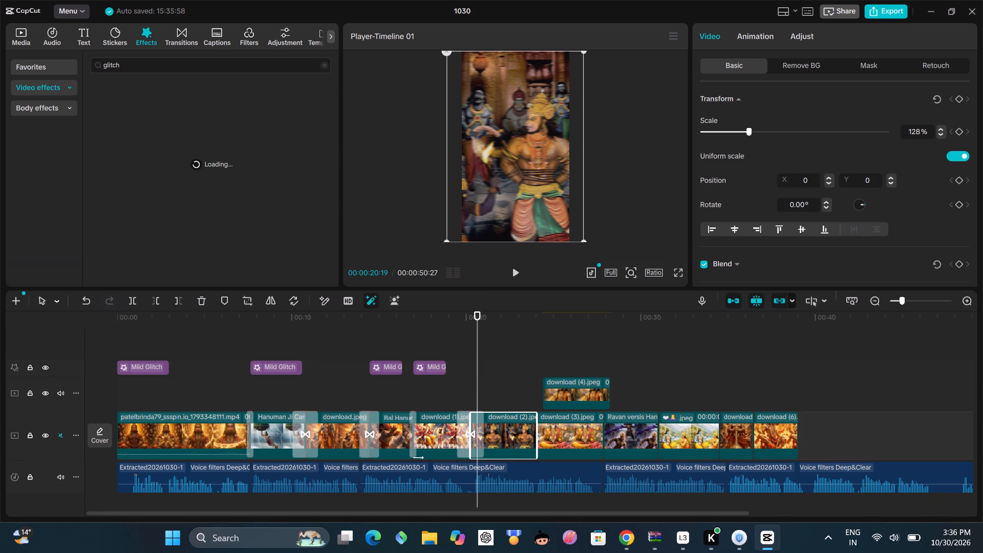
left_click(279, 368)
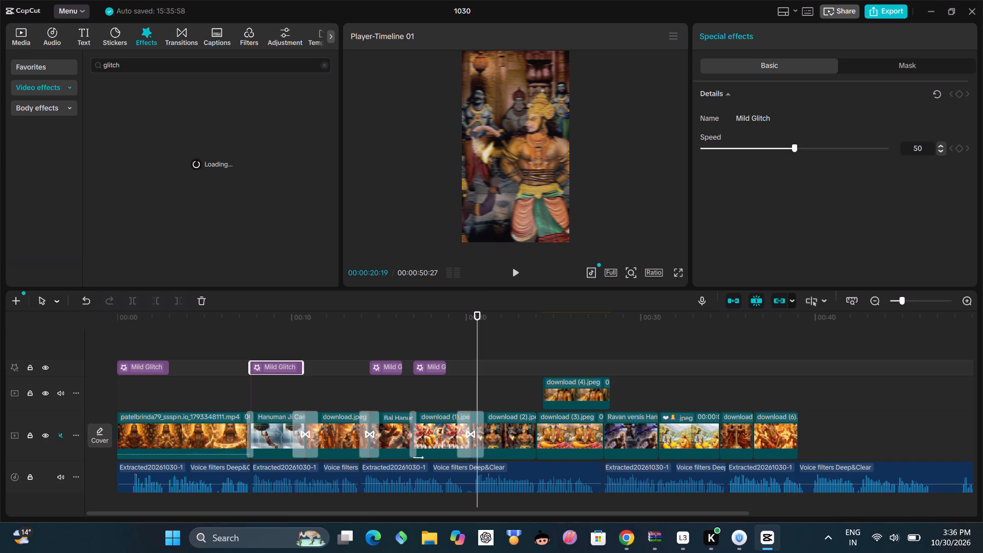
key("ctrl+v")
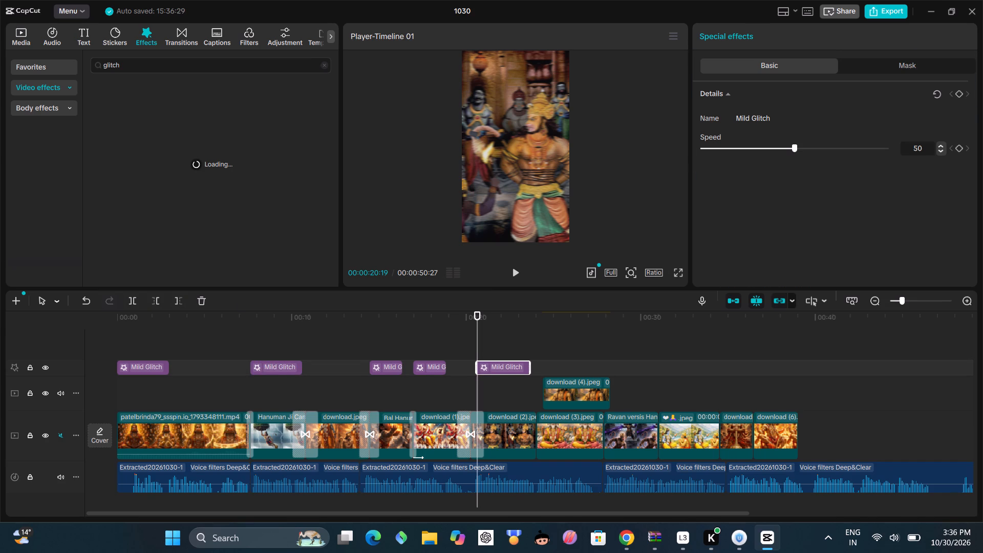
Shift the new Mild Glitch effect earlier to start with the Blackout Swipe transition, and trim its end slightly shorter.
left_click(518, 271)
left_click(518, 271)
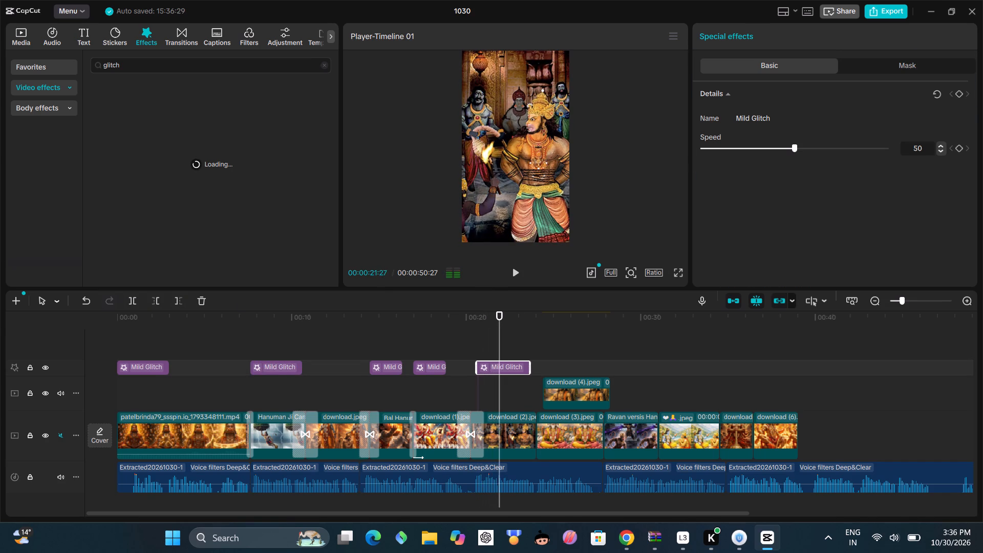
left_click_drag(518, 369, 514, 374)
left_click(512, 374)
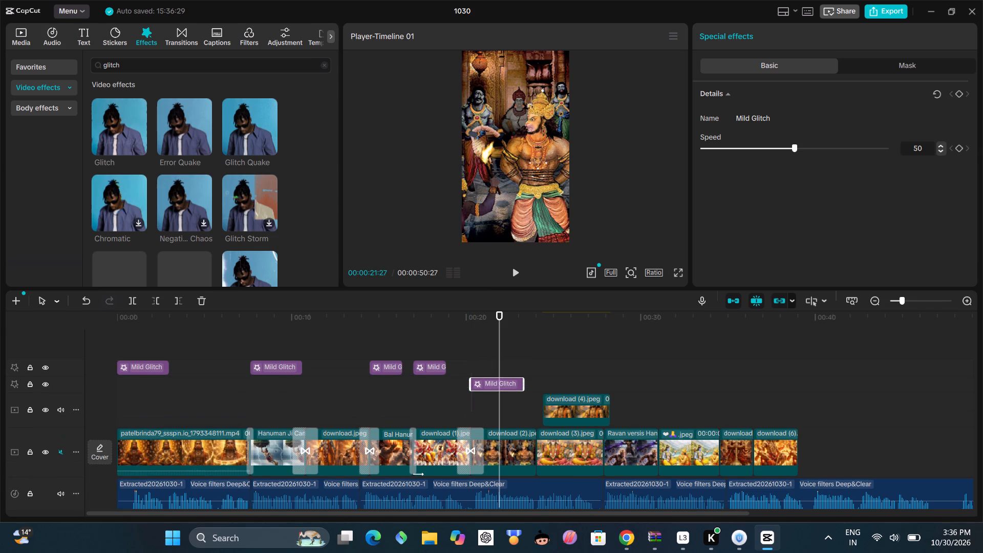
left_click_drag(499, 381, 494, 386)
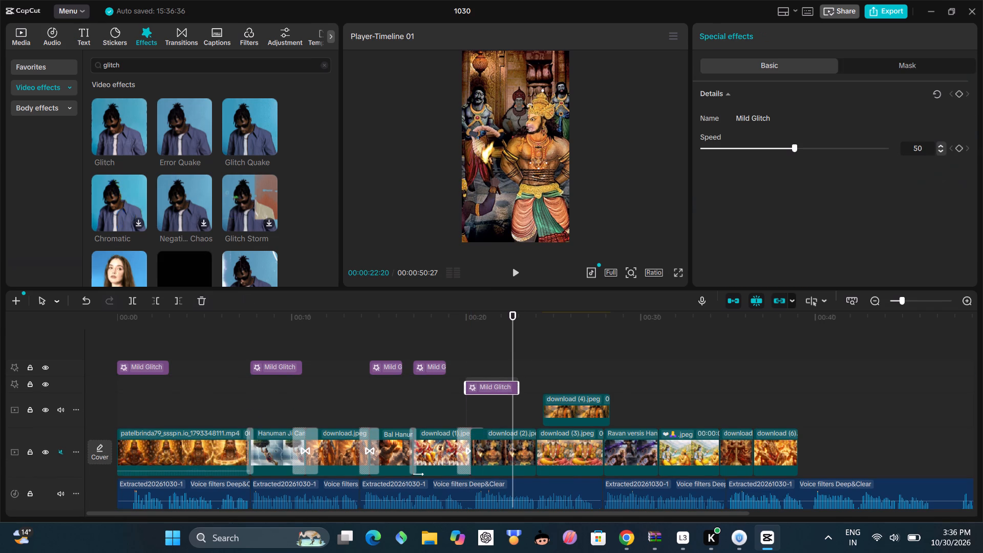
left_click_drag(494, 386, 487, 384)
left_click_drag(513, 382, 504, 393)
Play the video from 00:00:19:14 through the repositioned Mild Glitch effect into the download (3).jpeg clip.
left_click_drag(512, 352, 454, 392)
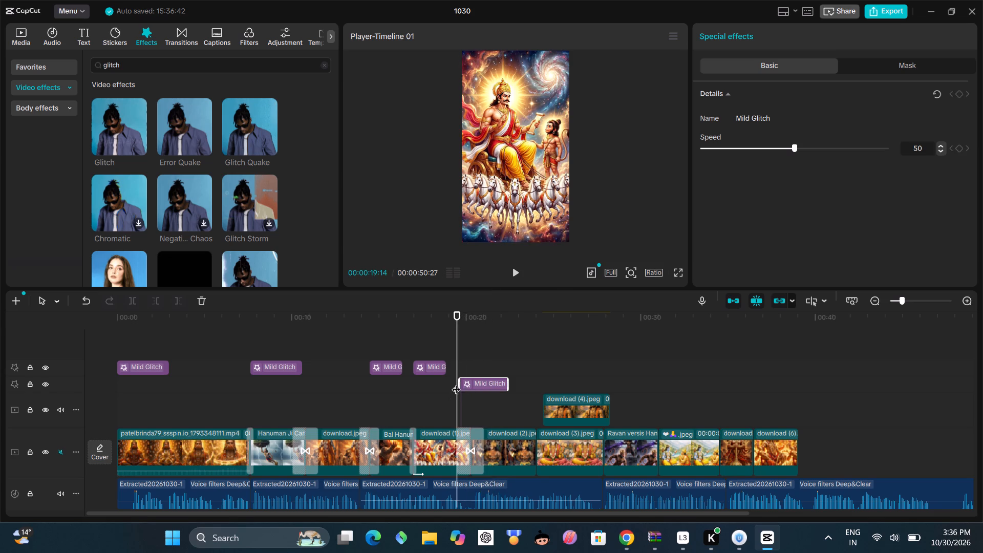
left_click(516, 275)
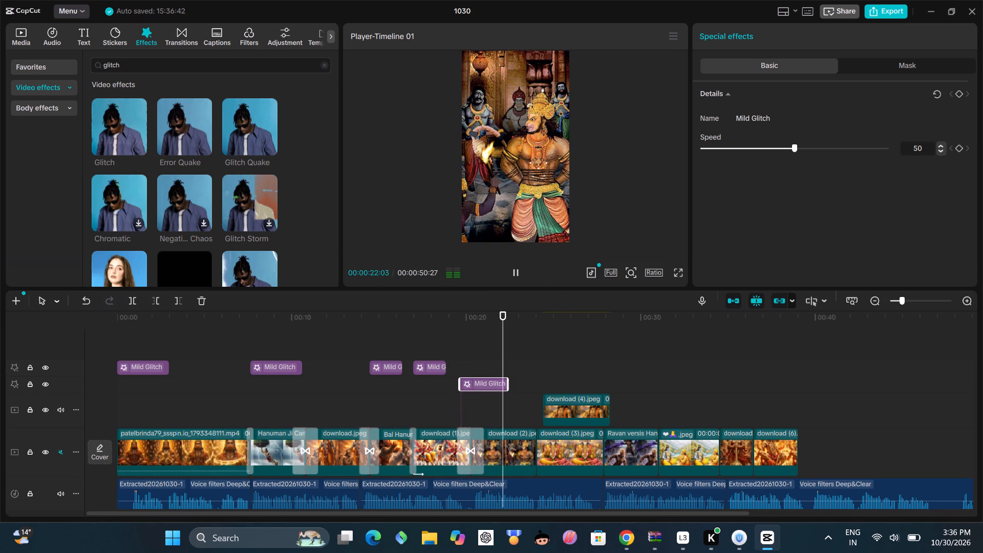
left_click(516, 276)
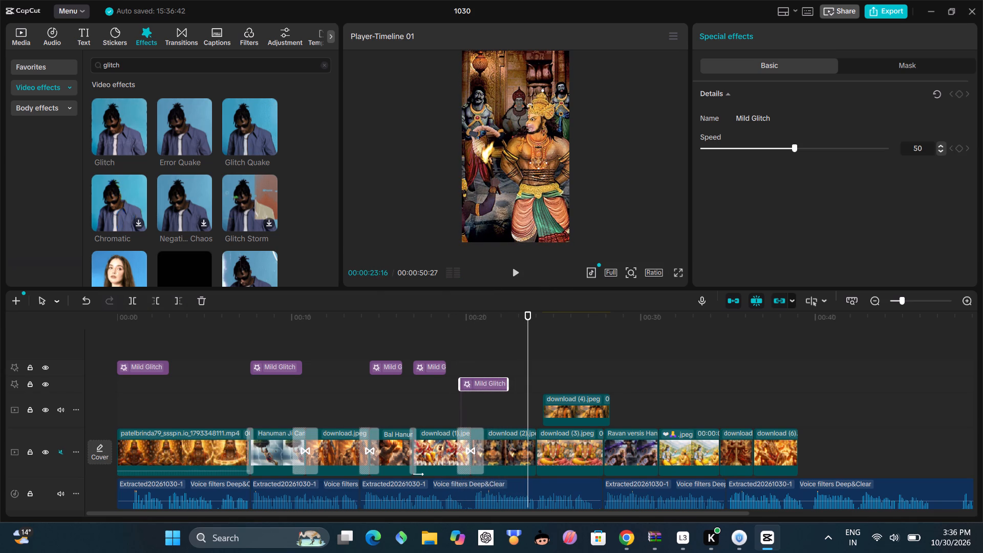
left_click(517, 276)
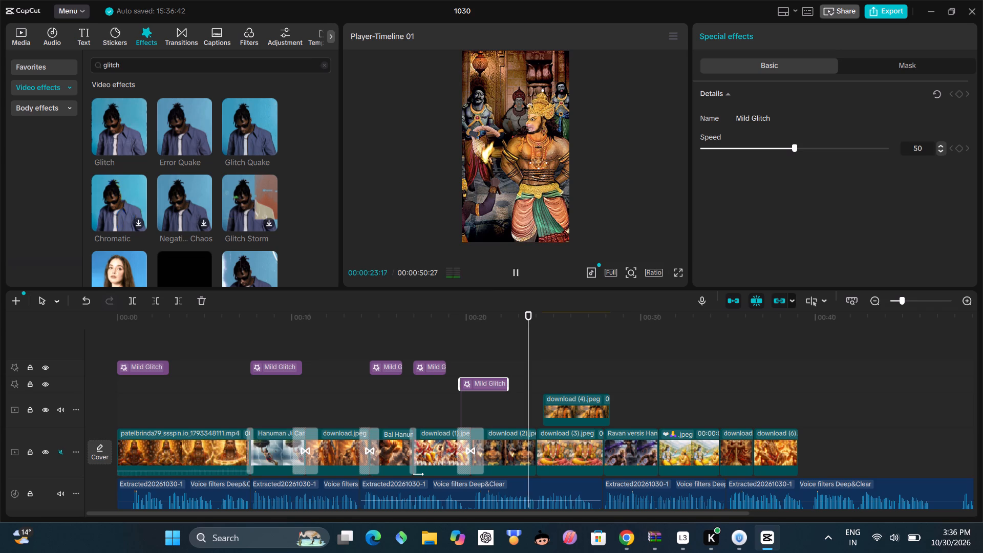
left_click(517, 276)
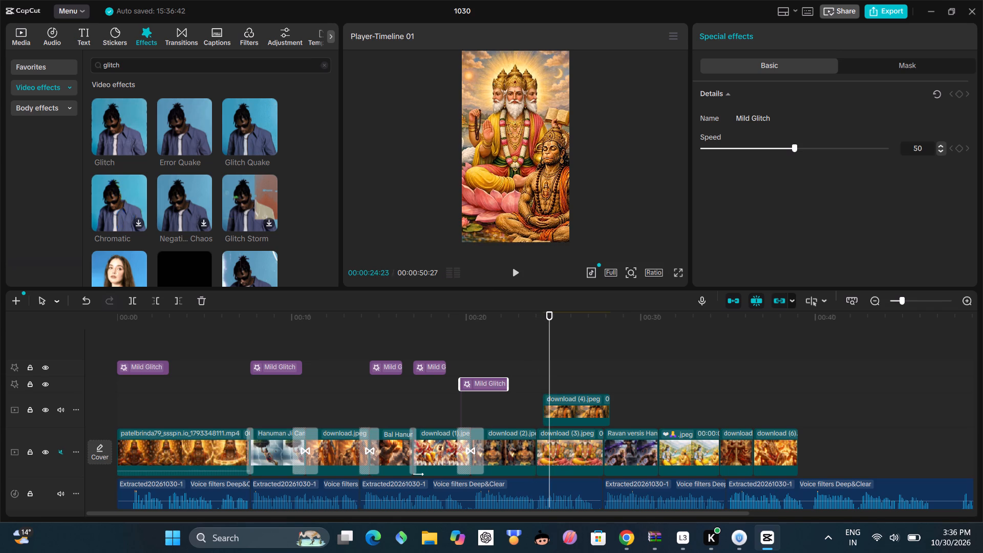
Add the Black smoke transition between the download (2).jpeg and download (3).jpeg clips.
left_click(537, 430)
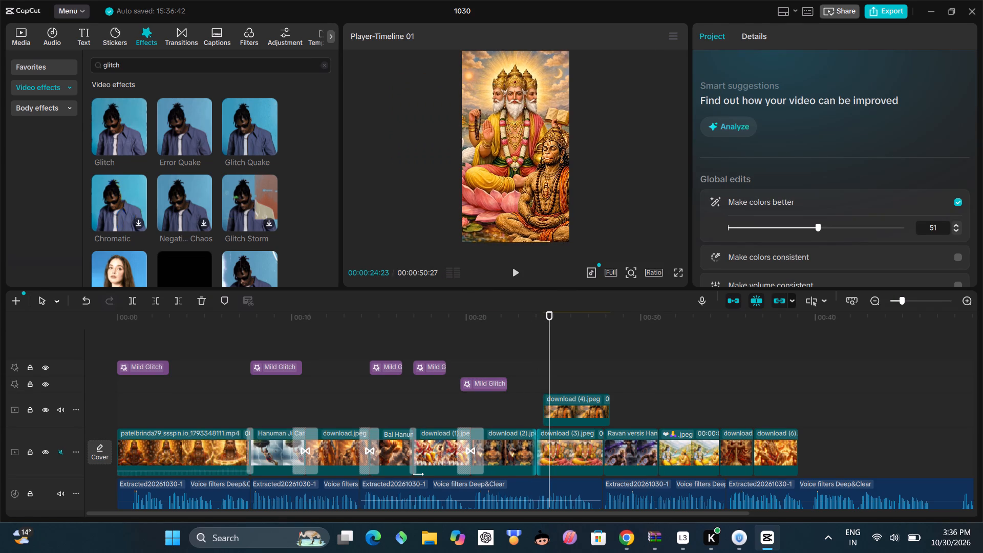
left_click(179, 42)
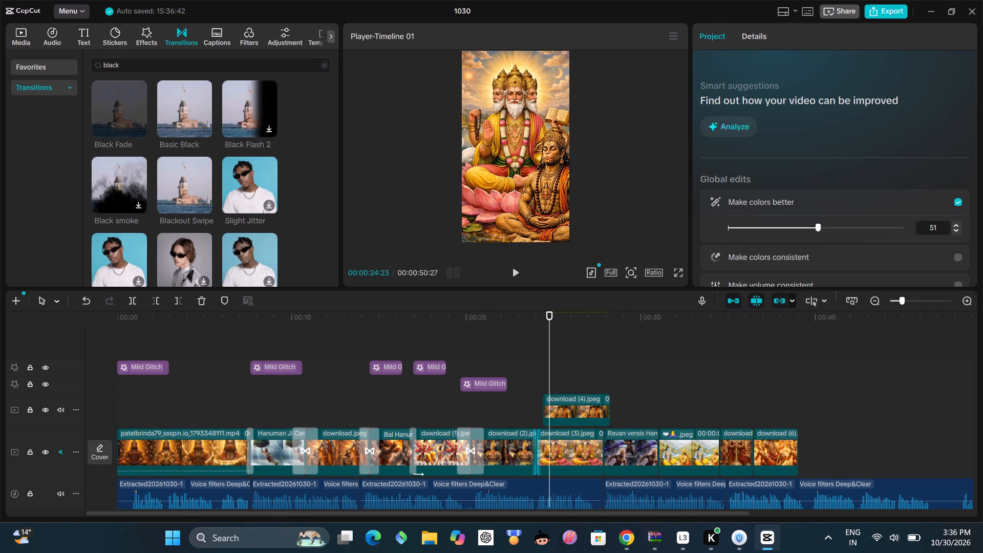
left_click(138, 205)
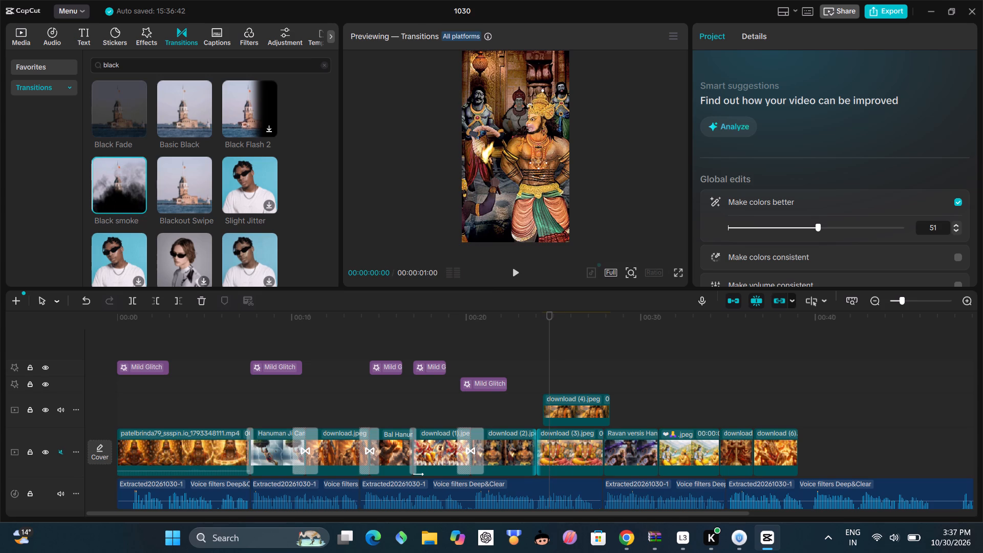
left_click(531, 411)
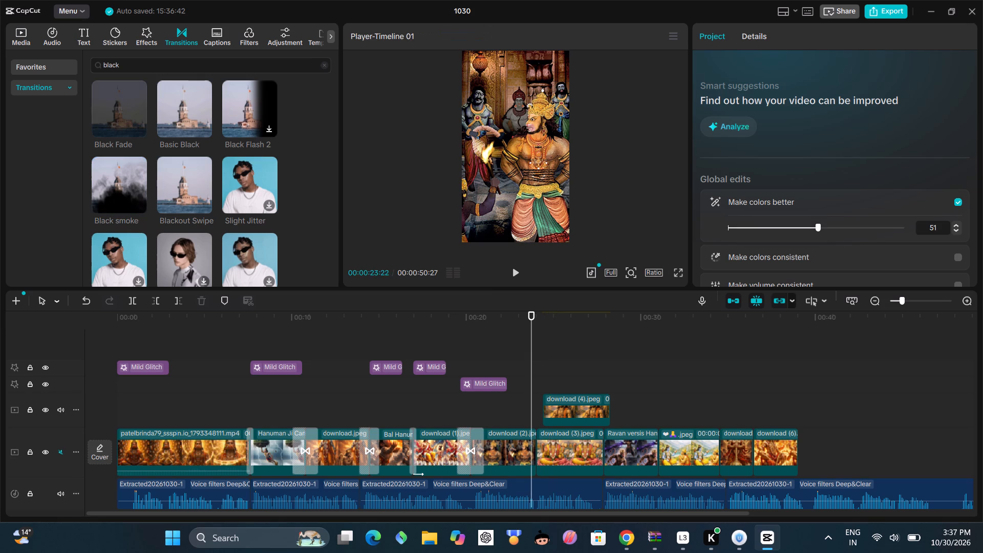
left_click(140, 207)
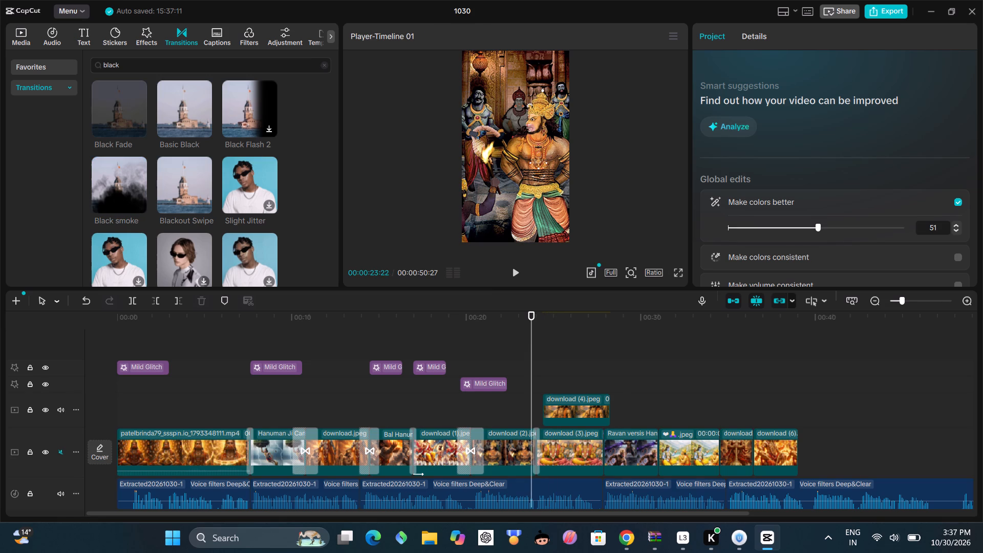
Play the video from 00:00:19:29 through the Black smoke transition into the download (3).jpeg clip.
left_click_drag(532, 333, 465, 358)
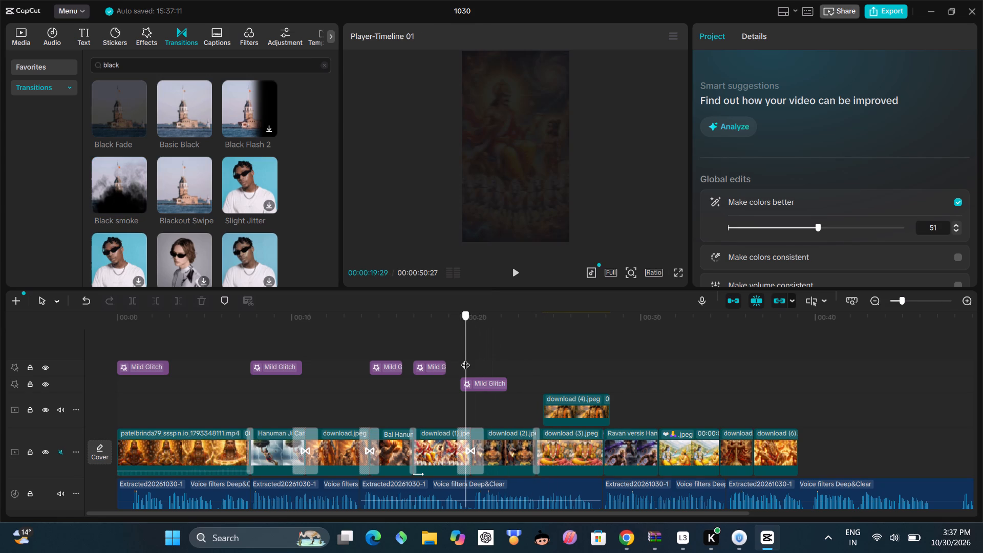
left_click(517, 272)
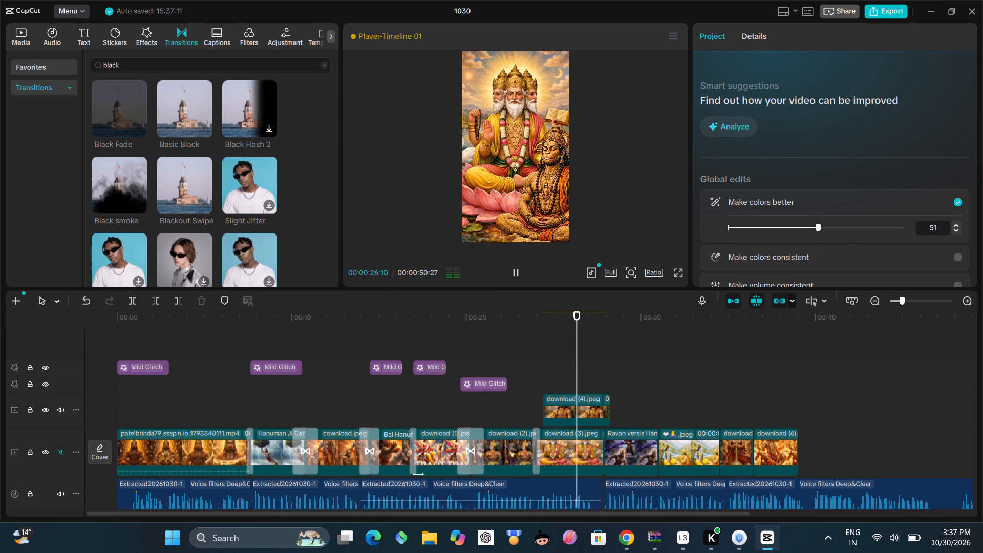
left_click(517, 272)
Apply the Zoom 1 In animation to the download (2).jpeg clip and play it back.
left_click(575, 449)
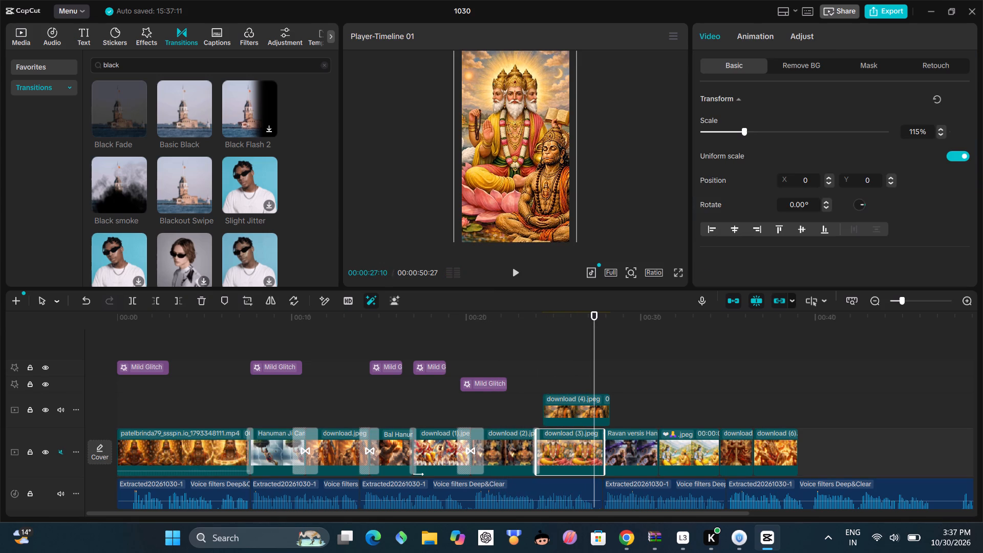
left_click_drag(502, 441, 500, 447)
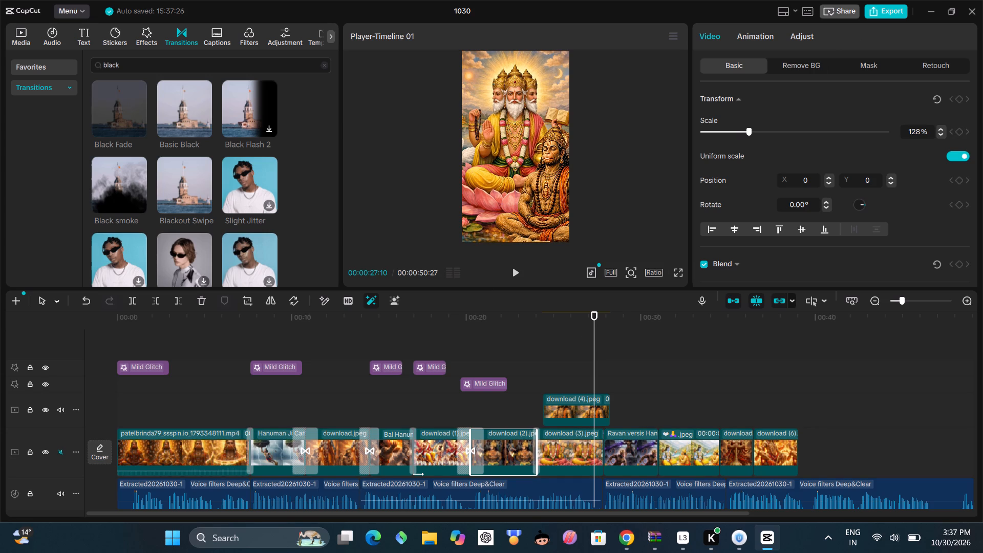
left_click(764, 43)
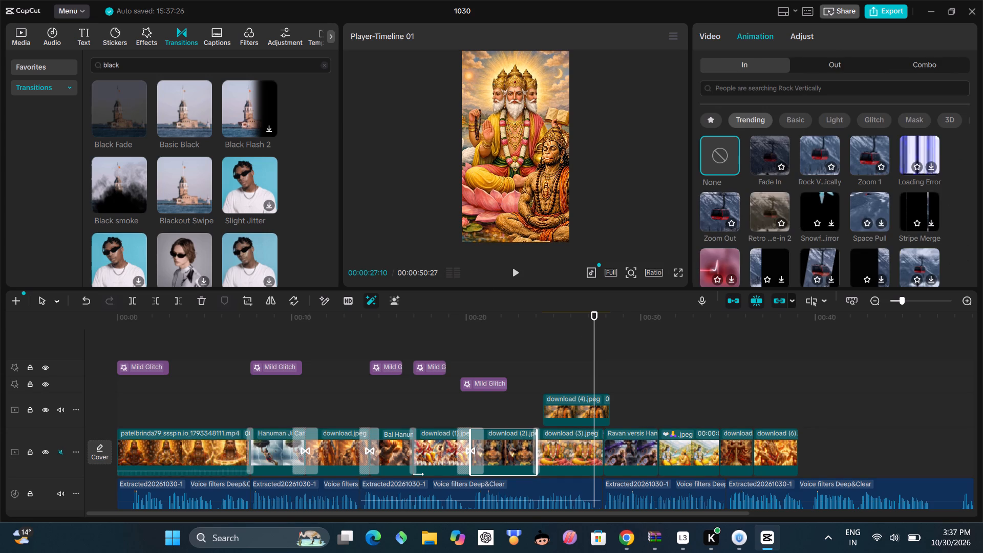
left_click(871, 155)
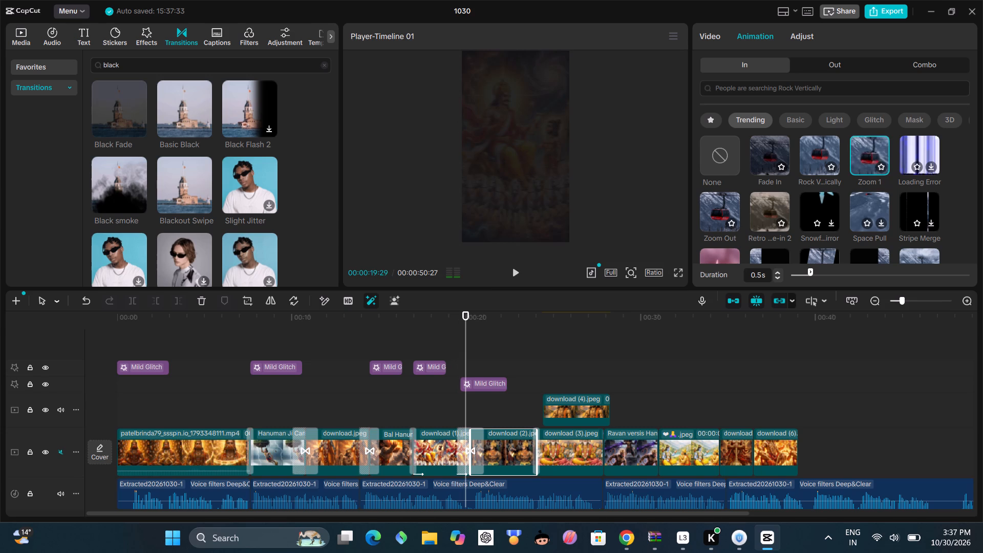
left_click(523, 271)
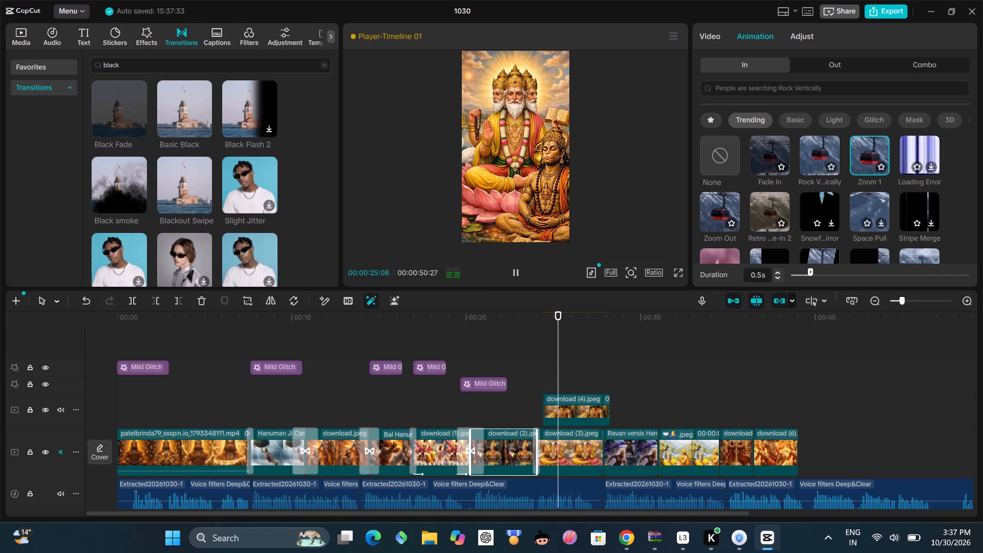
Apply the Zoom 1 In animation to the download (3).jpeg clip and set its duration to 2.7 s.
left_click(531, 457)
left_click(535, 454)
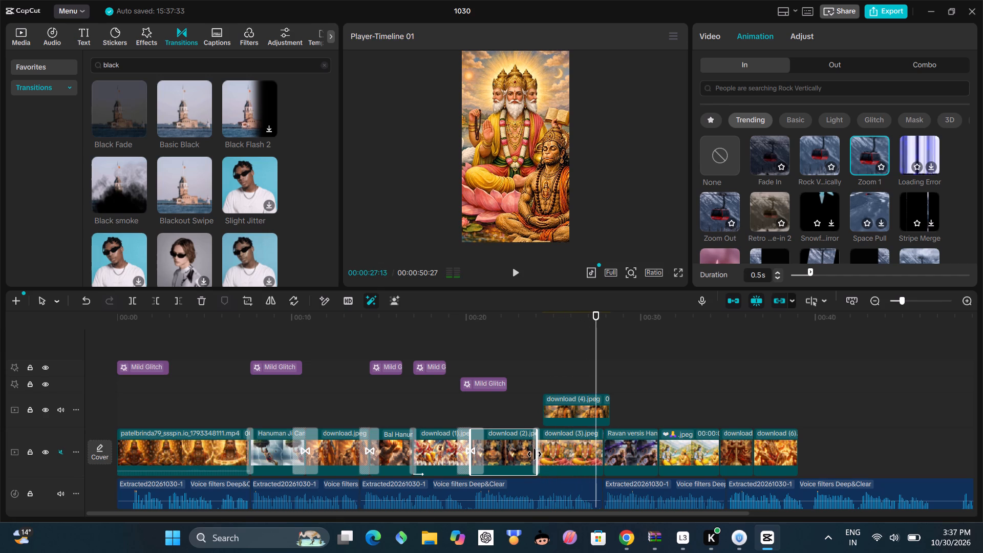
left_click(543, 449)
left_click(541, 405)
left_click(529, 411)
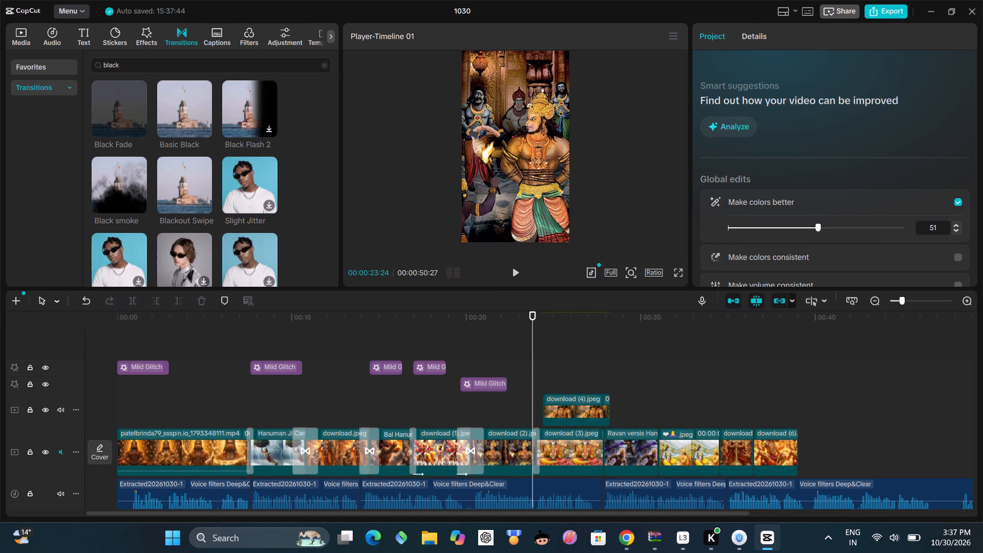
left_click(551, 443)
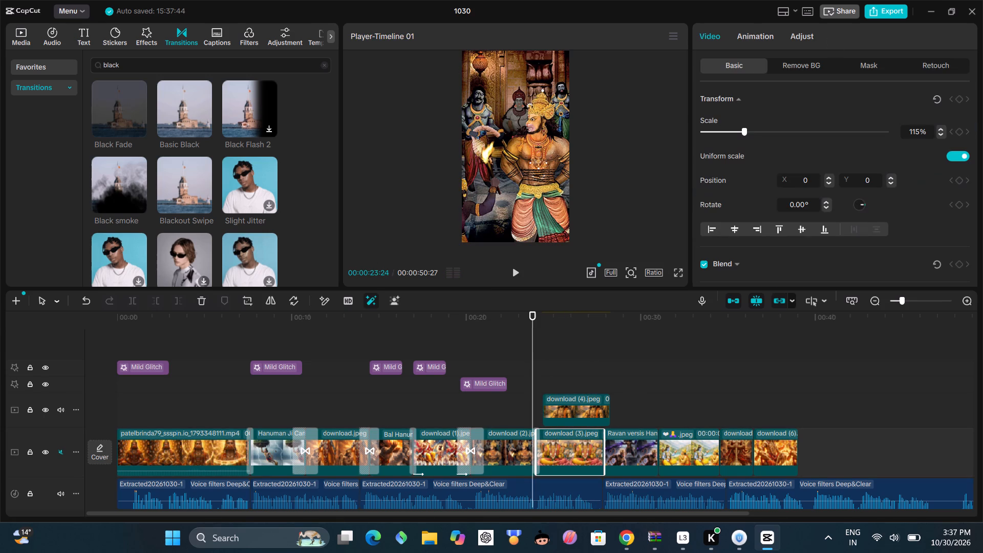
left_click(762, 38)
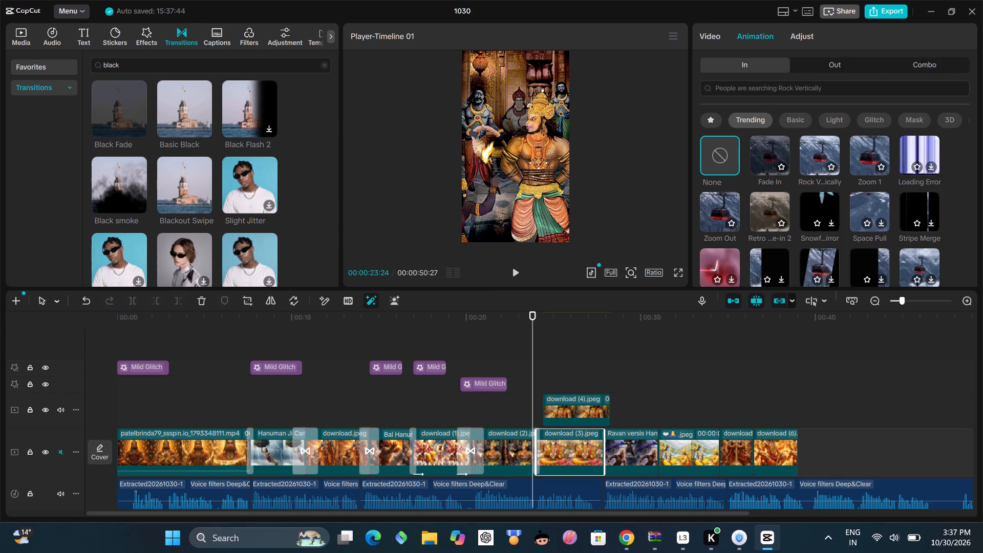
left_click(863, 156)
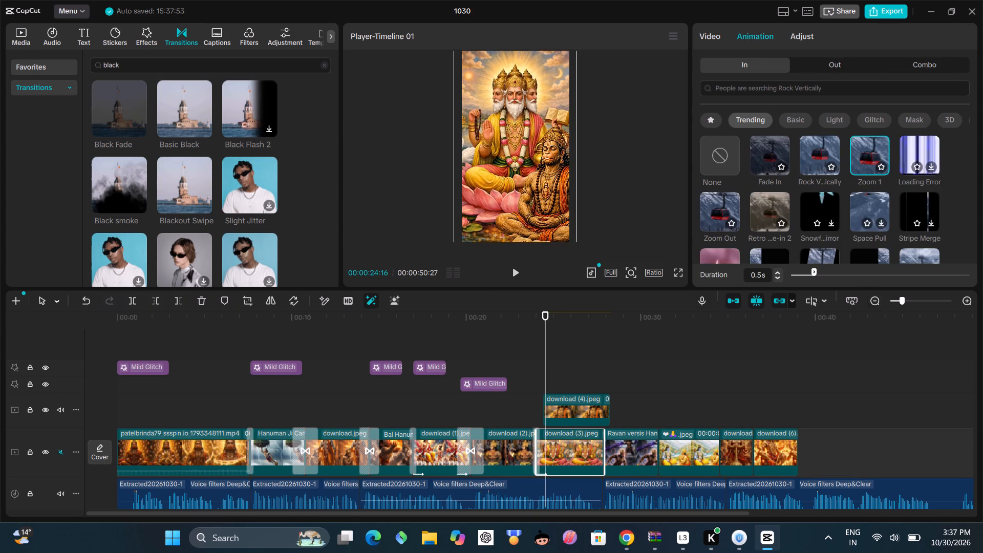
left_click_drag(816, 273, 832, 278)
left_click_drag(868, 278, 899, 278)
left_click(899, 278)
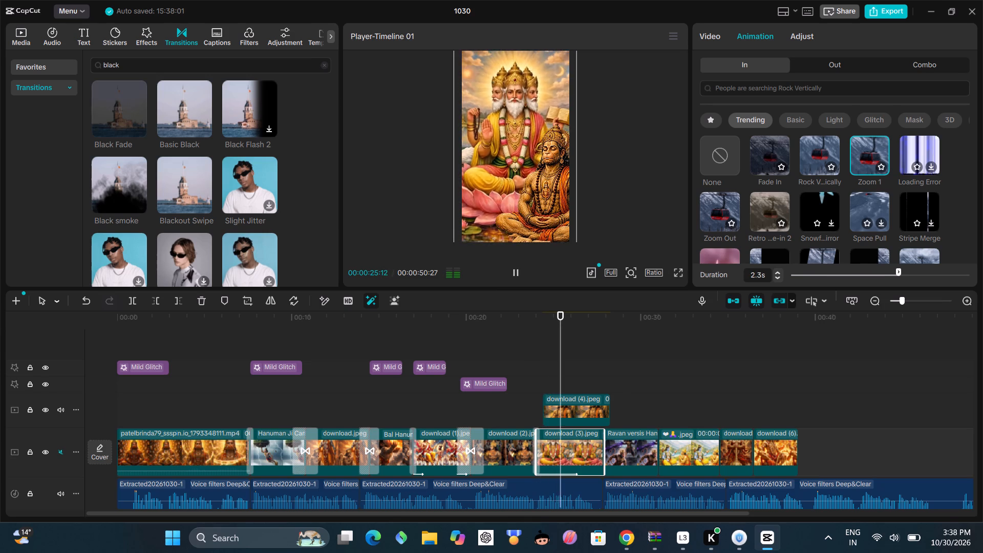
left_click_drag(903, 272, 914, 272)
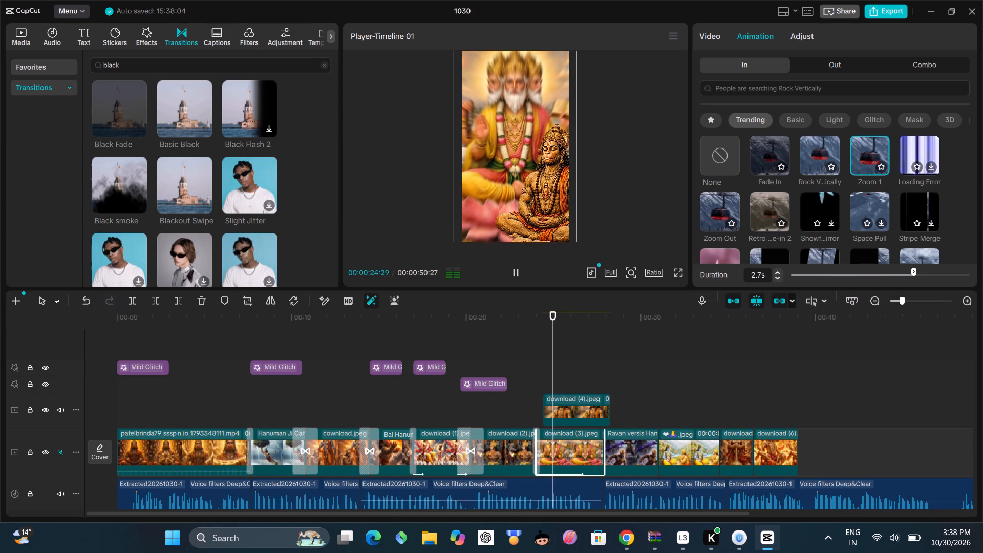
Play the video from 00:00:16:11 through the download (1).jpeg clip into the download (2).jpeg clip.
left_click(494, 453)
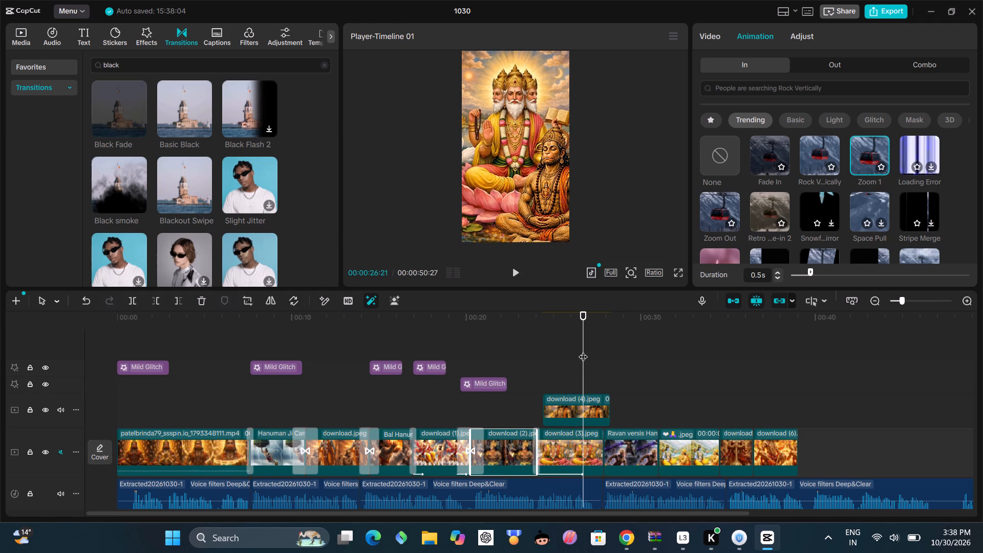
left_click_drag(583, 350, 405, 420)
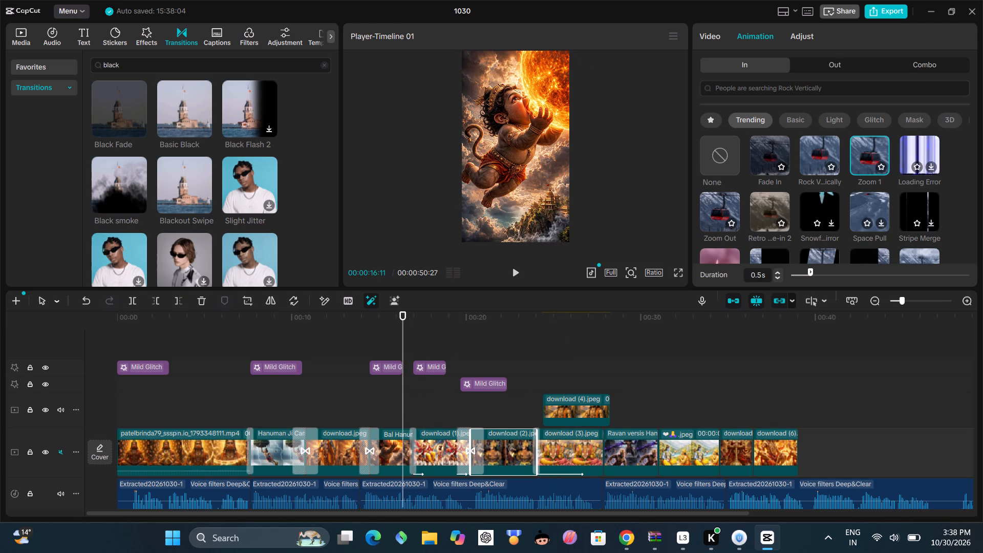
left_click(521, 267)
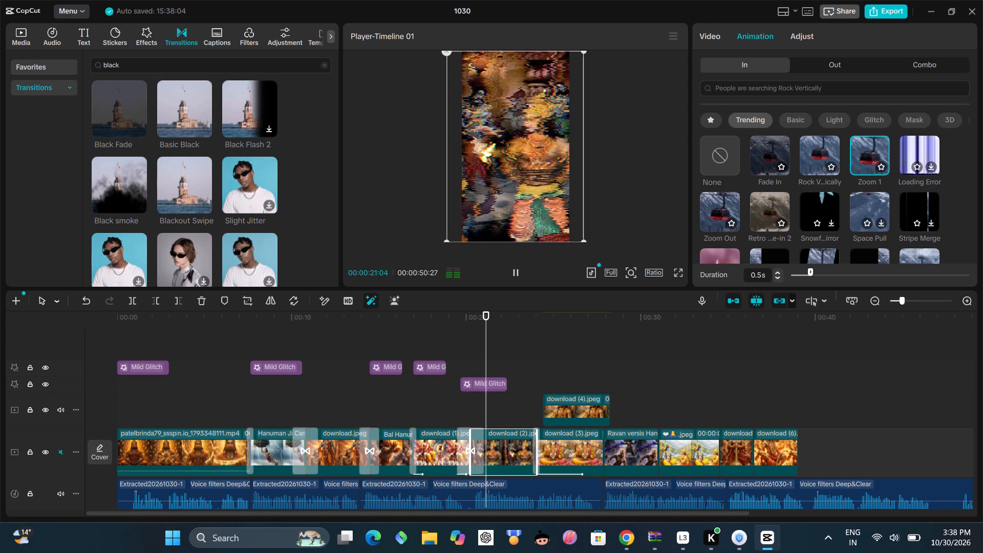
left_click(521, 268)
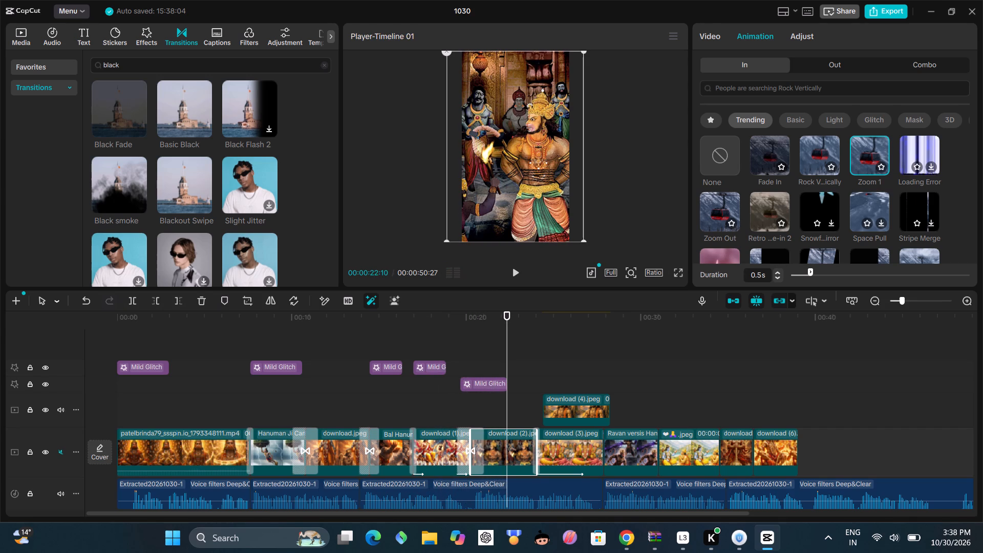
Apply the Zoom Out In animation to the download (2).jpeg clip and set its duration to 2.2 s.
left_click(497, 429)
left_click(501, 440)
left_click(524, 445)
left_click(509, 455)
left_click(579, 445)
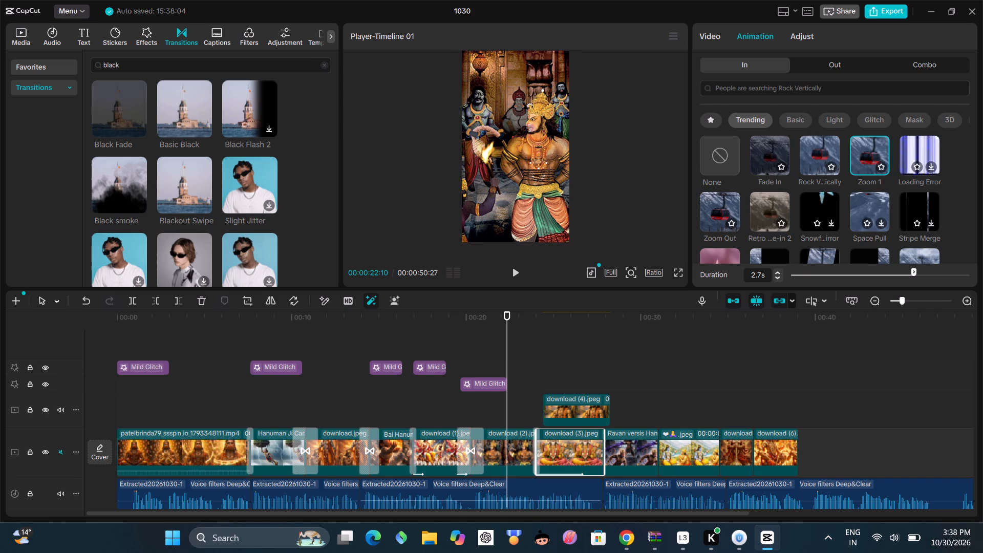
left_click(510, 444)
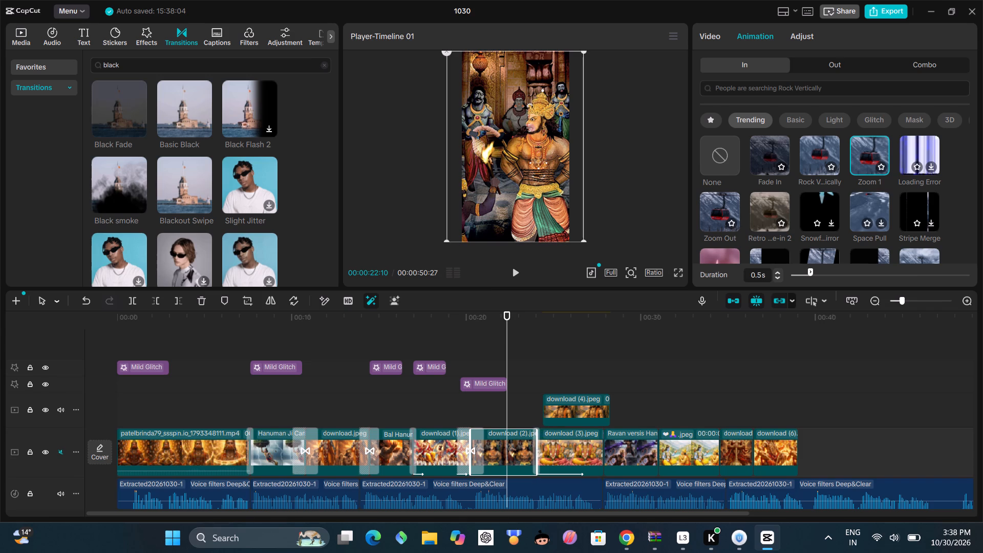
left_click(724, 208)
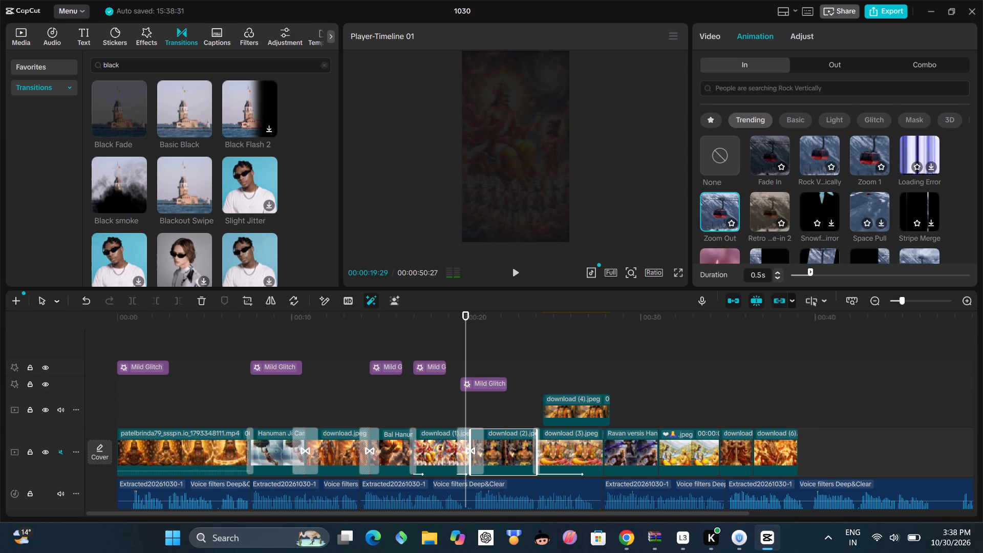
left_click_drag(810, 275, 845, 276)
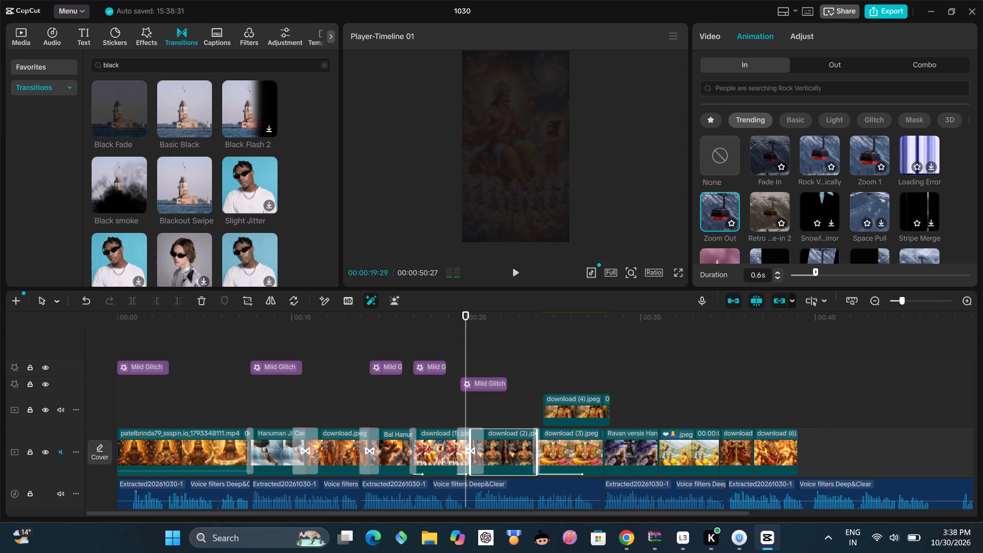
left_click_drag(845, 276, 878, 300)
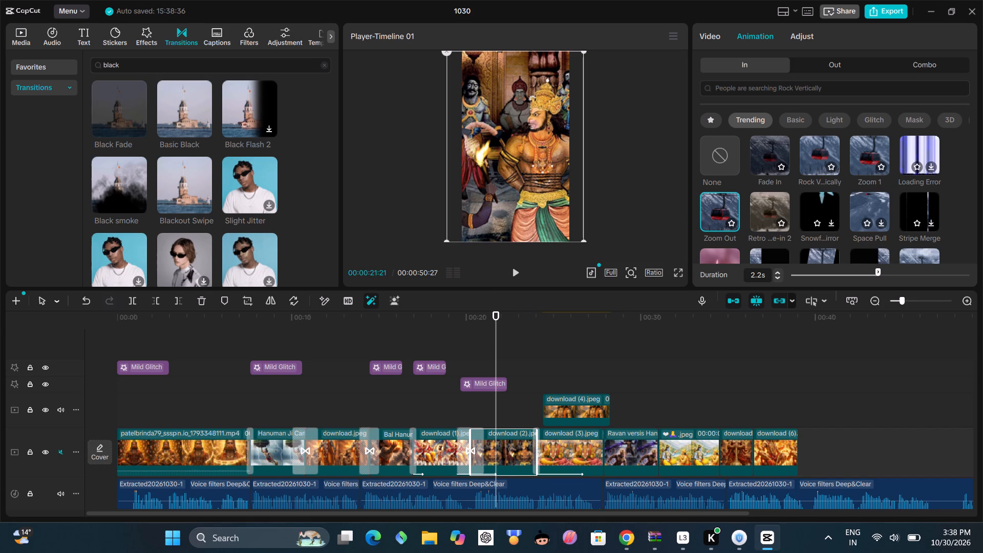
Play the video from 00:00:17:16 through the animated download (2).jpeg and download (3).jpeg clips into the Ravan clip.
left_click(629, 378)
left_click(423, 390)
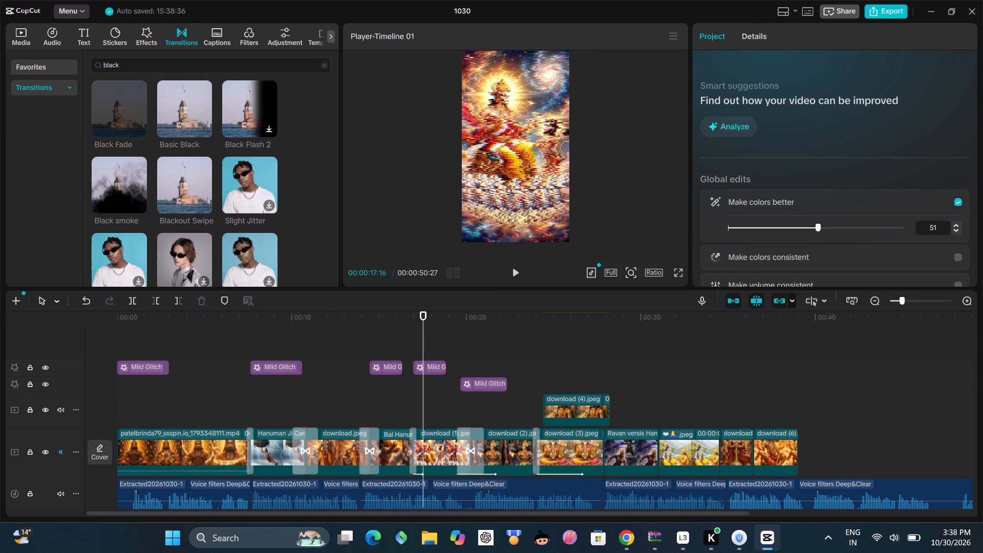
left_click(518, 271)
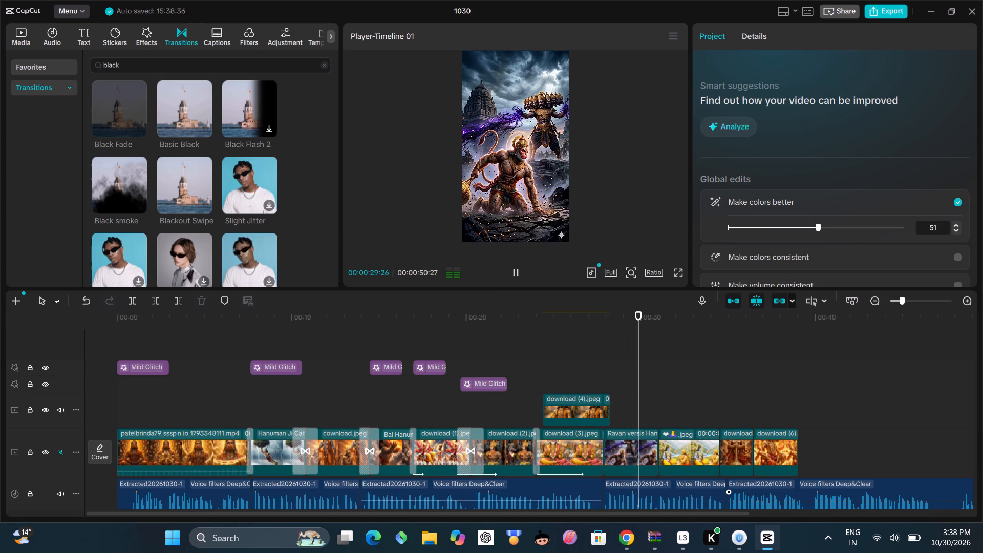
Add the Basic Black transition between the download (3).jpeg clip and the Ravan versis Han clip.
left_click(605, 457)
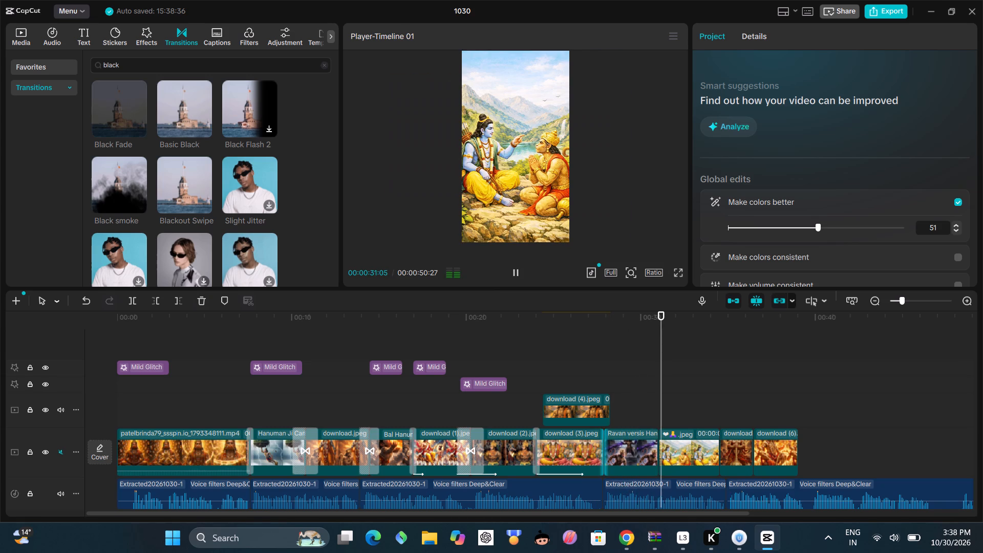
left_click(606, 380)
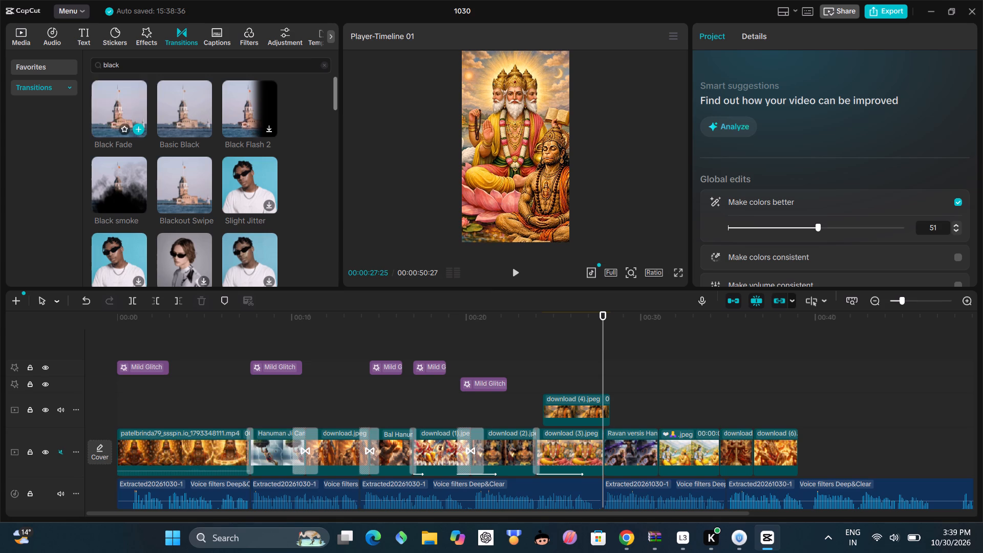
left_click(200, 129)
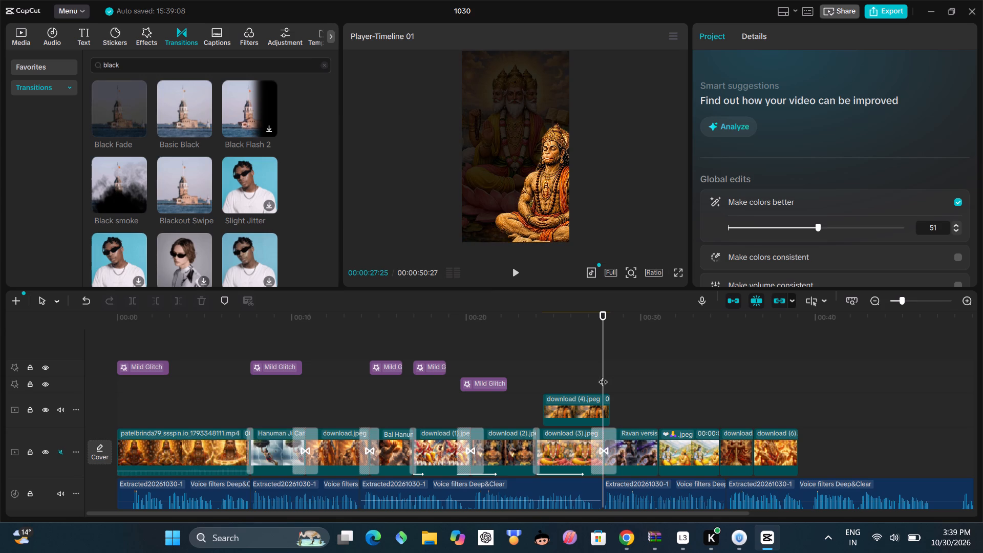
Play the video from early in the download (3).jpeg clip through the Basic Black transition into the Ravan clip.
left_click_drag(603, 375, 554, 401)
left_click(514, 276)
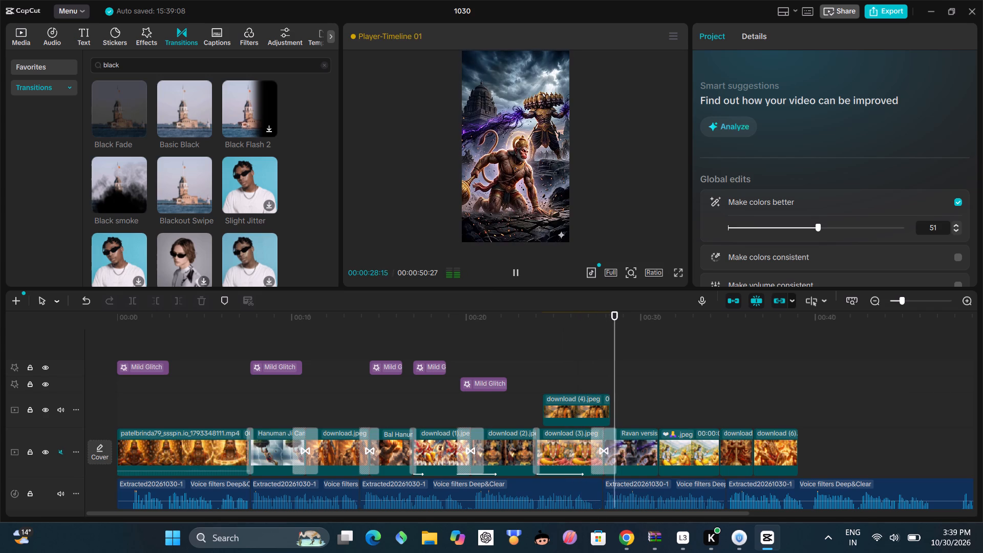
left_click(522, 272)
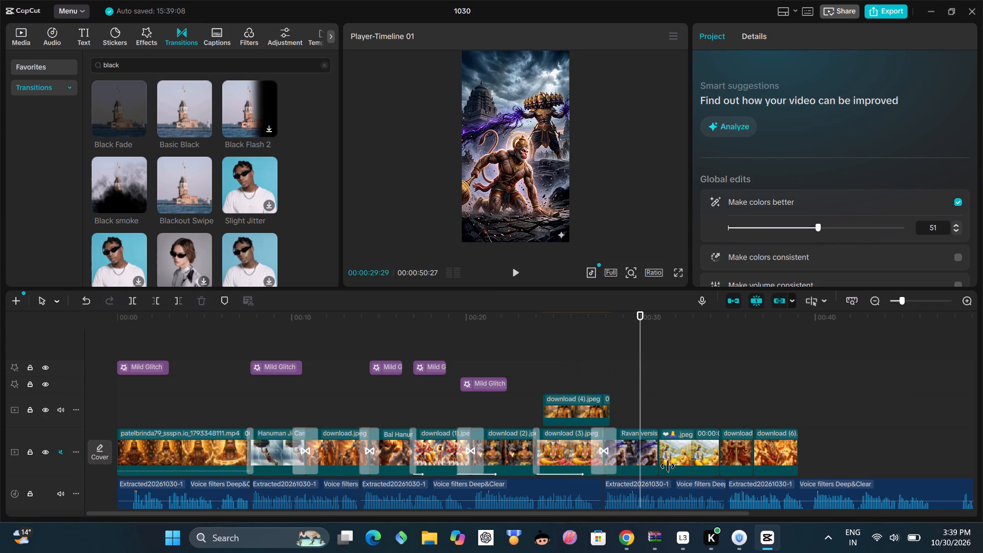
Trim the end of the download (4).jpeg overlay clip back to near the start of the Basic Black transition.
left_click(602, 403)
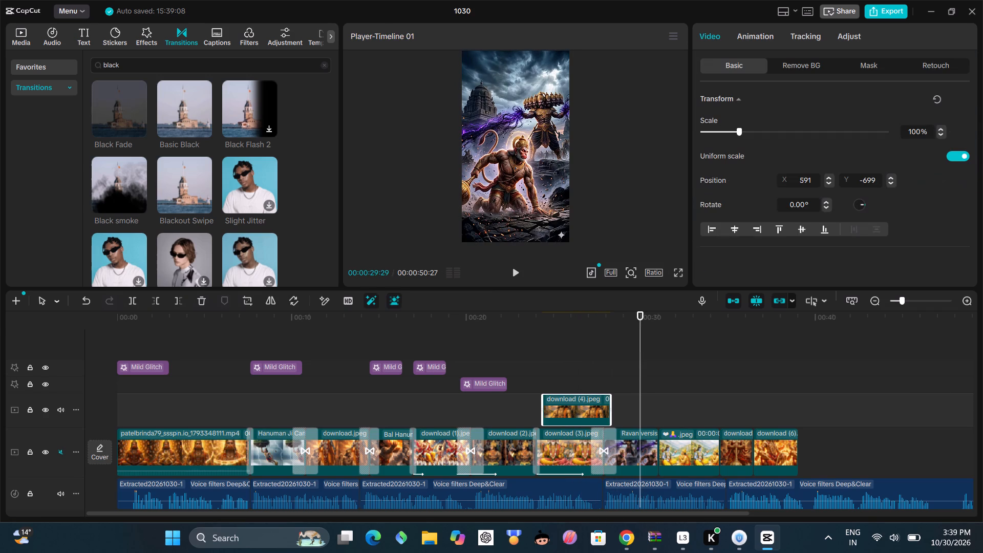
left_click_drag(610, 404, 592, 429)
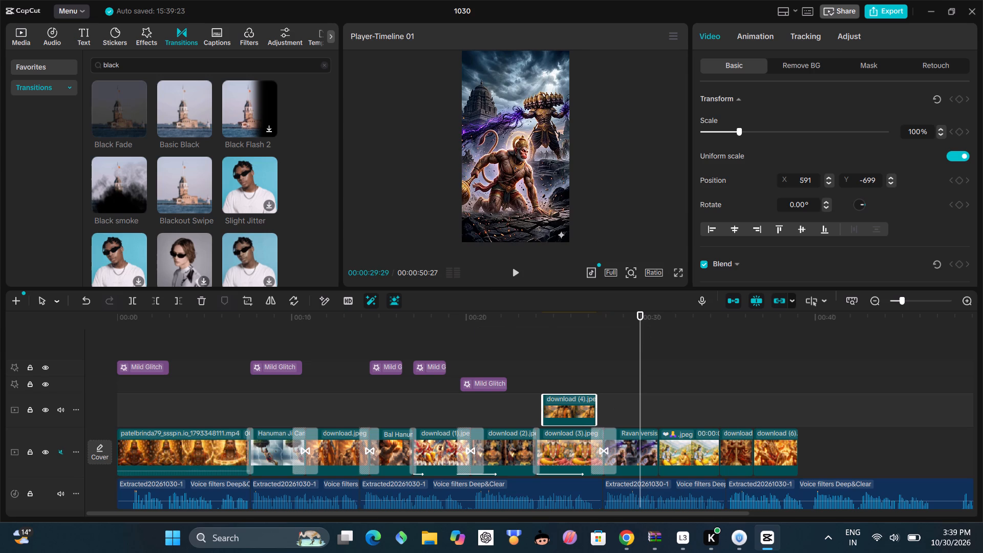
Play the video through the trimmed download (4).jpeg overlay and the Basic Black transition into the Ravan clip.
left_click(568, 363)
left_click(524, 275)
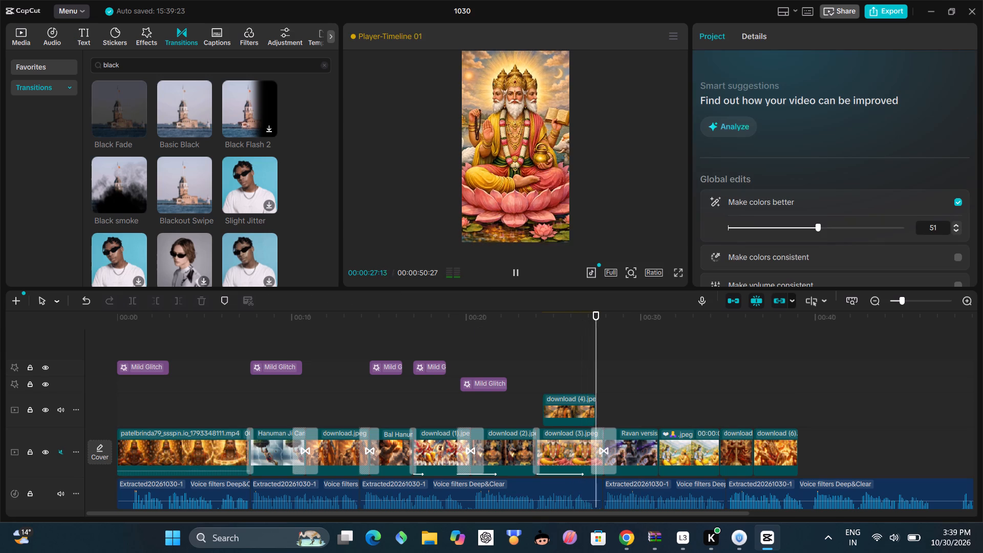
left_click(525, 275)
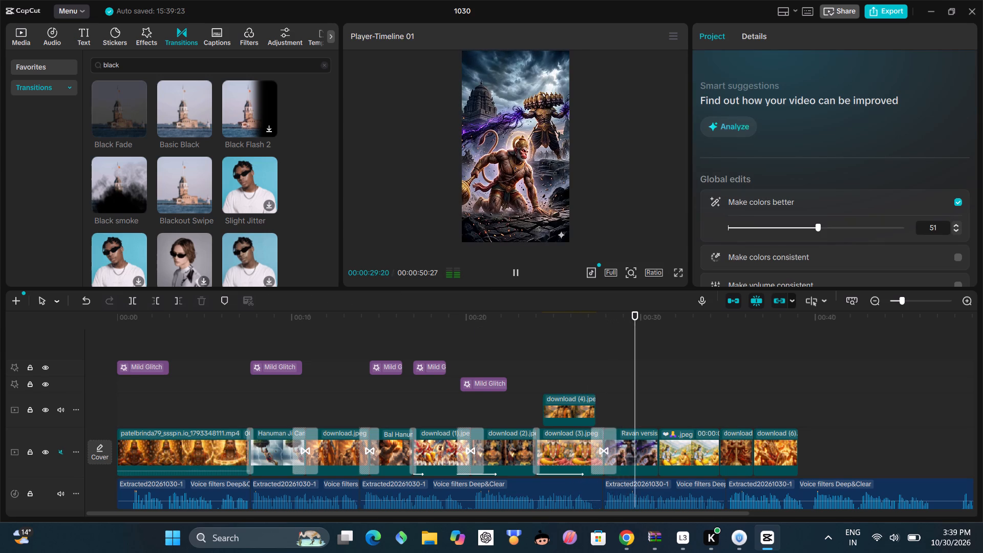
left_click(515, 278)
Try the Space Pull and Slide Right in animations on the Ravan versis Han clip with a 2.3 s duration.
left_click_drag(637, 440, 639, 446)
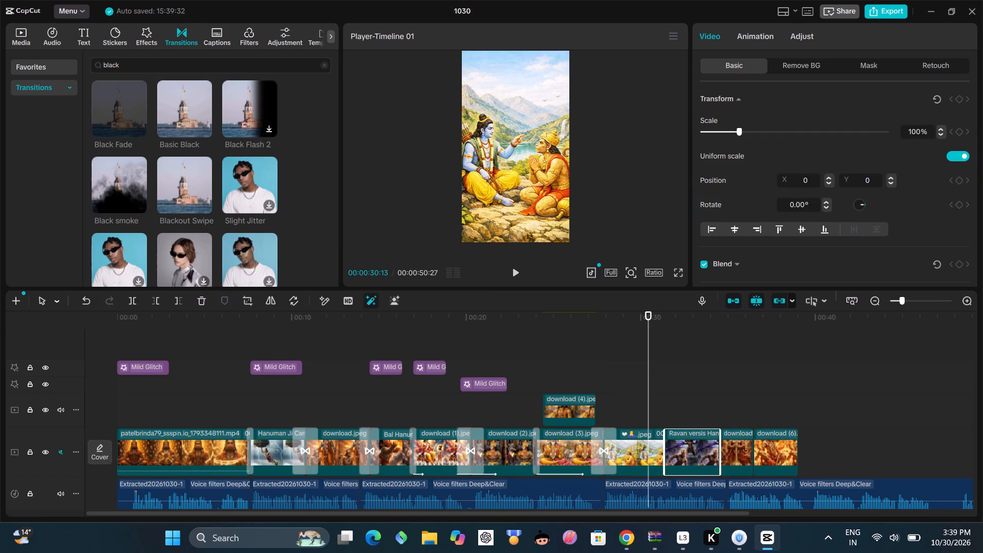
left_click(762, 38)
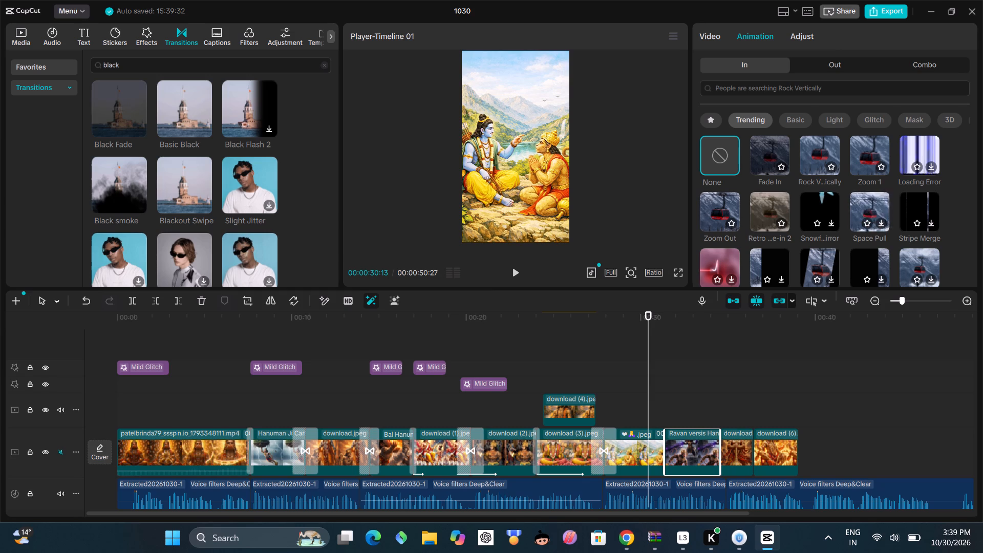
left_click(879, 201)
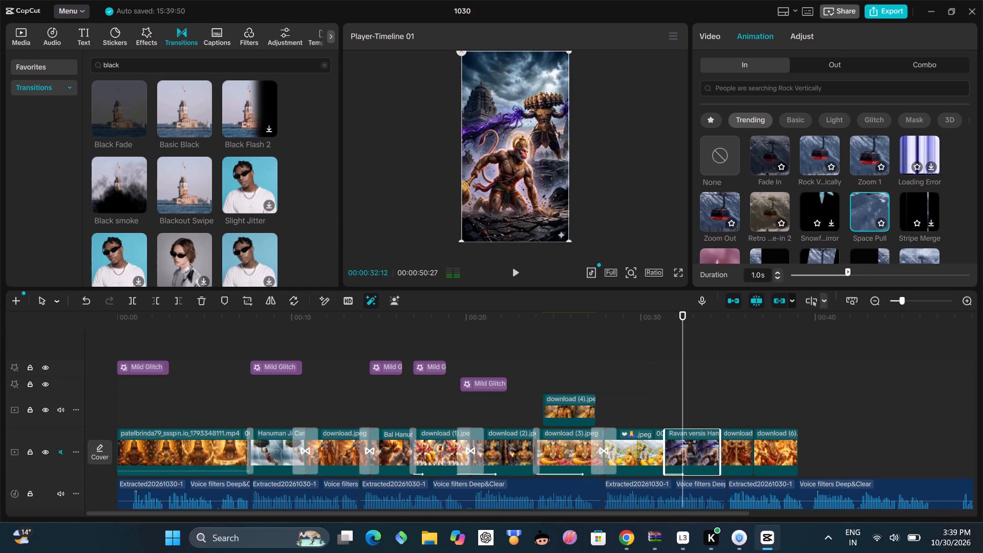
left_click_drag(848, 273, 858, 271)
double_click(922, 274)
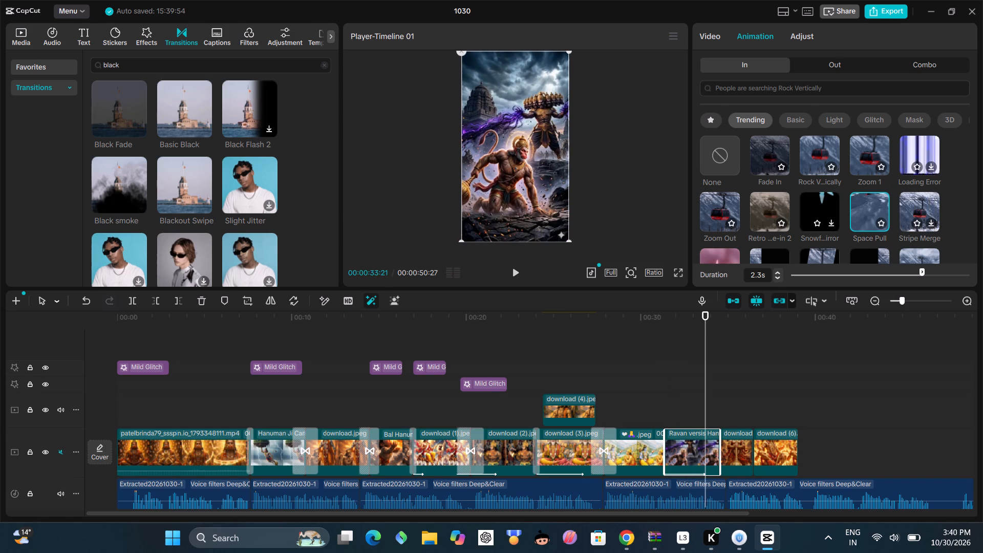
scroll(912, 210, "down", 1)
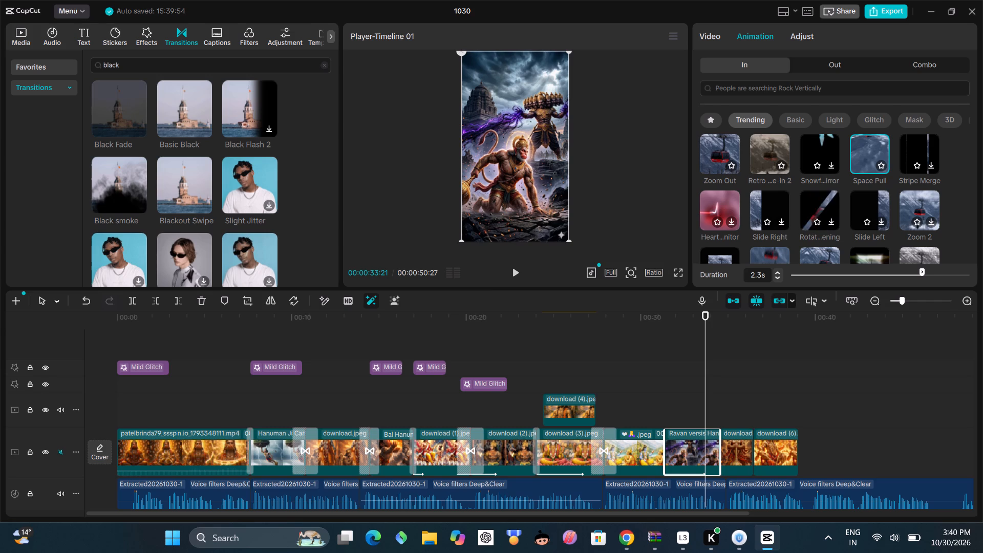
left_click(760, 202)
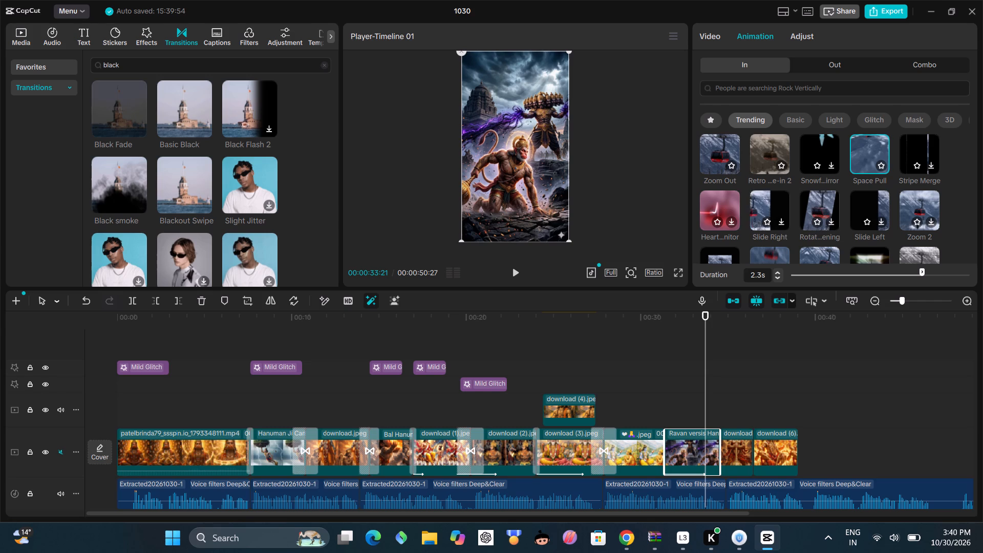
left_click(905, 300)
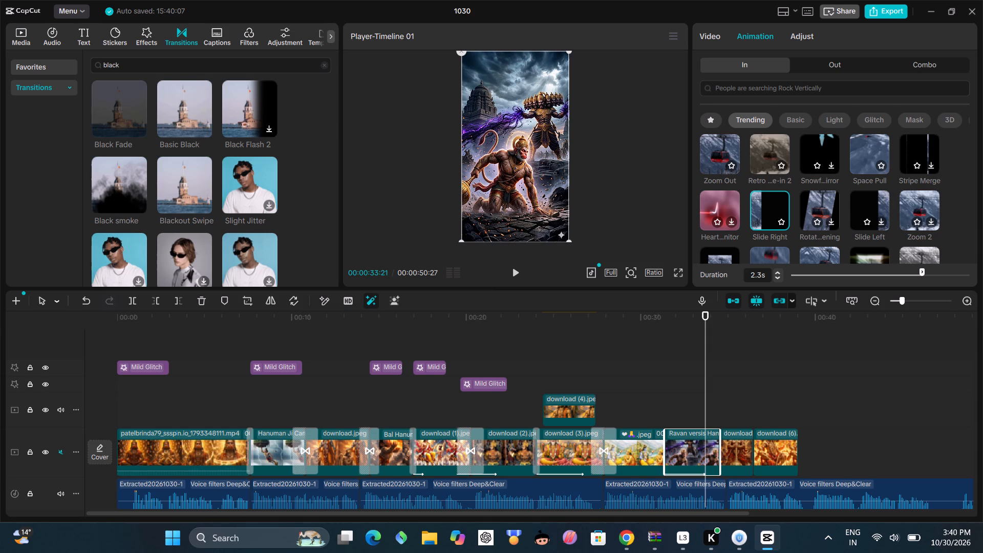
Apply the Zoom 2 in animation to the Ravan versis Han clip and set its duration to 2.5 s.
left_click(914, 209)
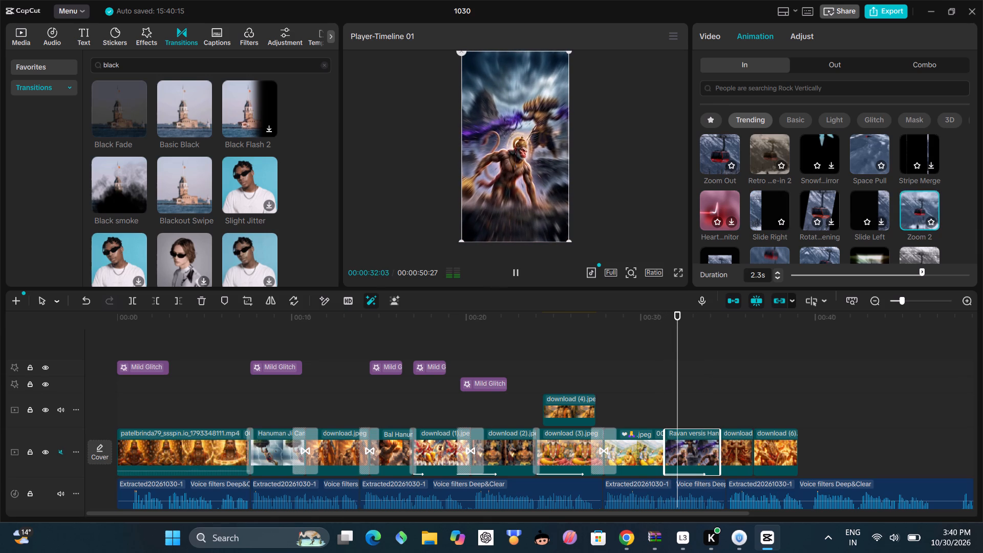
left_click(923, 273)
left_click(935, 273)
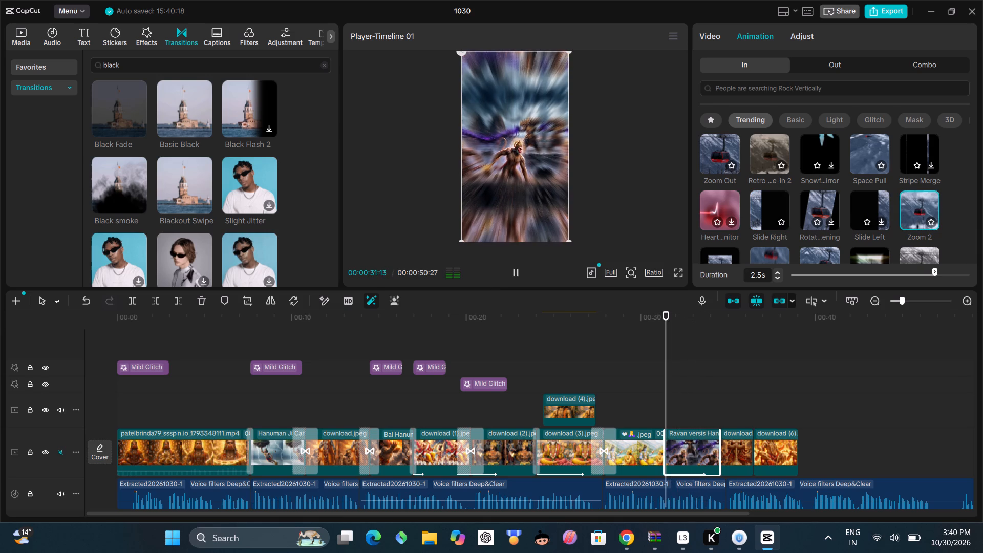
Play the video from the Rama and Hanuman .jpeg clip into the Ravan versis Han clip to check its in animation.
left_click(713, 384)
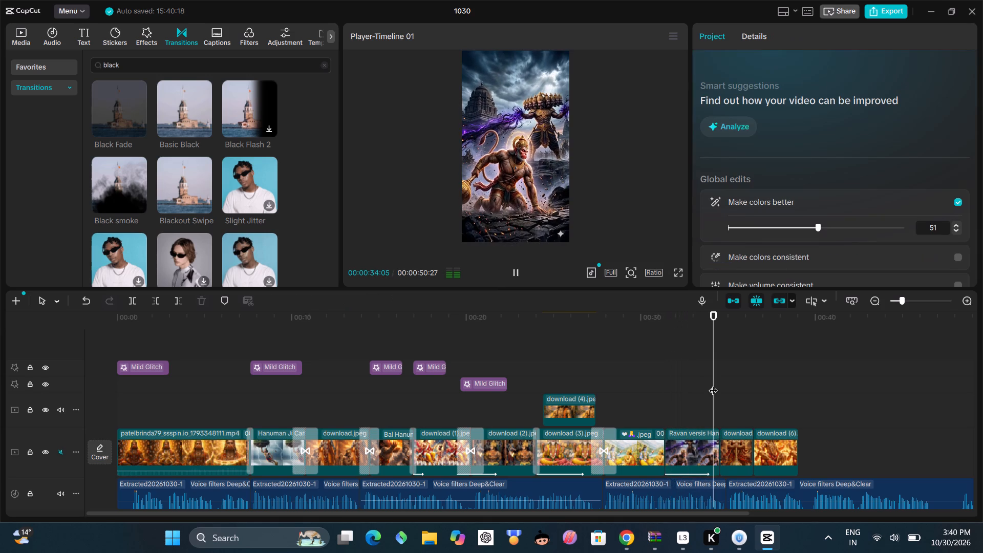
left_click(683, 386)
left_click(668, 392)
left_click(655, 393)
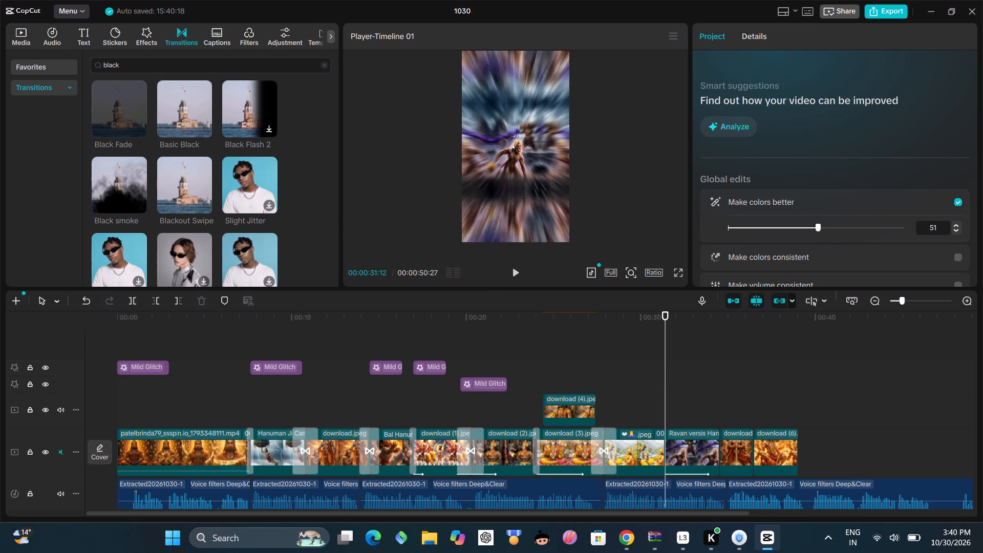
left_click(655, 393)
double_click(636, 392)
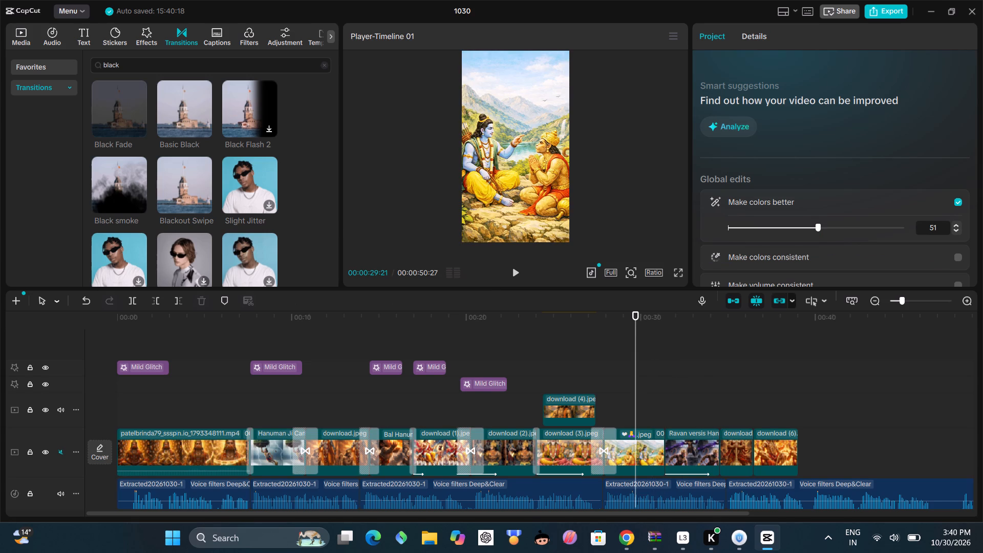
left_click(526, 268)
left_click(521, 274)
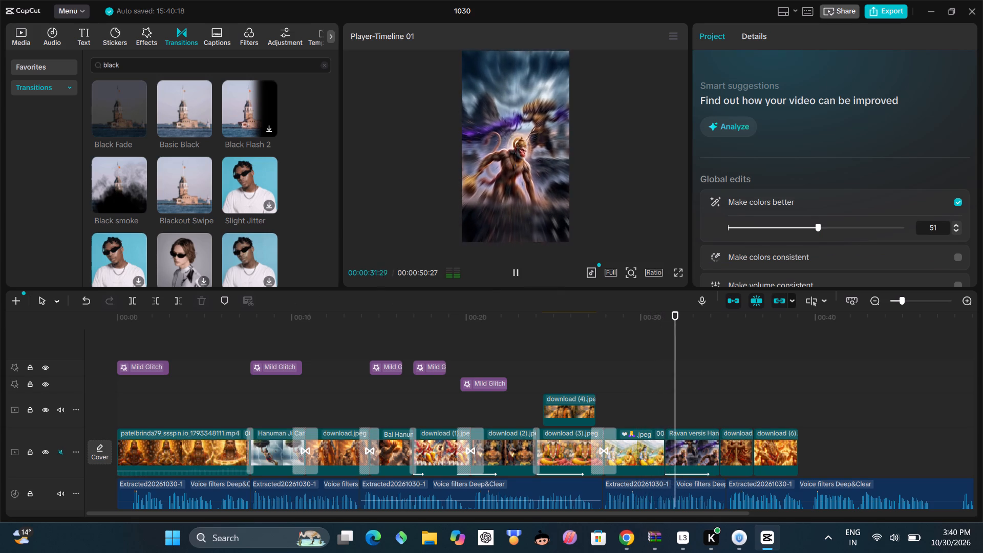
left_click(521, 274)
Play the video from the end of the download (2).jpeg clip through the Basic Black transition into the Rama and Hanuman clip.
left_click_drag(682, 398, 535, 426)
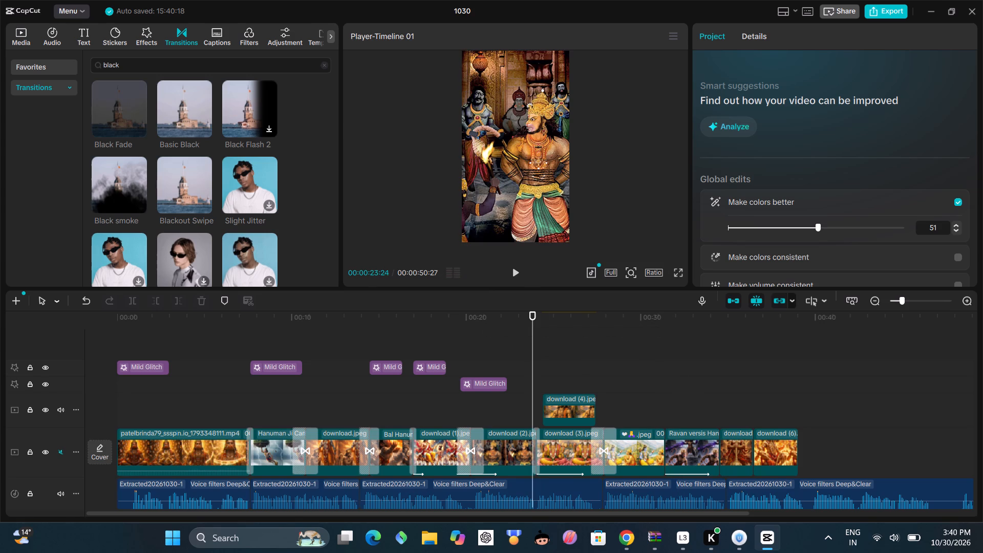
left_click(515, 273)
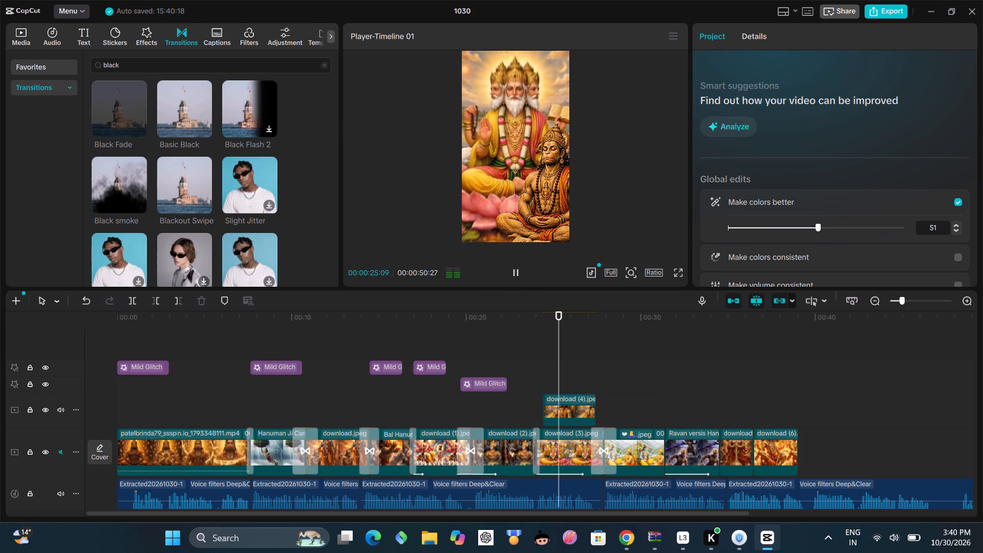
left_click(515, 273)
left_click(515, 273)
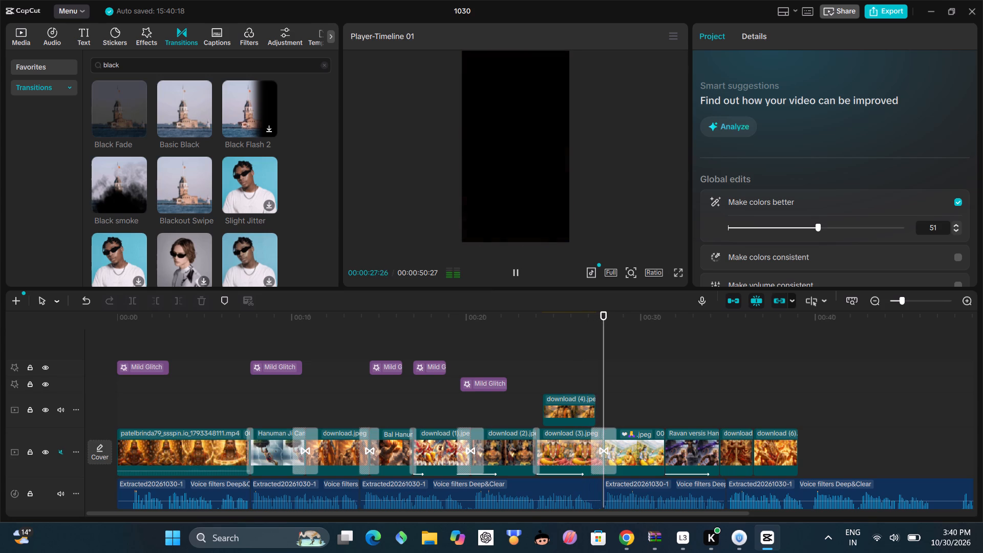
left_click(515, 273)
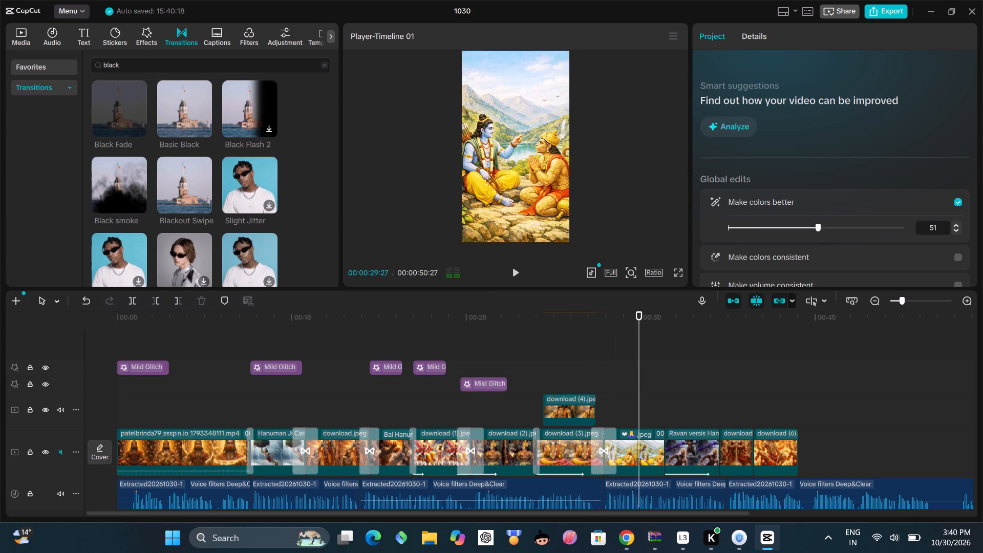
Move the Ravan versis Han clip directly after the download (3).jpeg clip, ahead of the Rama and Hanuman .jpeg clip.
left_click_drag(703, 438, 659, 455)
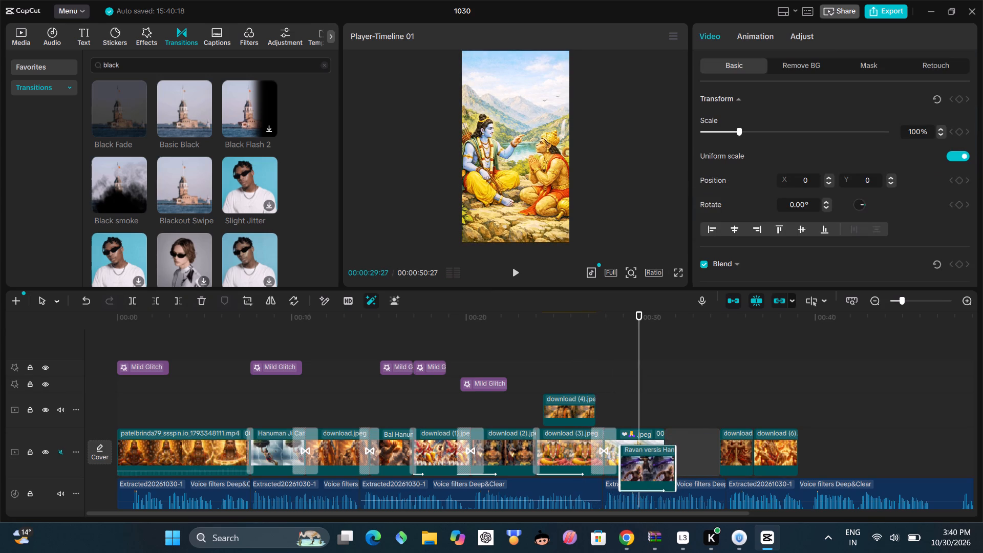
left_click_drag(659, 455, 636, 440)
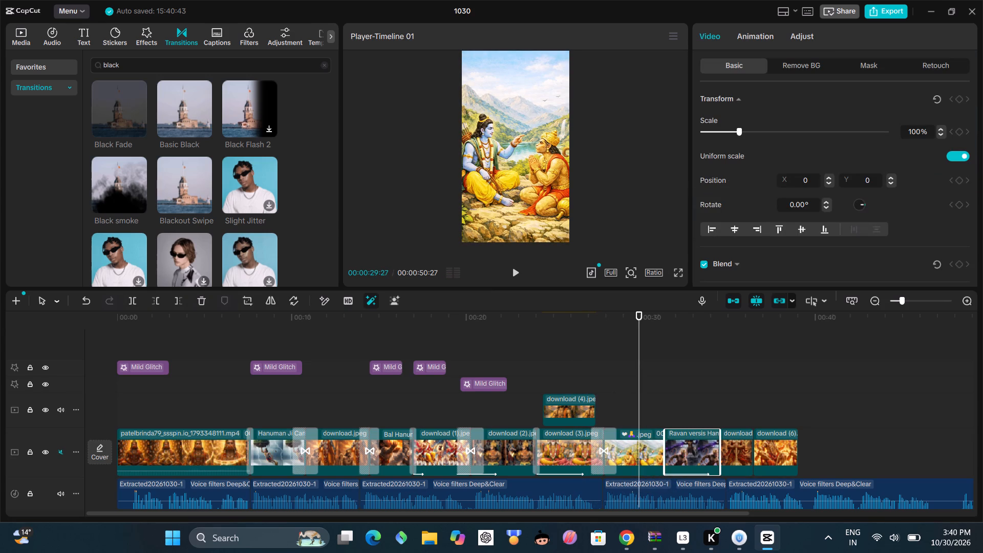
left_click_drag(688, 440, 640, 439)
left_click_drag(691, 450, 605, 454)
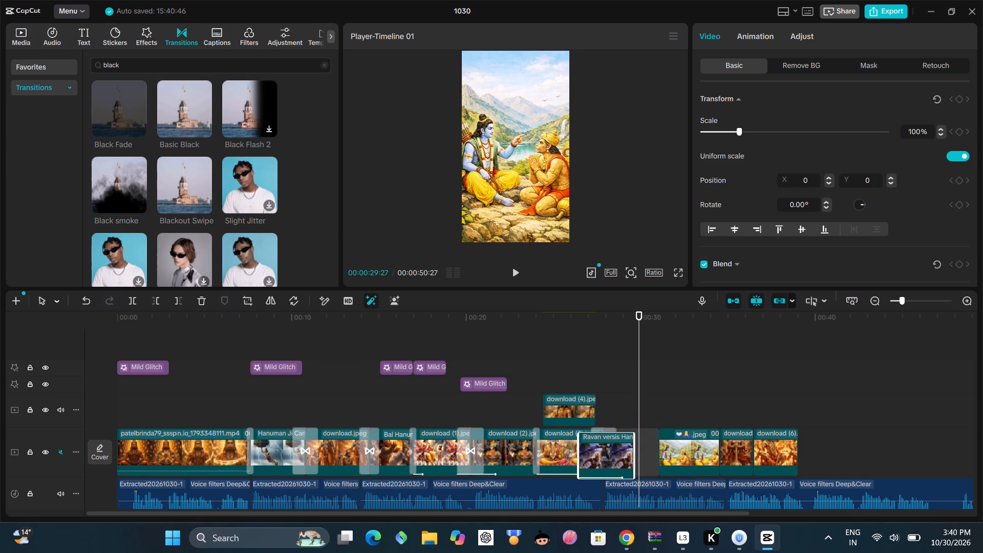
left_click_drag(605, 454, 629, 445)
Play the video from the end of the download (4).jpeg overlay through the Basic Black transition and the Ravan clip.
left_click_drag(637, 389, 597, 421)
left_click(507, 283)
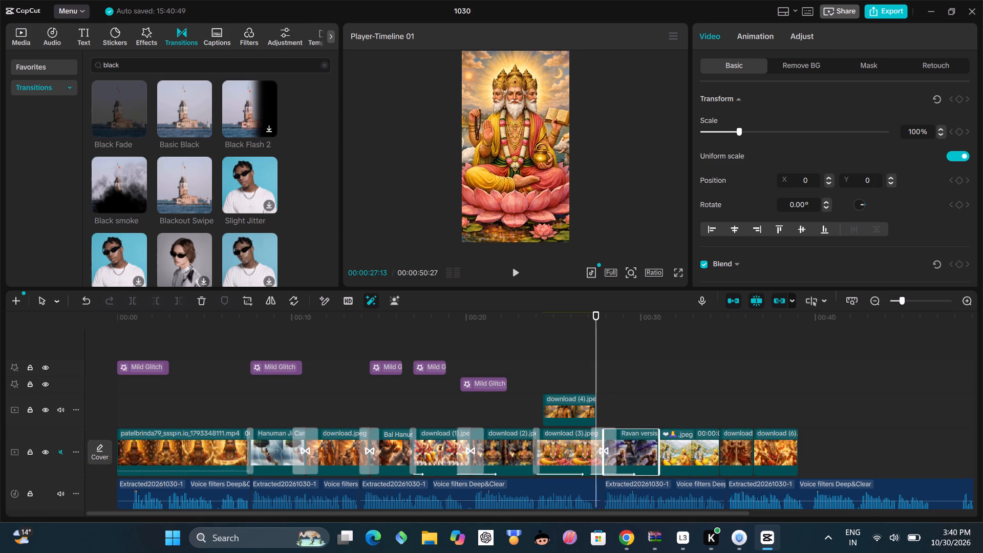
left_click(513, 279)
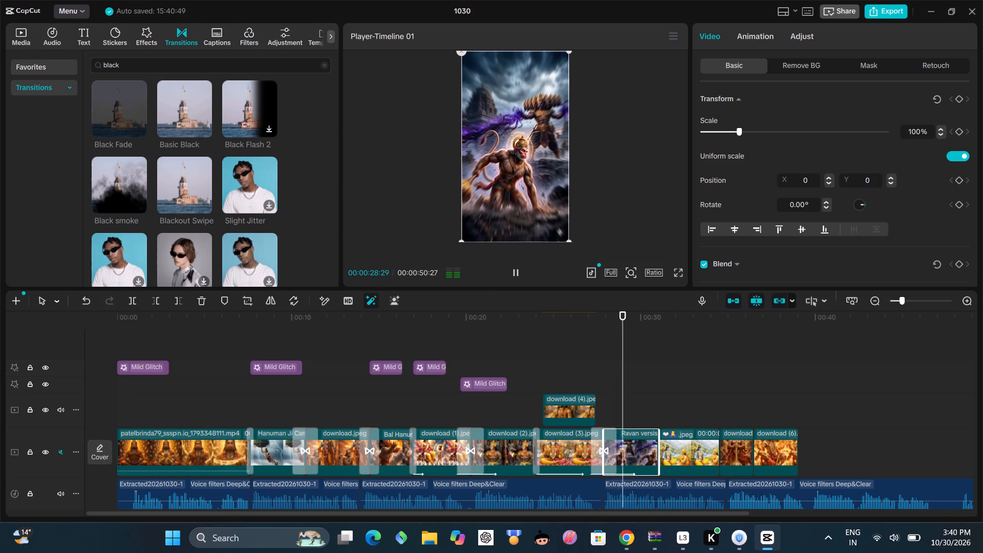
left_click(637, 445)
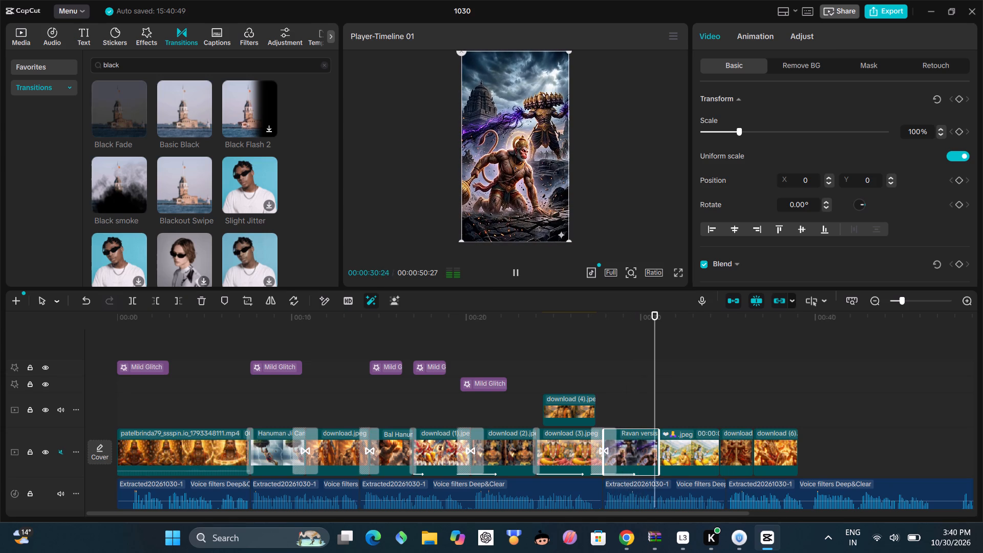
left_click(629, 444)
Paste a Mild Glitch effect at the start of the Ravan clip and trim its end back to near 00:30.
left_click(613, 398)
left_click(607, 398)
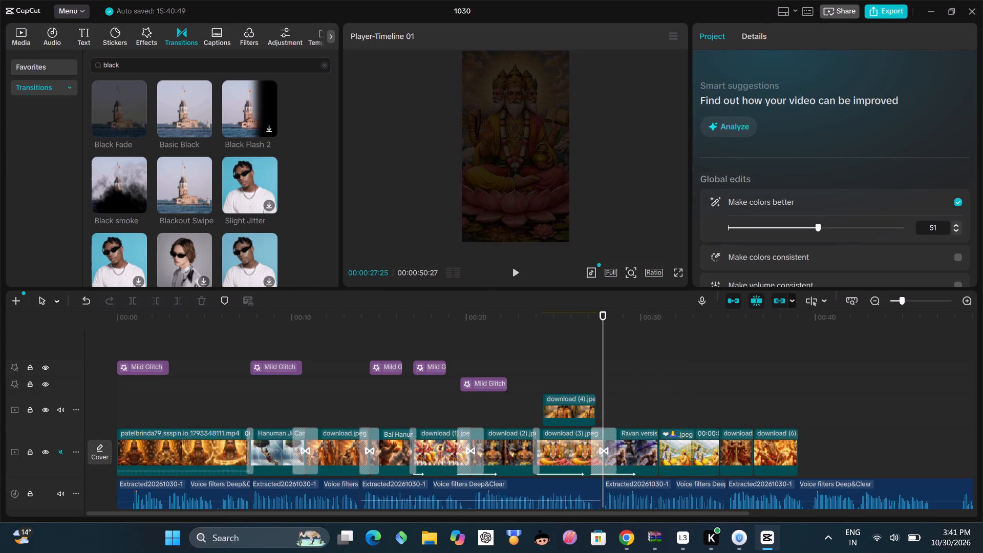
key("ctrl+space")
key("ctrl+v")
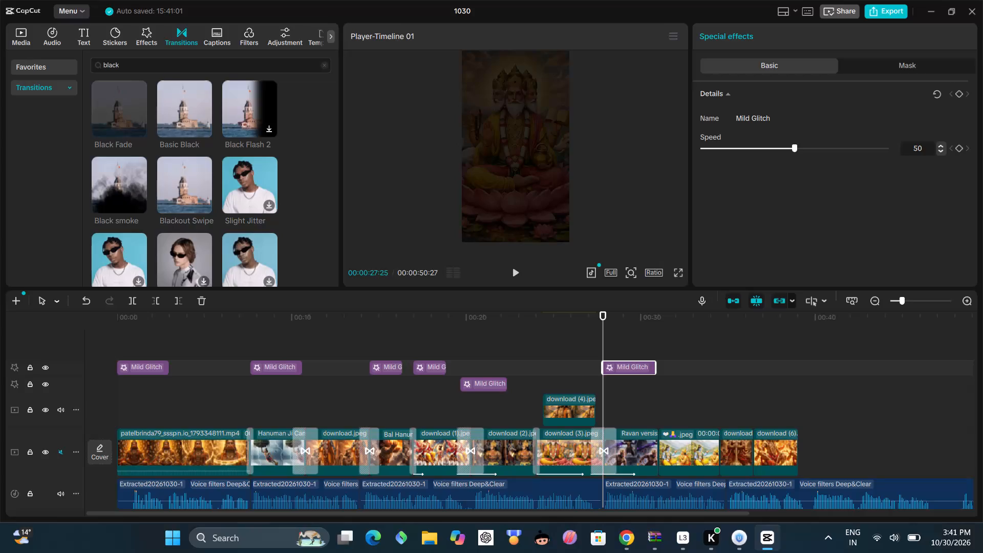
left_click_drag(657, 369, 639, 381)
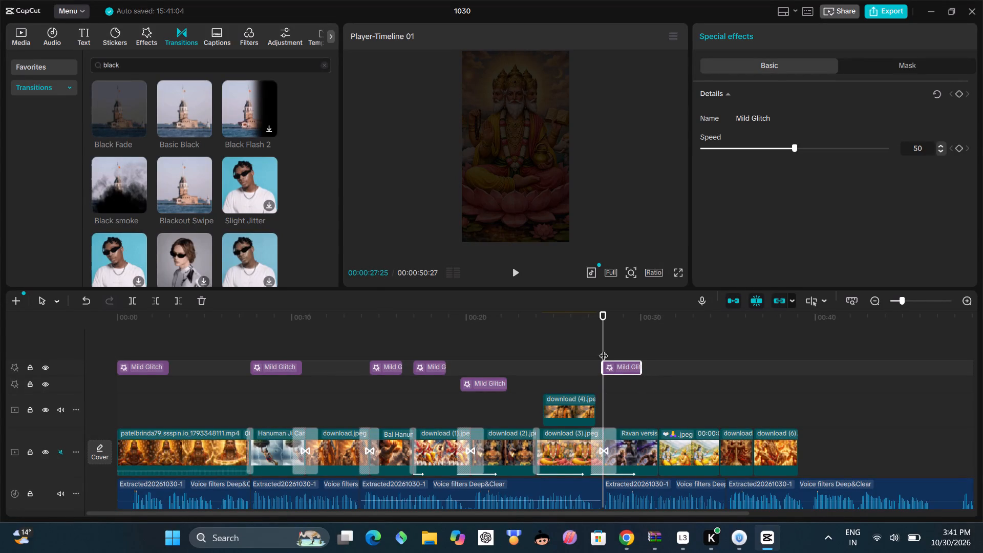
Play the video through the Ravan clip with its Mild Glitch effect into the Rama and Hanuman .jpeg clip.
left_click(550, 358)
left_click(519, 267)
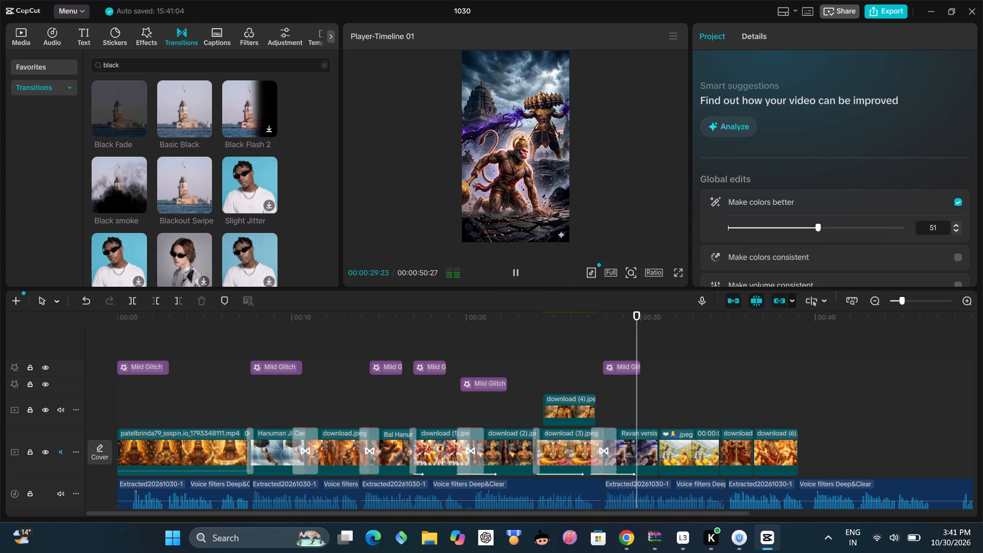
left_click(515, 260)
left_click(510, 270)
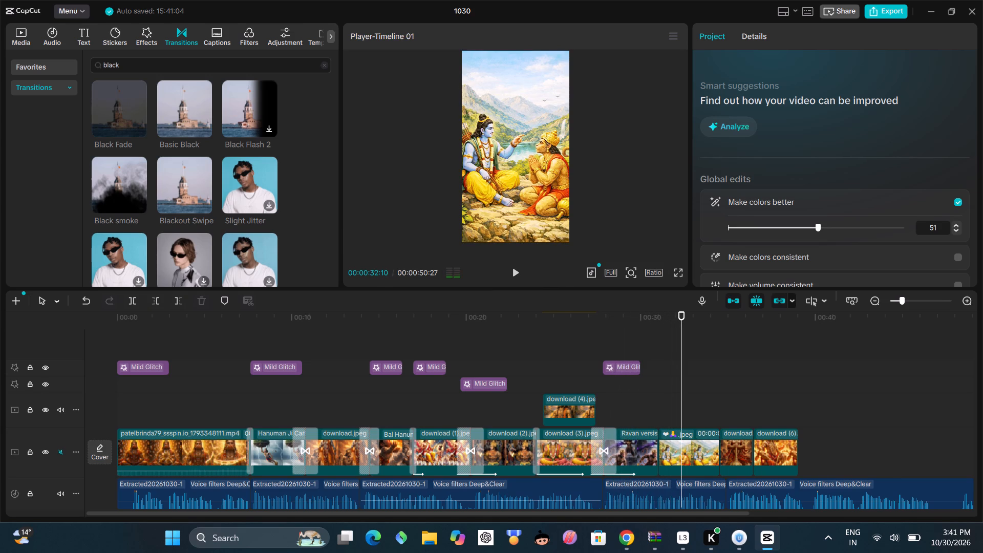
Apply the Zoom Out in animation to the Rama and Hanuman .jpeg clip and set its duration to 2.0 s.
left_click(691, 469)
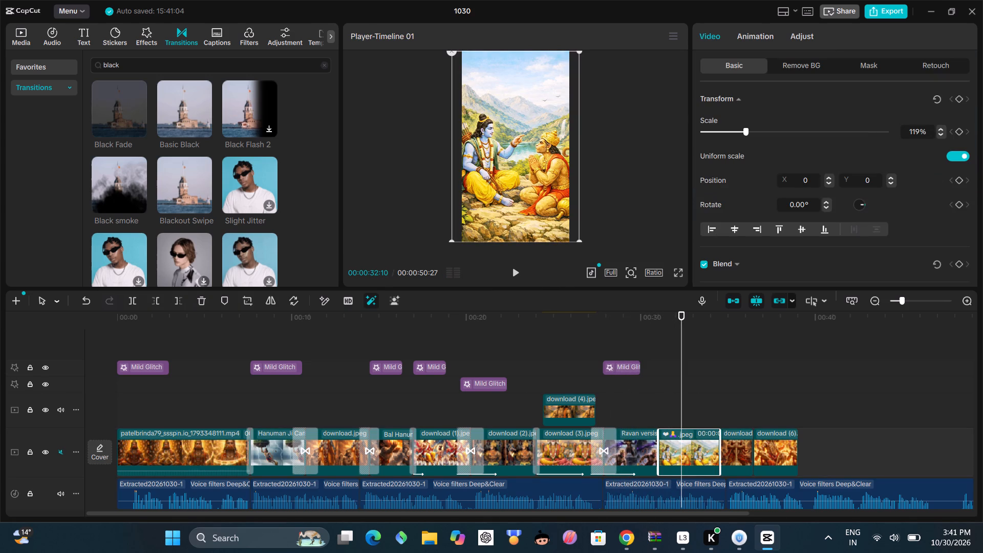
left_click(758, 37)
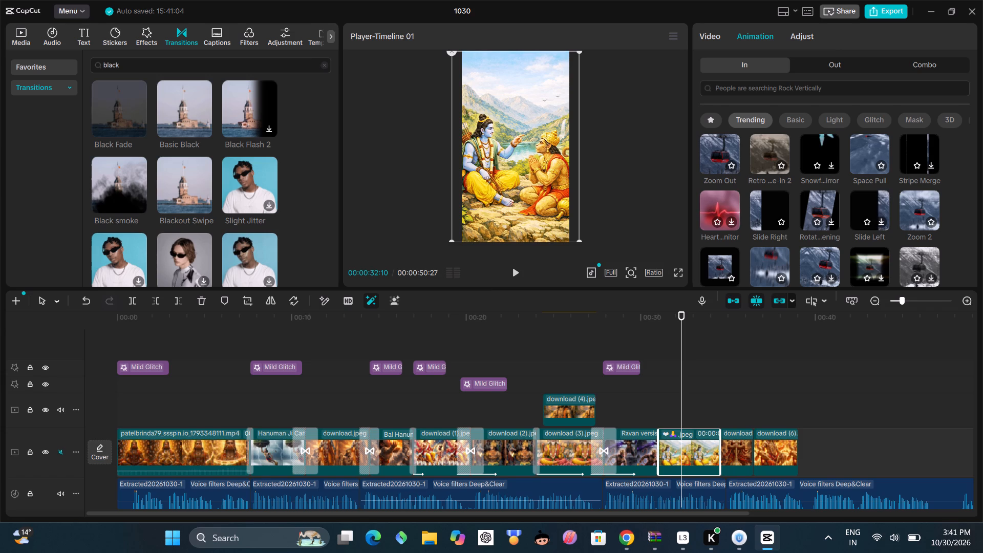
left_click(734, 143)
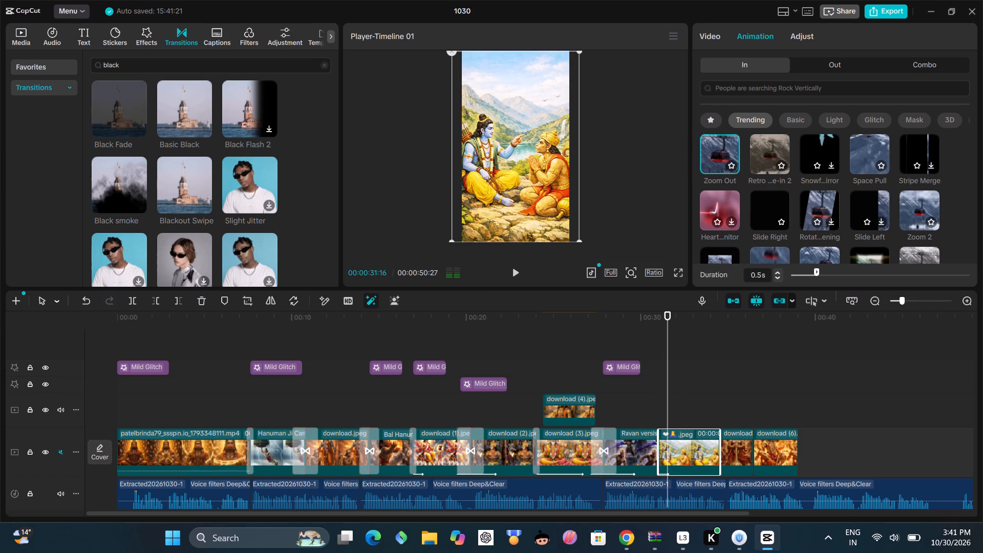
left_click_drag(815, 271, 877, 271)
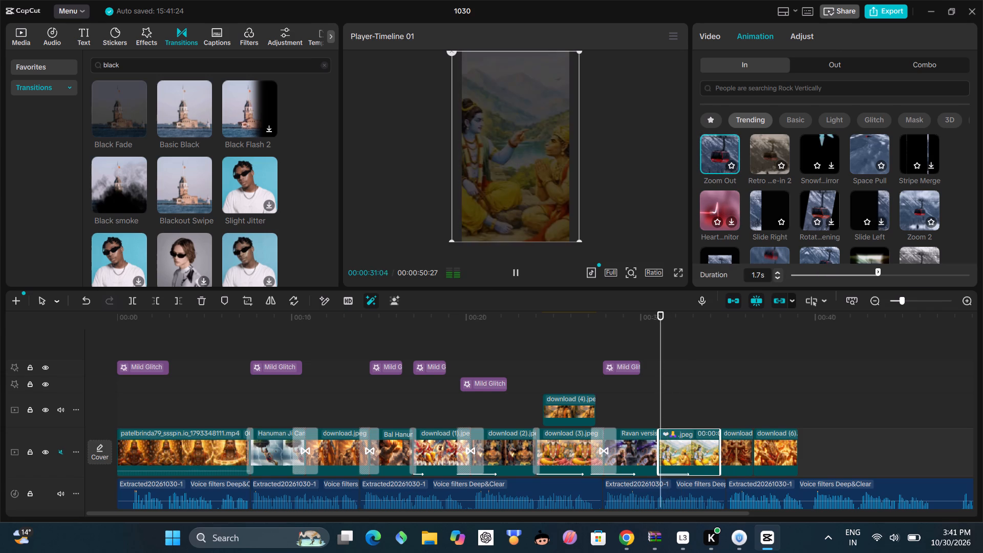
left_click(875, 271)
left_click_drag(875, 271, 889, 272)
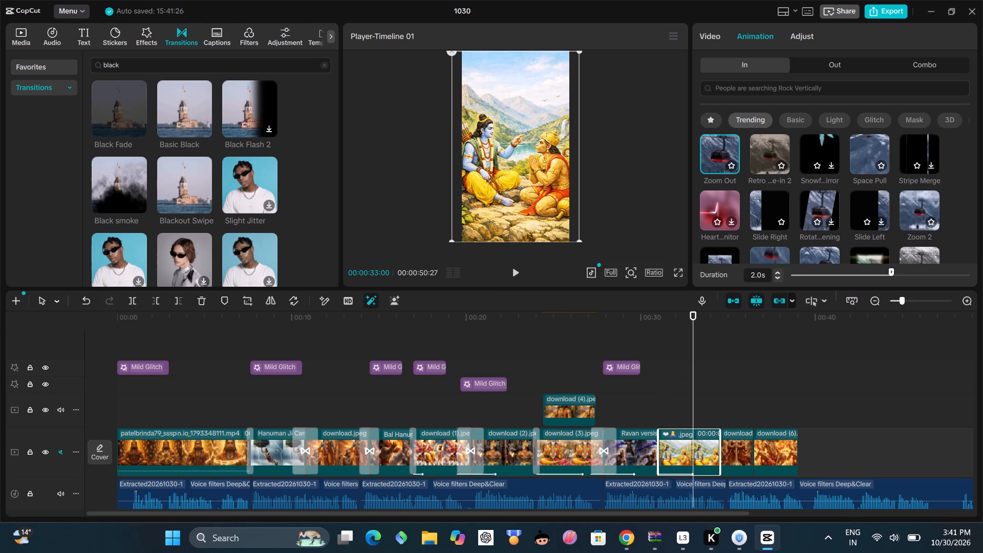
Replace the Rama and Hanuman .jpeg clip's in animation with Zoom 1.
scroll(856, 214, "up", 4)
left_click(858, 160)
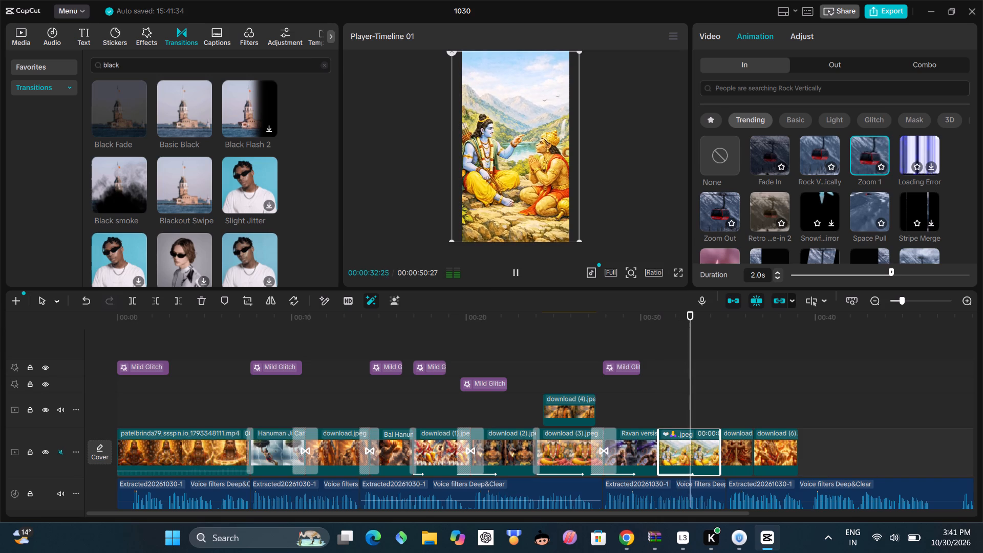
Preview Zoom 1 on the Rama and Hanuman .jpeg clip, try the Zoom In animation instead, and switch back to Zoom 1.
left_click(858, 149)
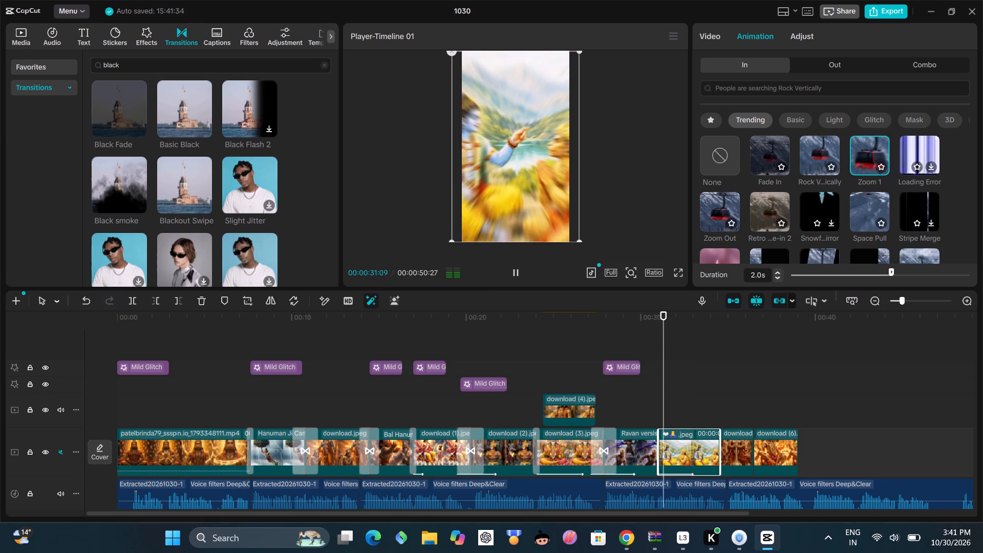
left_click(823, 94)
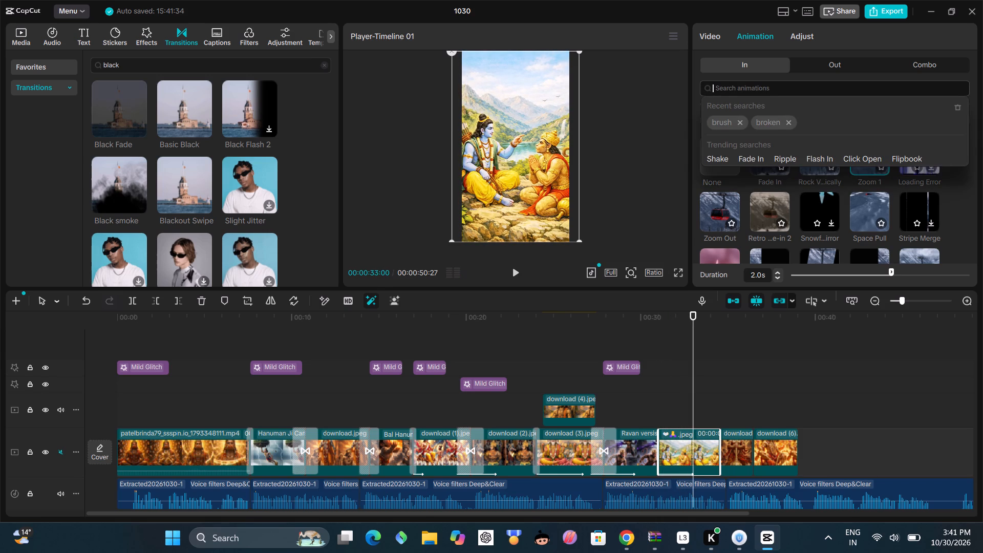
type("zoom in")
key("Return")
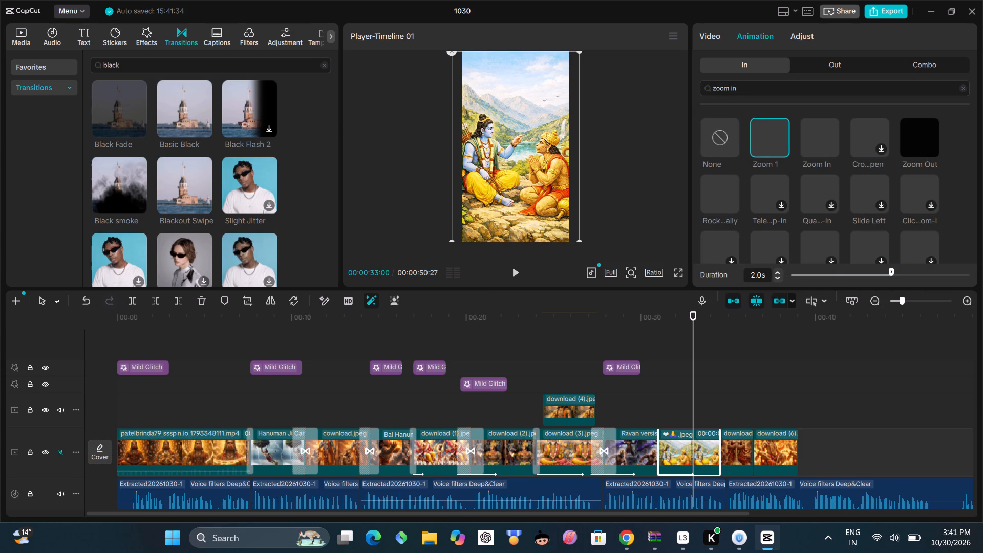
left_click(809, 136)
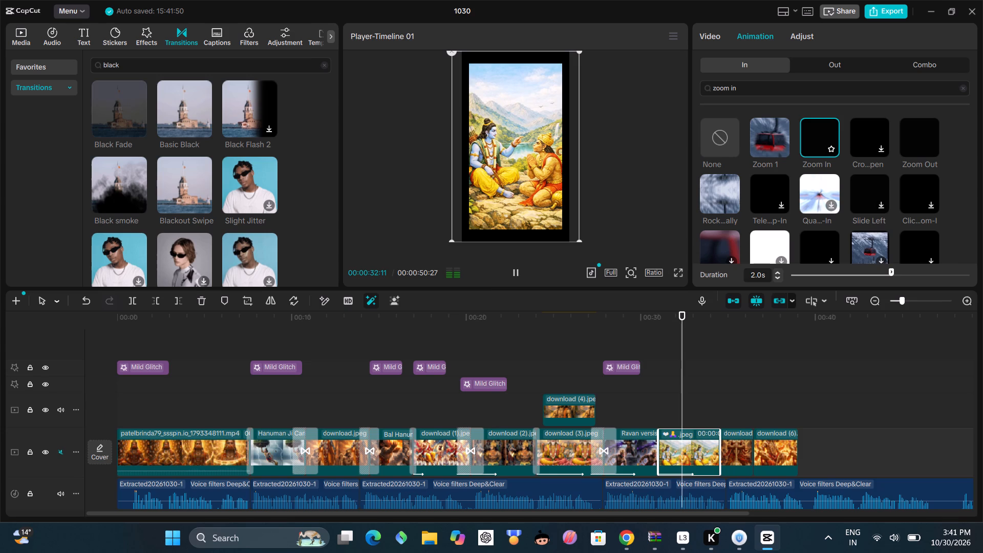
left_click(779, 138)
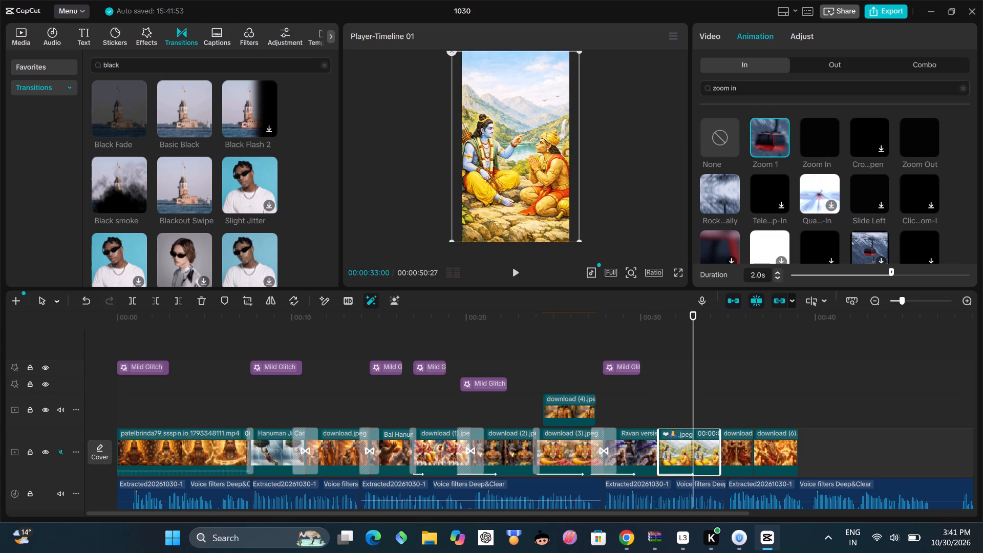
Add a Black Fade transition between the Ravan clip and the Rama and Hanuman .jpeg clip and play it back.
left_click(817, 361)
left_click(651, 451)
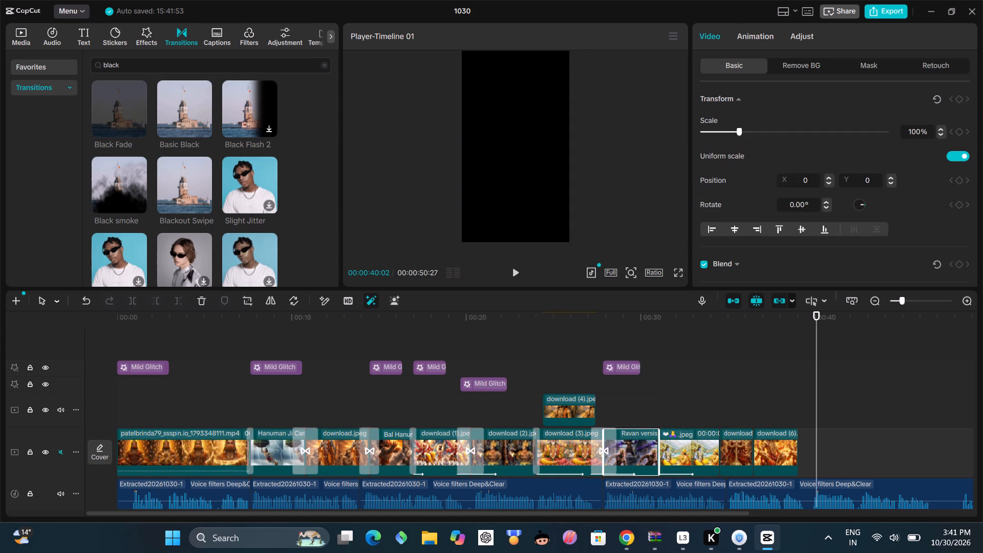
left_click(664, 431)
left_click(659, 434)
double_click(659, 434)
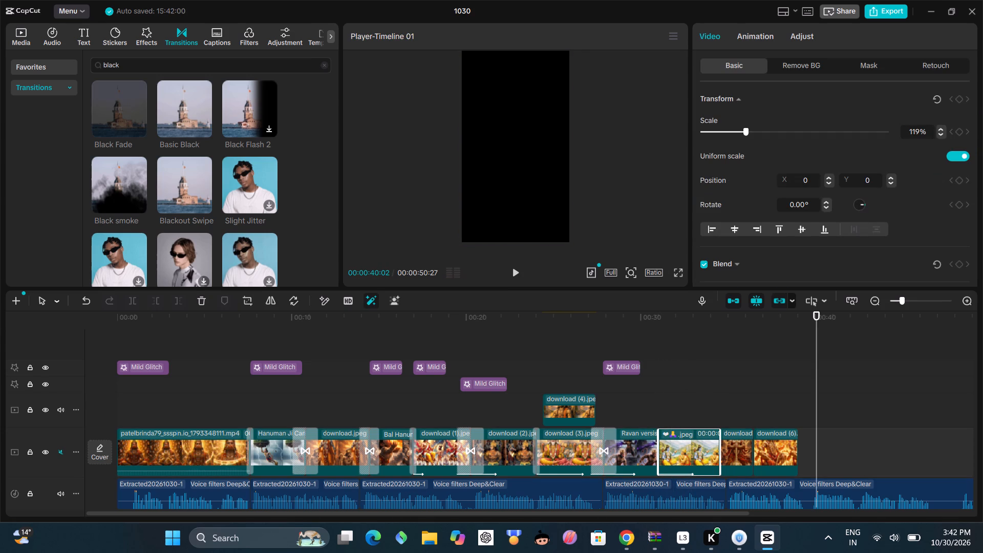
left_click(655, 402)
left_click(662, 397)
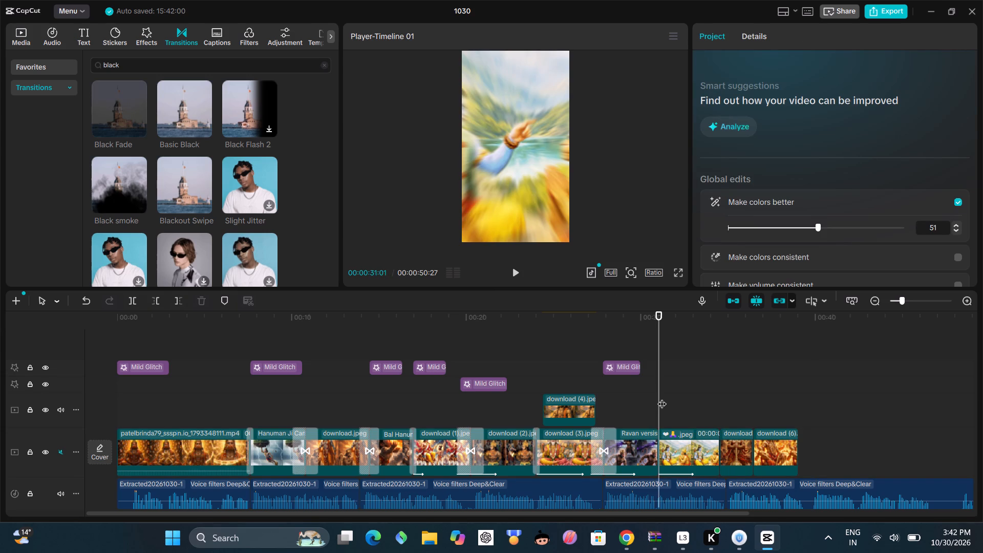
left_click(144, 128)
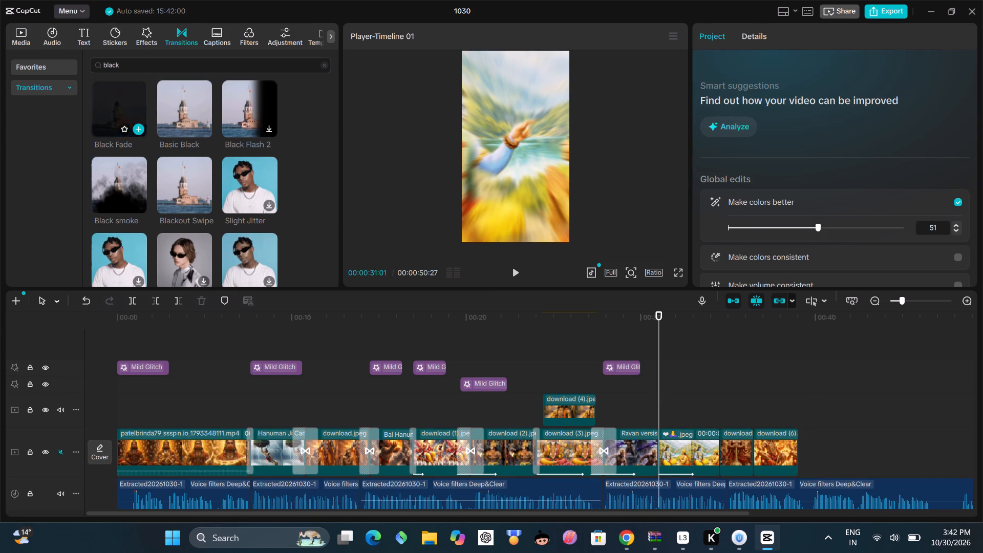
left_click_drag(662, 381, 639, 387)
left_click(510, 274)
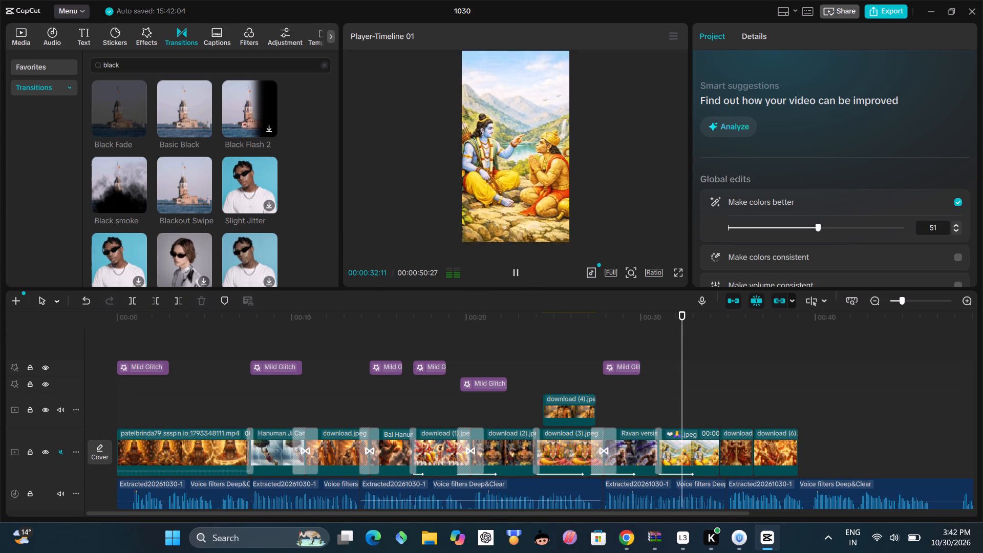
Paste a Mild Glitch effect over the Rama and Hanuman .jpeg clip and trim it to run from about 00:32 to near 00:34.
left_click(712, 384)
left_click_drag(712, 384, 664, 407)
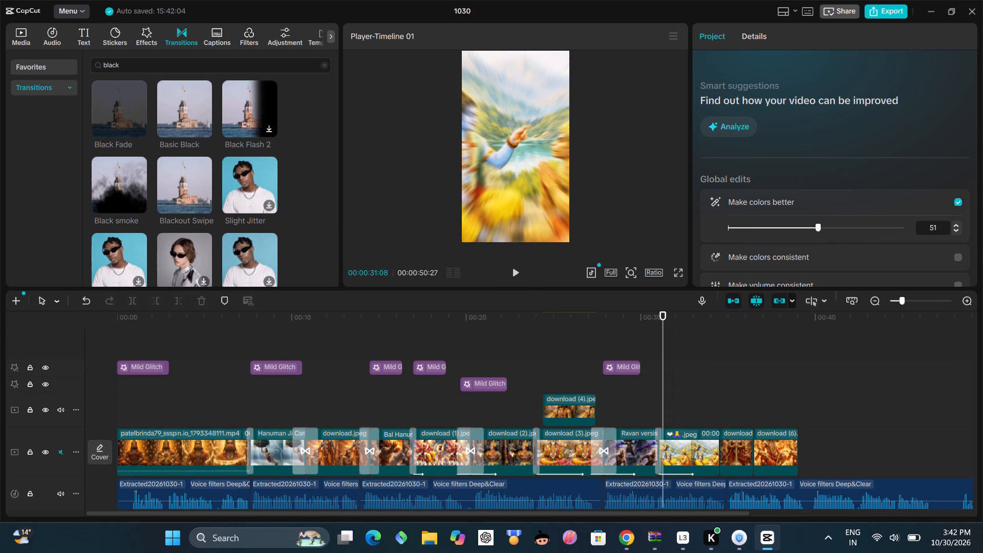
key("ctrl+v")
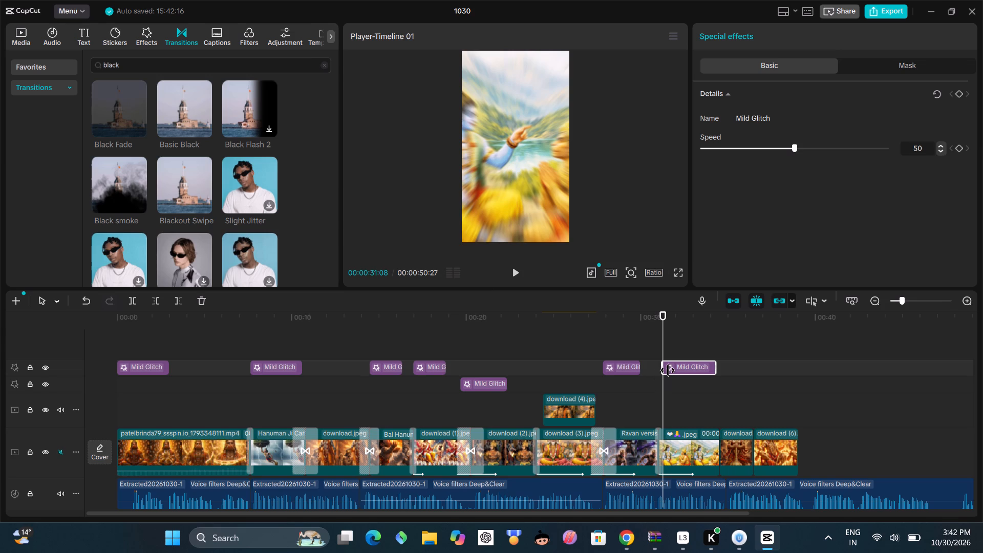
left_click_drag(668, 370, 675, 371)
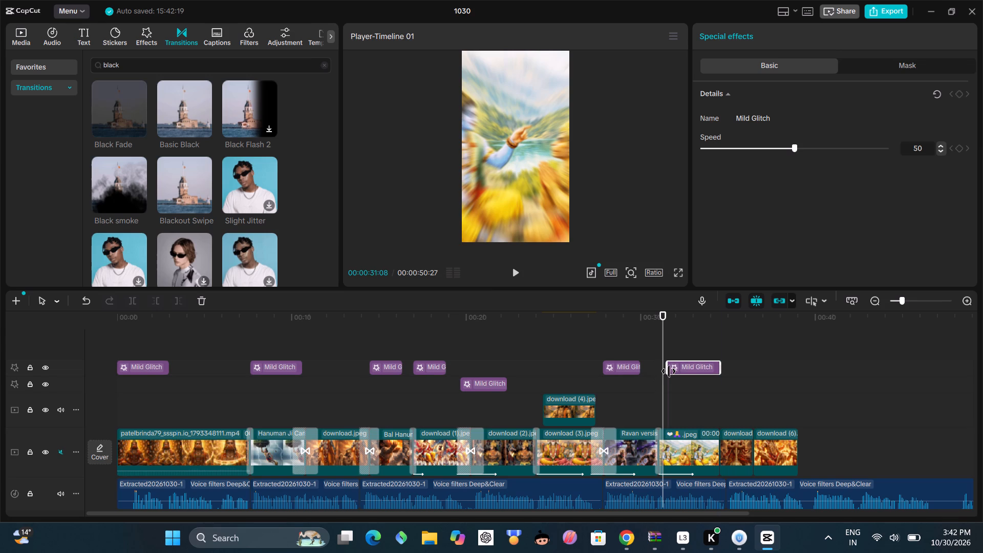
left_click(669, 363)
left_click_drag(669, 363, 680, 369)
left_click(648, 387)
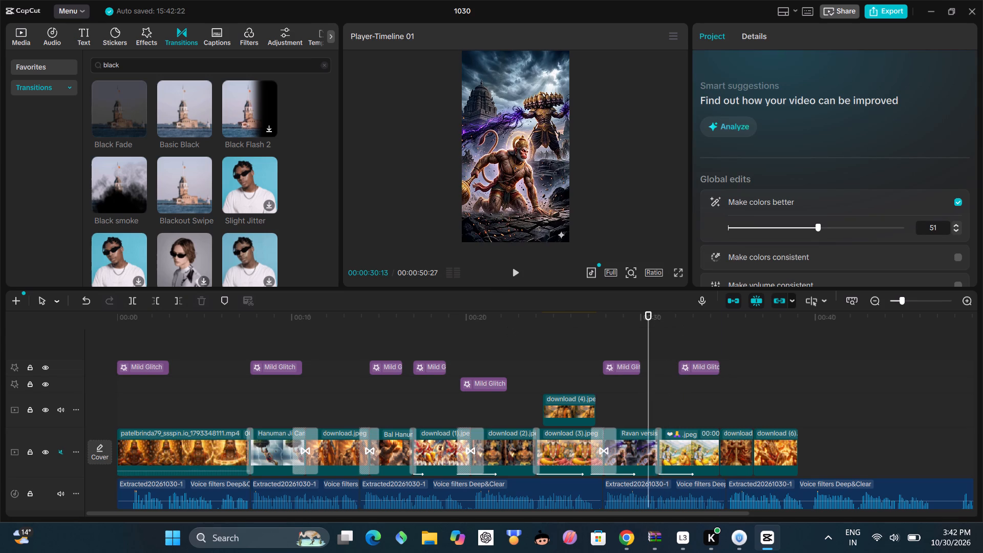
left_click(518, 279)
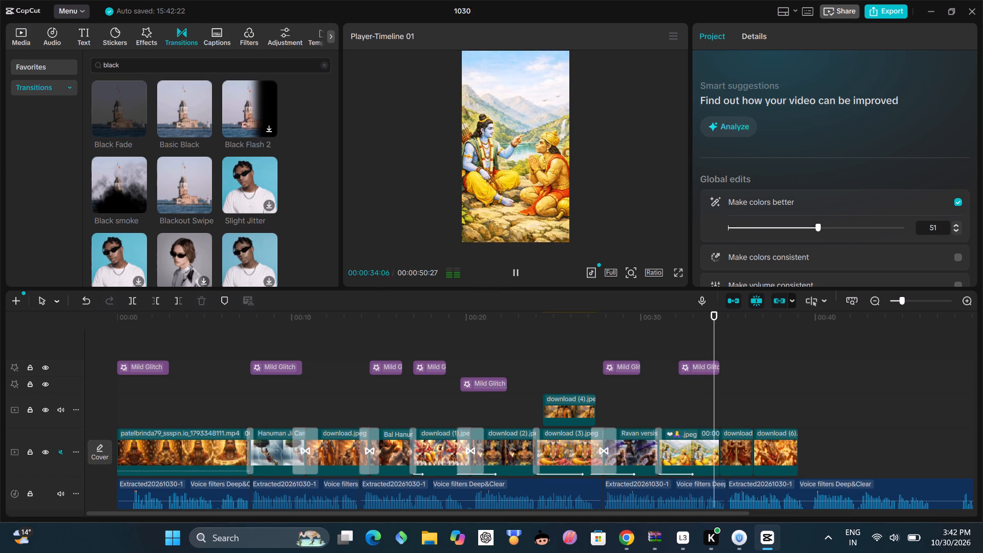
left_click(716, 366)
left_click(697, 364)
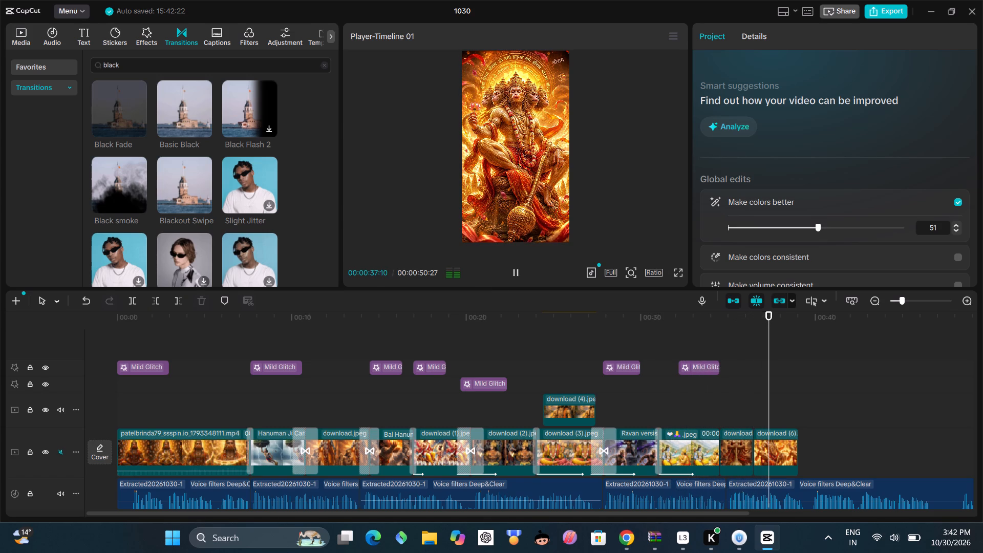
left_click_drag(720, 369, 708, 385)
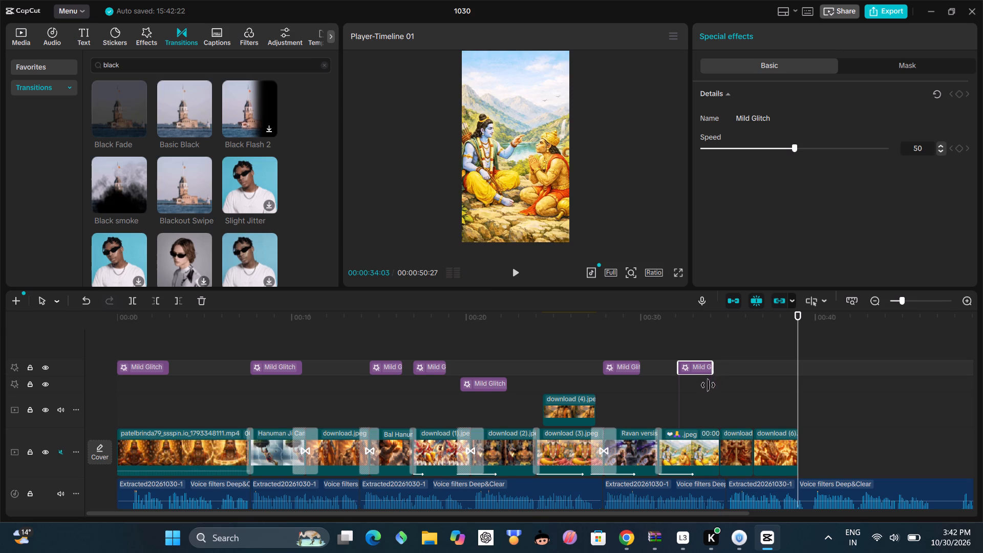
left_click_drag(708, 385, 704, 390)
Add a Black Fade transition between the Rama and Hanuman .jpeg clip and the following download clip, and play across it.
left_click(746, 401)
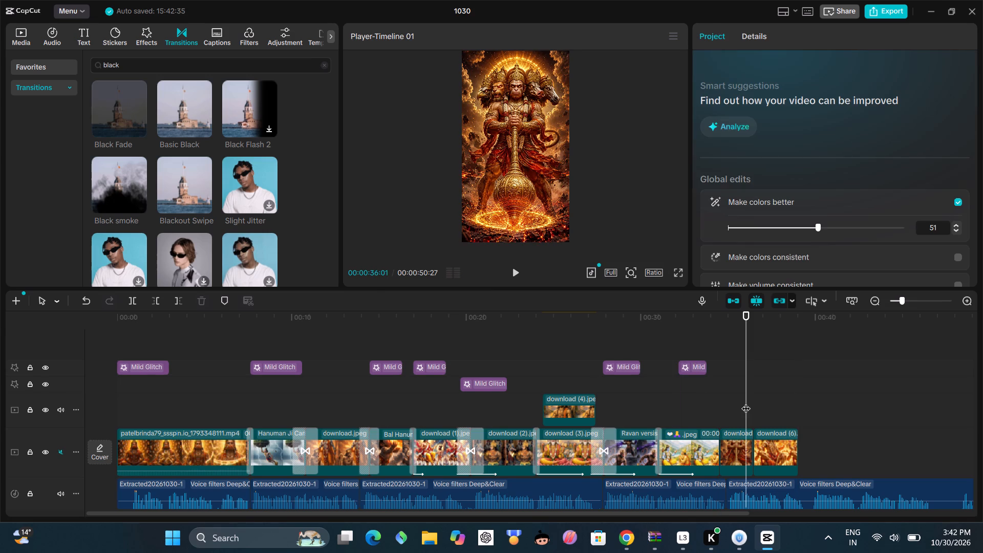
left_click_drag(747, 401, 723, 426)
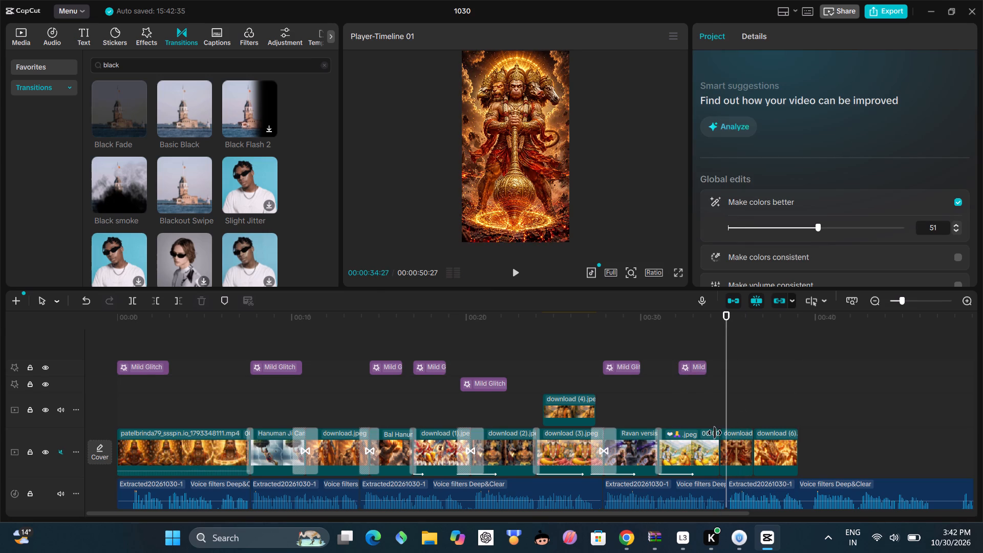
left_click(715, 433)
left_click(720, 428)
left_click(720, 430)
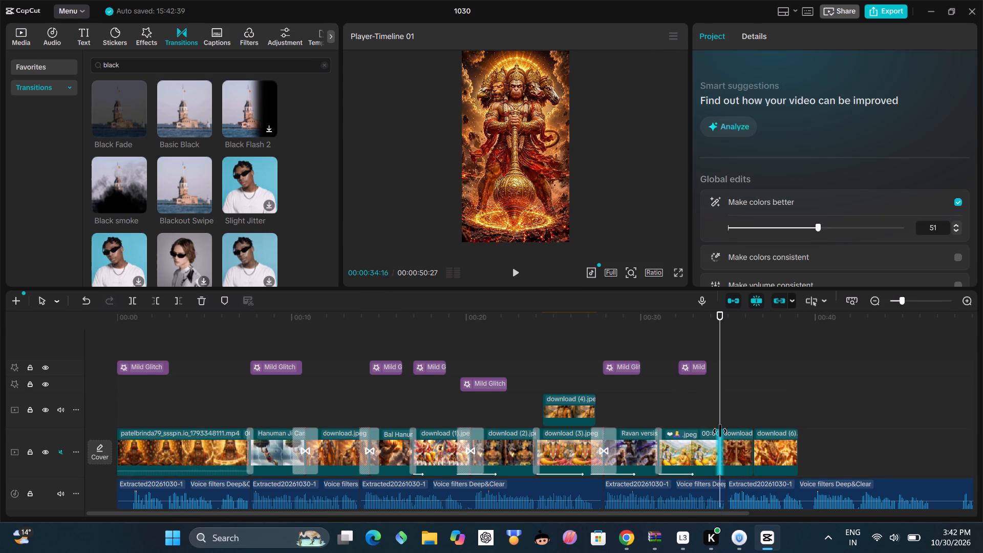
left_click(138, 126)
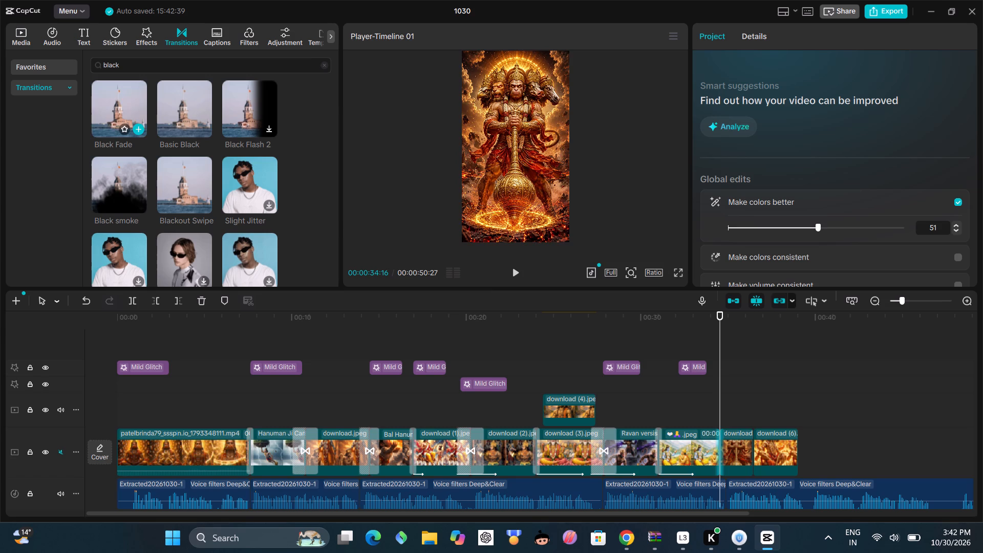
left_click(728, 383)
left_click(714, 390)
left_click(705, 398)
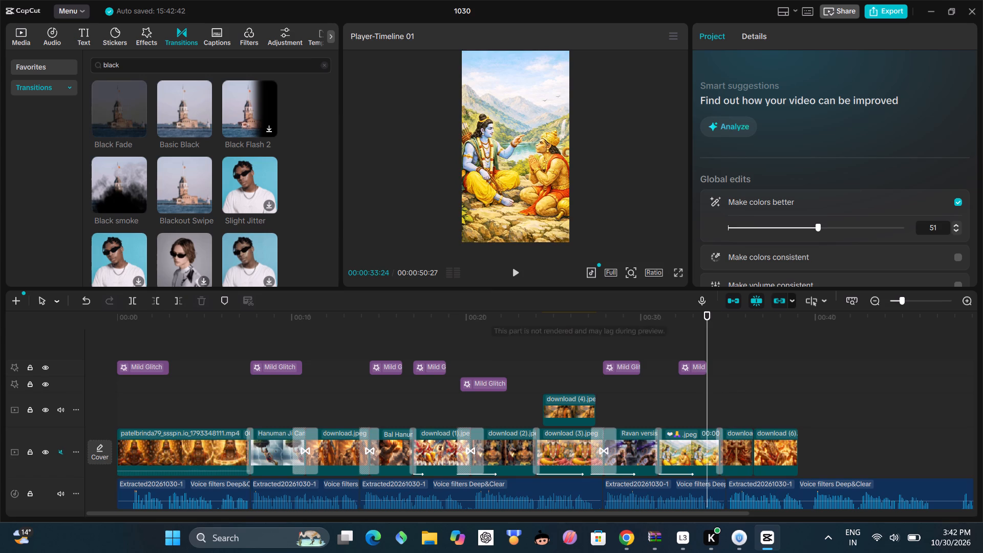
left_click(515, 280)
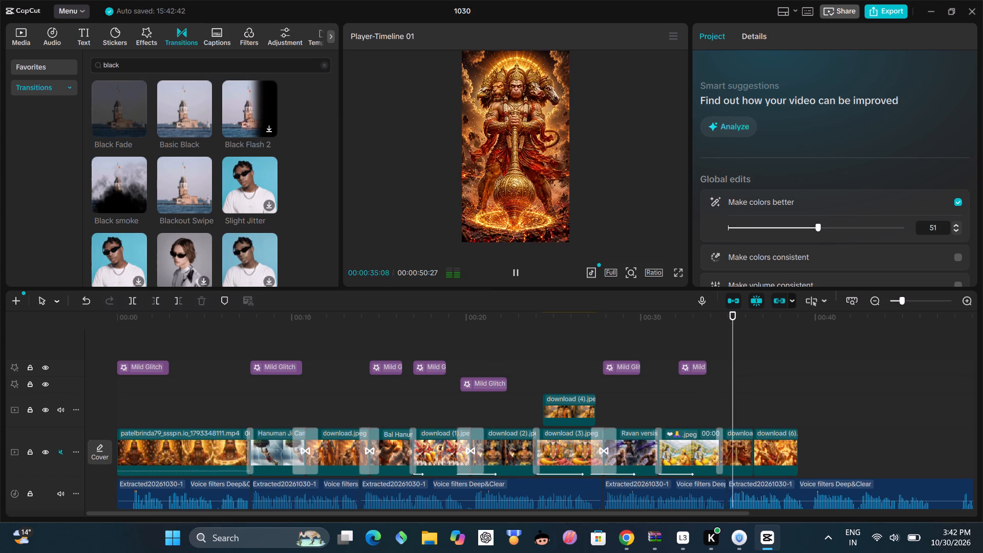
Search the in animations for shake and apply Shake 1 to the download clip just before download (6).
left_click(736, 455)
left_click(757, 447)
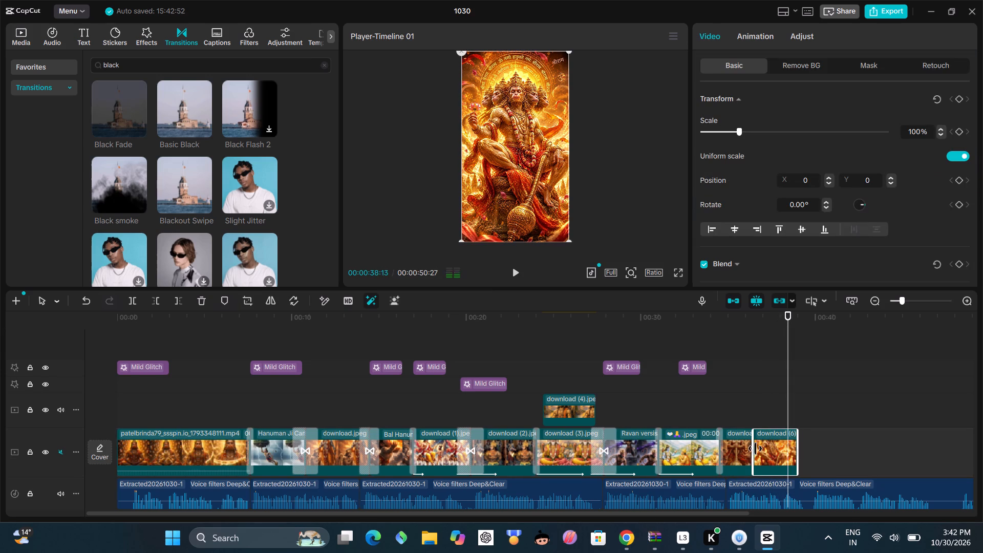
left_click(745, 454)
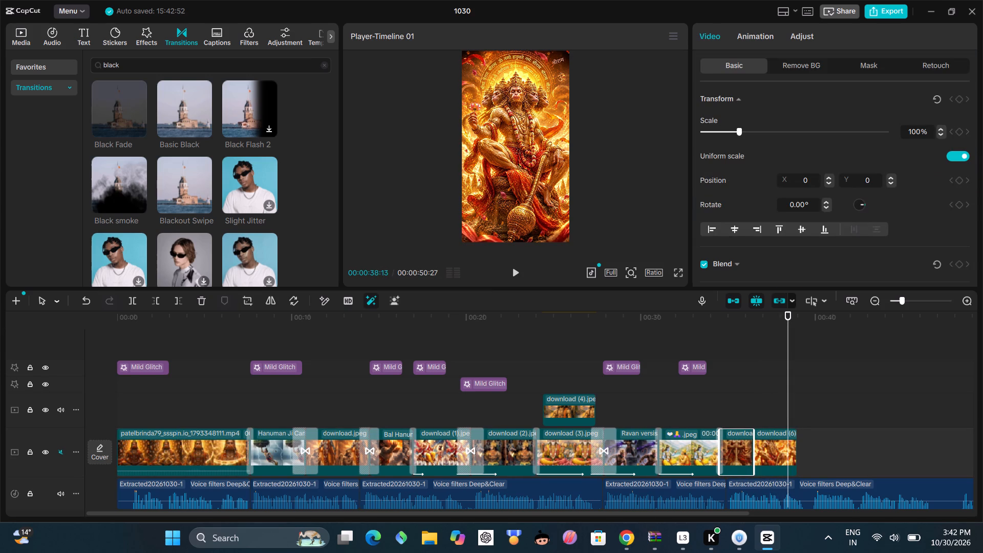
left_click(735, 39)
left_click_drag(779, 87, 780, 92)
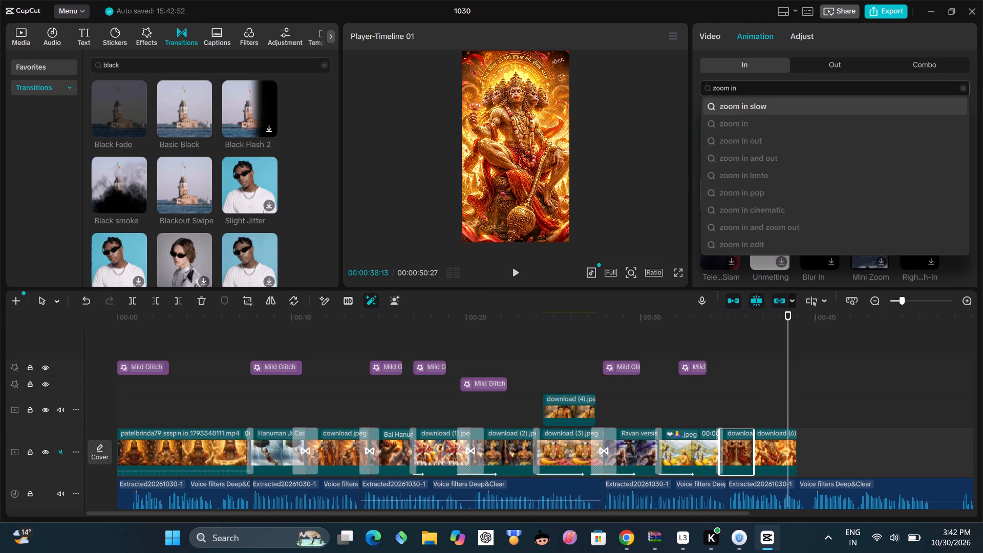
key("BackSpace")
key("BackSpace")
key("BackSpace")
key("BackSpace")
key("BackSpace")
key("BackSpace")
key("BackSpace")
key("BackSpace")
key("BackSpace")
key("BackSpace")
key("BackSpace")
key("BackSpace")
key("BackSpace")
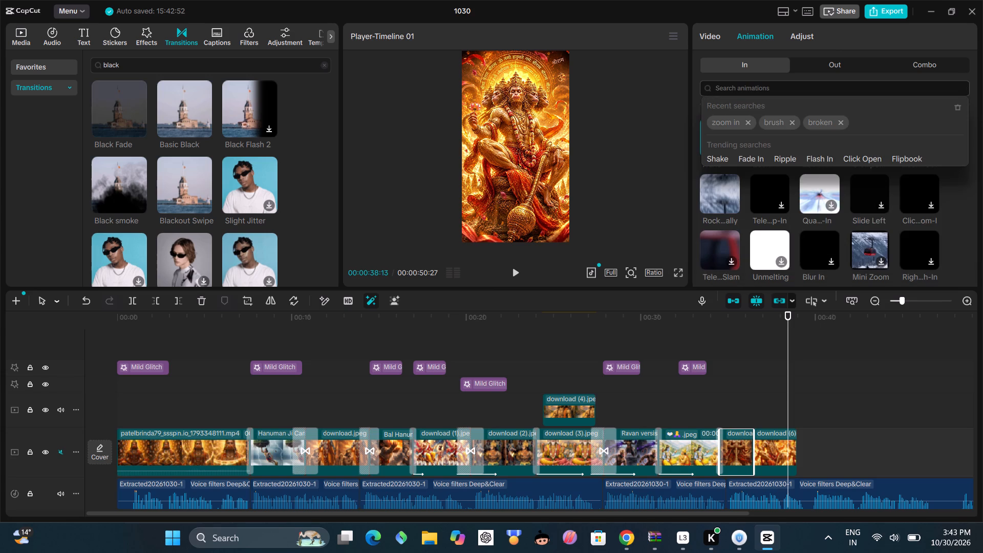
type("shake")
key("Return")
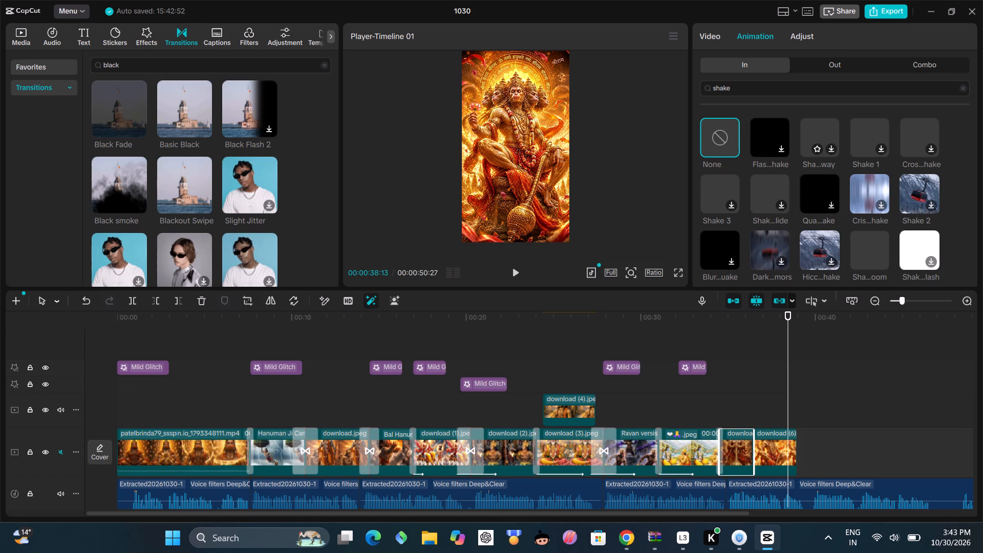
left_click(876, 128)
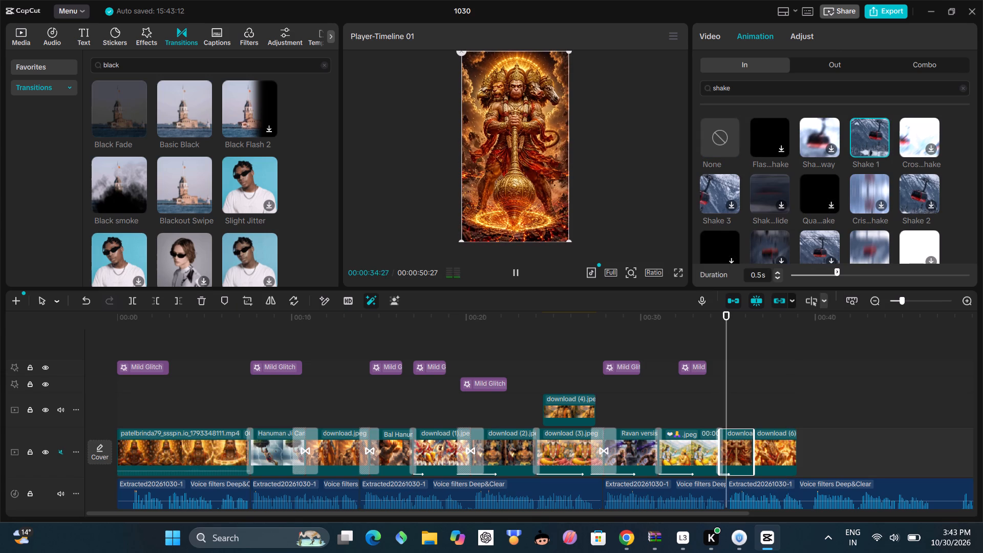
Set the Shake 1 animation's duration on the download clip before download (6) to 1.2 s.
left_click_drag(834, 269, 811, 290)
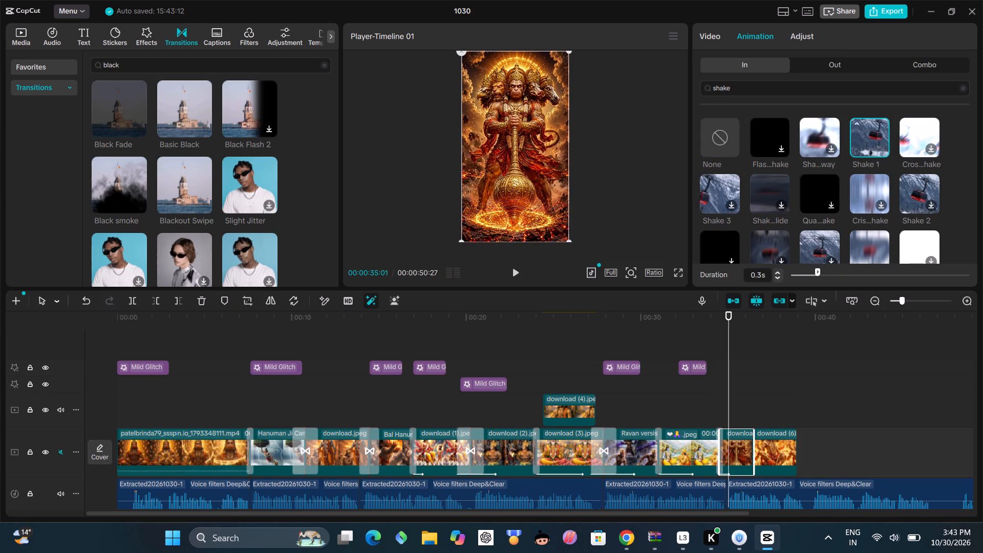
left_click_drag(811, 290, 811, 292)
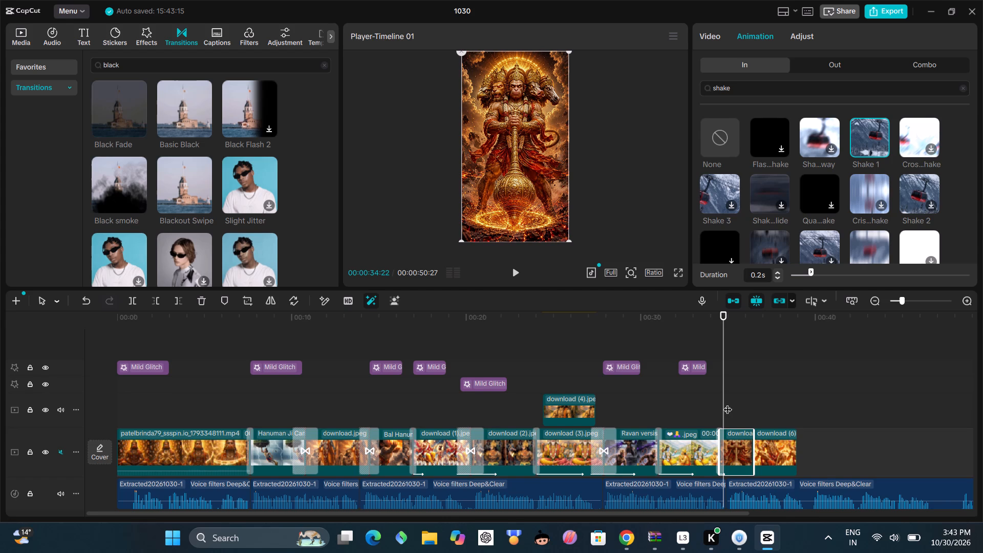
left_click_drag(723, 408, 675, 447)
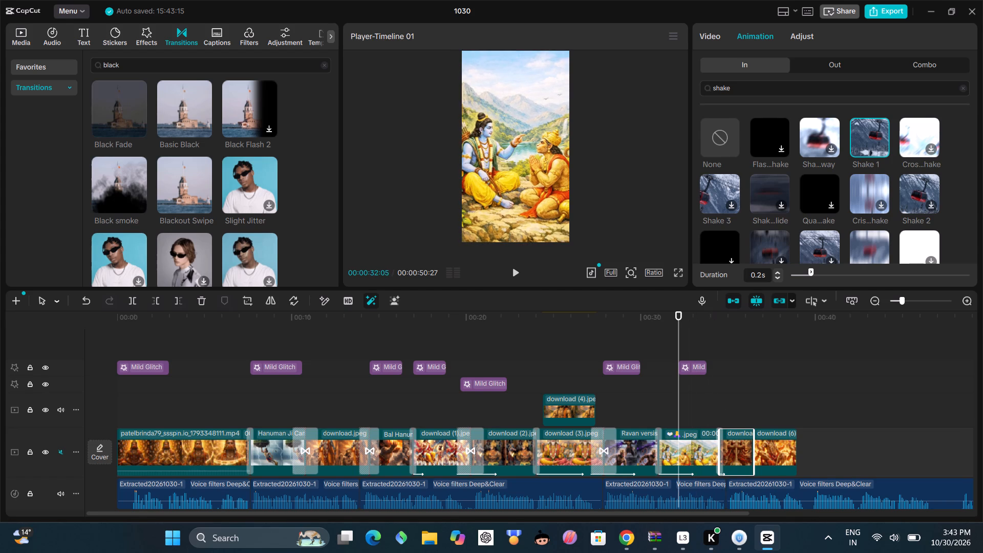
left_click_drag(810, 274, 982, 275)
left_click_drag(982, 275, 901, 311)
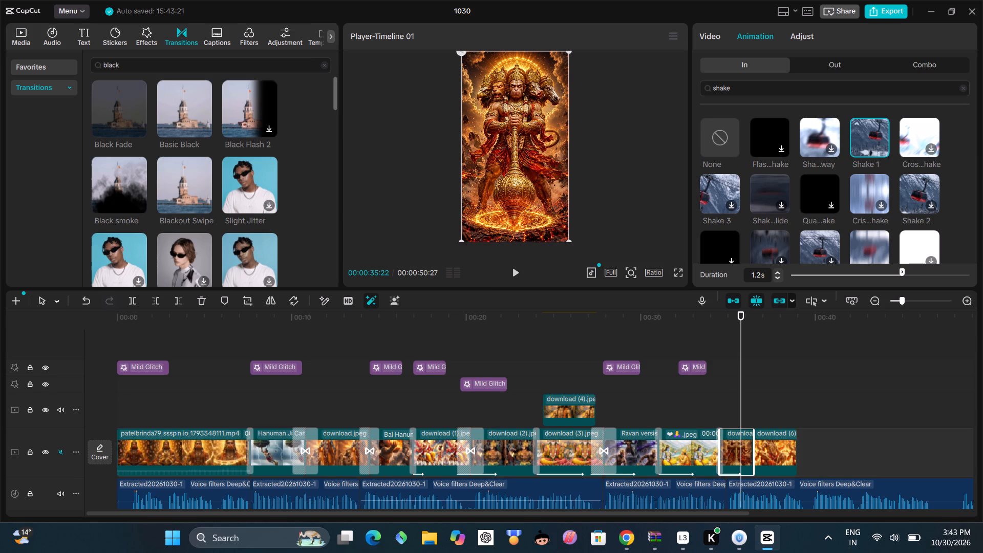
Search the video effects for shake and add the Shake effect at 00:00:35:22, over the last two download clips.
left_click(165, 22)
left_click_drag(158, 32, 151, 41)
left_click(151, 41)
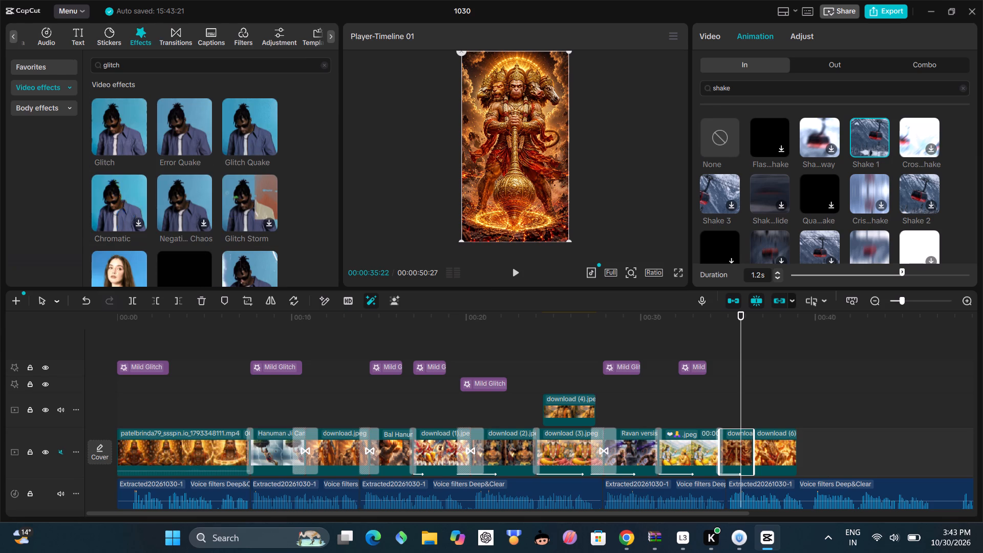
left_click(139, 67)
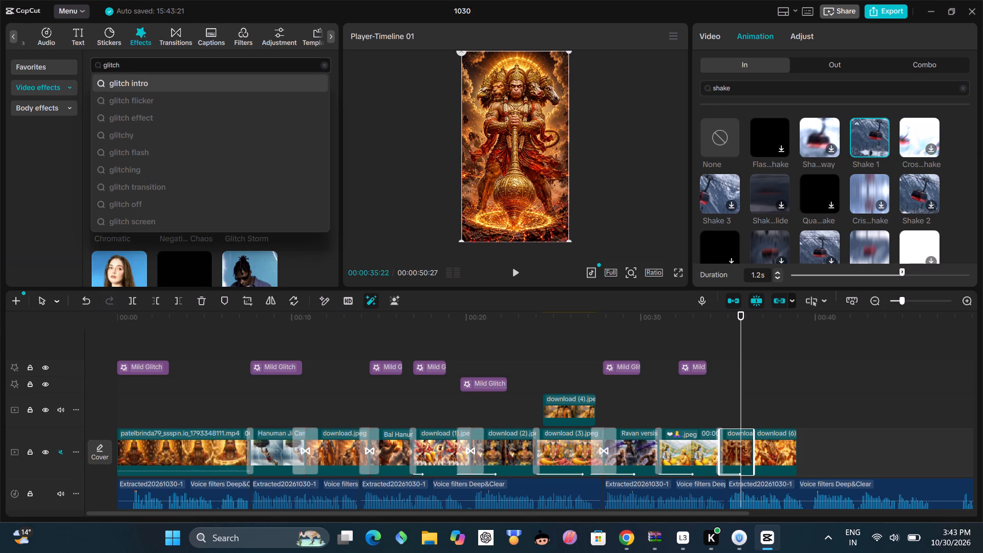
key("BackSpace")
key("BackSpace")
key("BackSpace")
key("BackSpace")
key("BackSpace")
key("BackSpace")
key("BackSpace")
key("BackSpace")
key("BackSpace")
key("s")
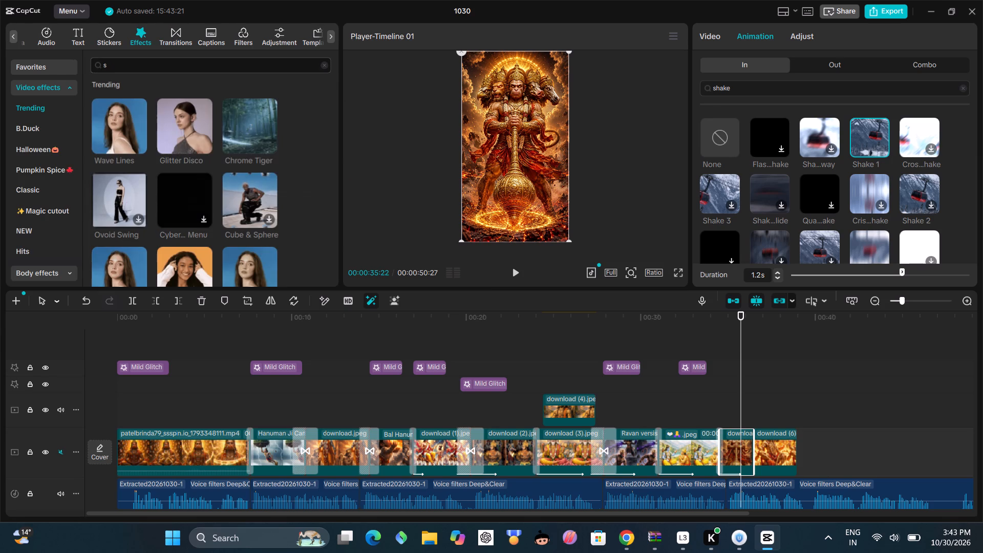
type("hake")
key("Return")
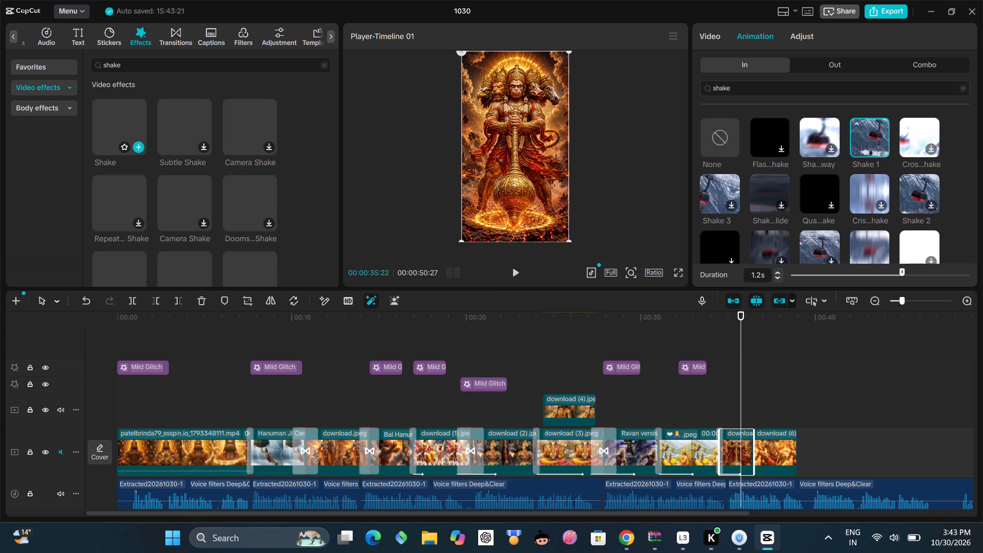
left_click(132, 118)
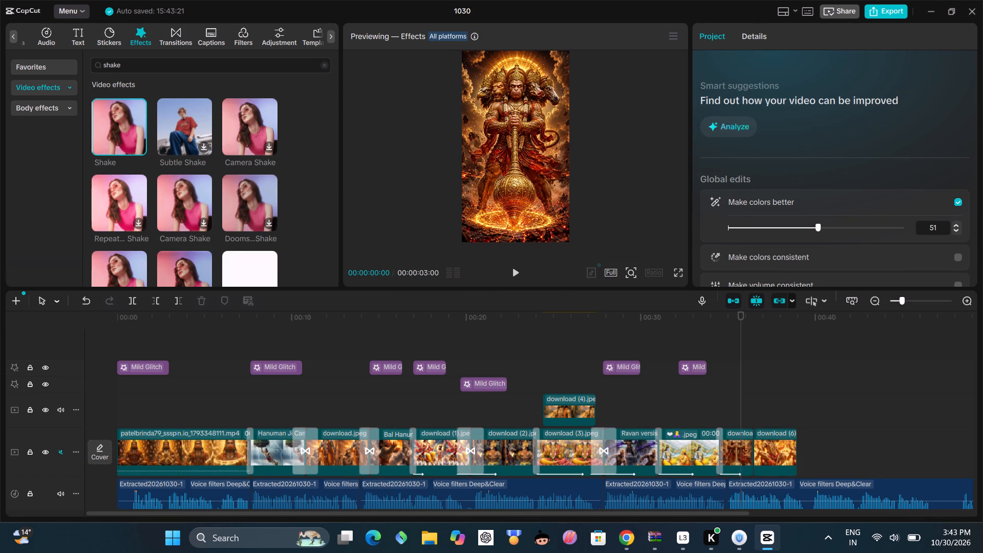
left_click(137, 145)
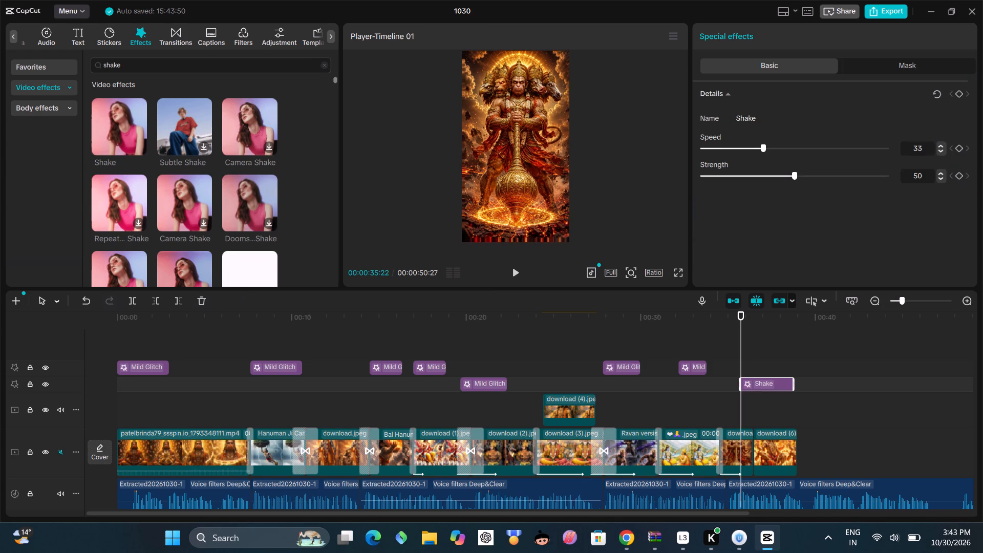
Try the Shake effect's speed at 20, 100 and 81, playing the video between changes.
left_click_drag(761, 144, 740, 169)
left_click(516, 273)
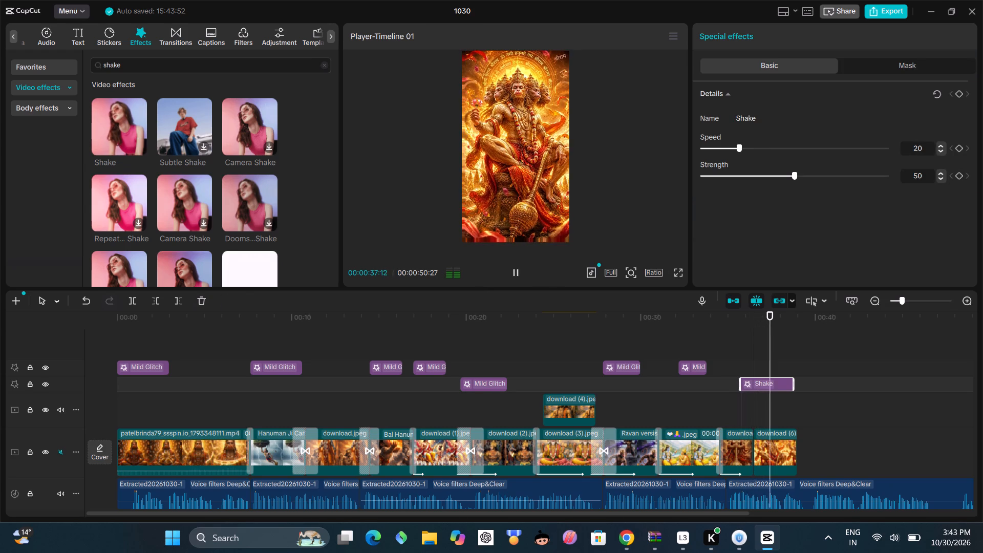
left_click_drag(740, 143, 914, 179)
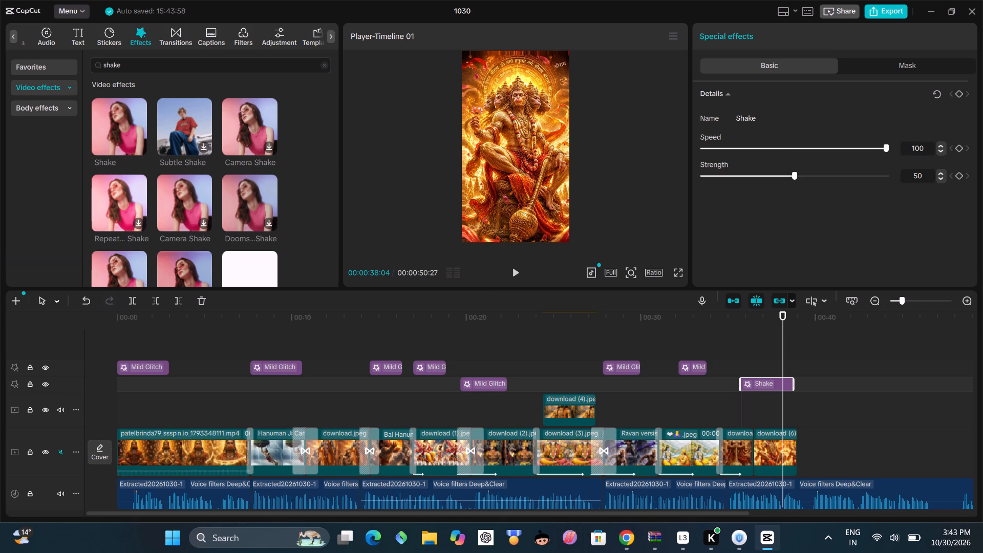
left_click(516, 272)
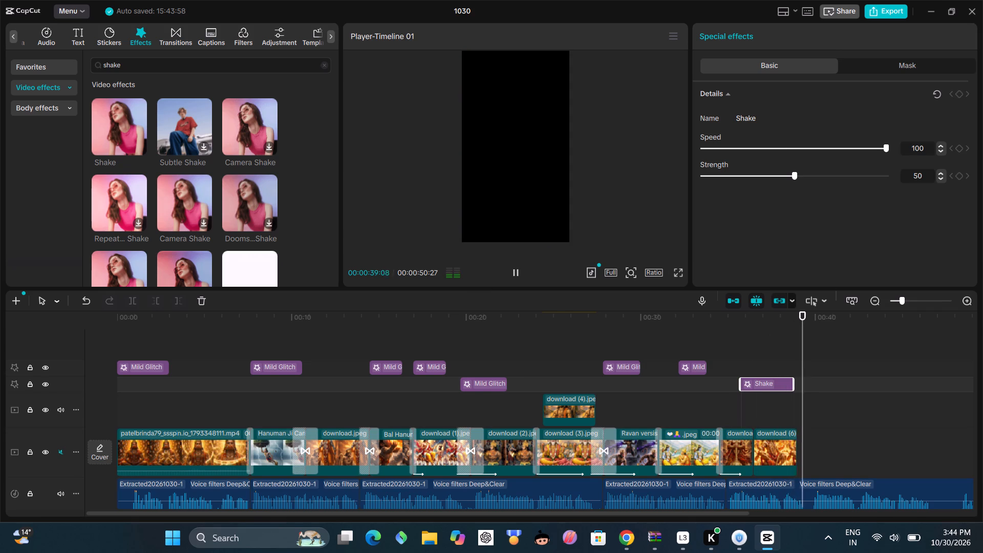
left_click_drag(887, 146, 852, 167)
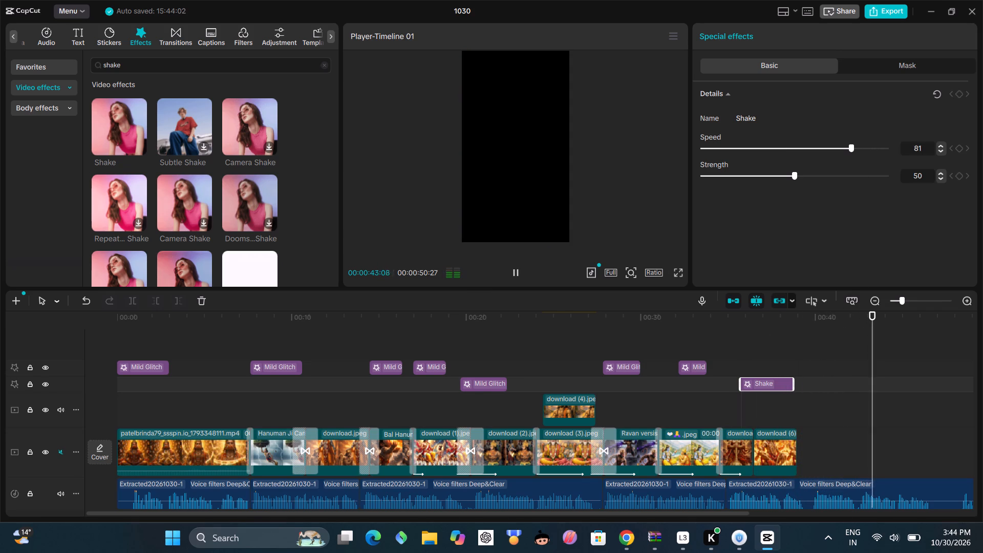
Play the last two download clips from 00:00:35:22 to check how the Shake effect looks.
left_click(707, 380)
left_click(740, 342)
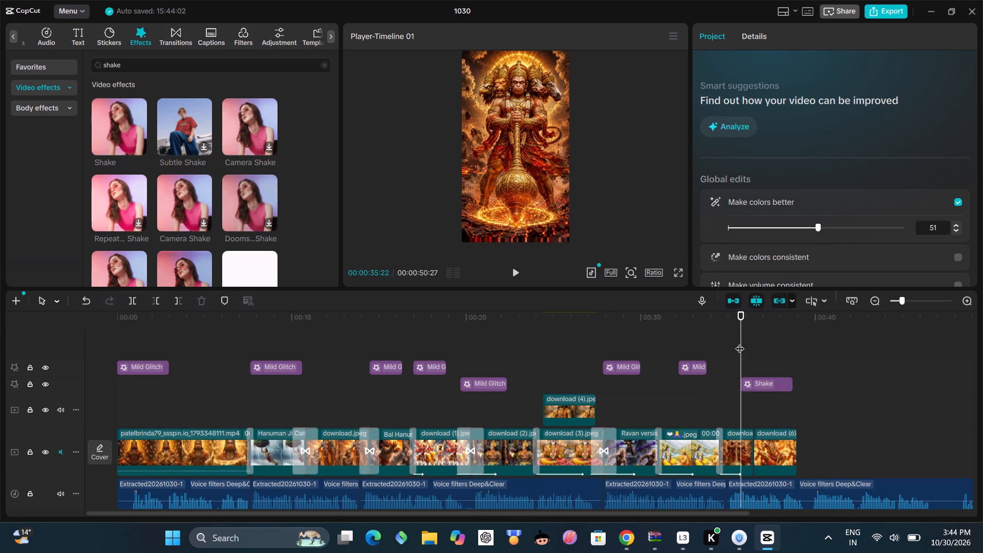
left_click(506, 272)
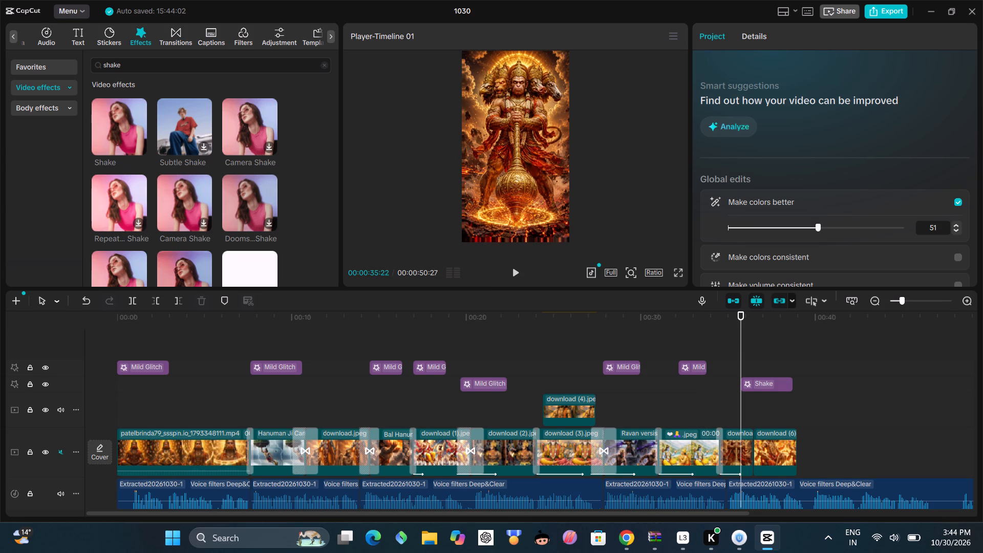
left_click(506, 272)
left_click(511, 269)
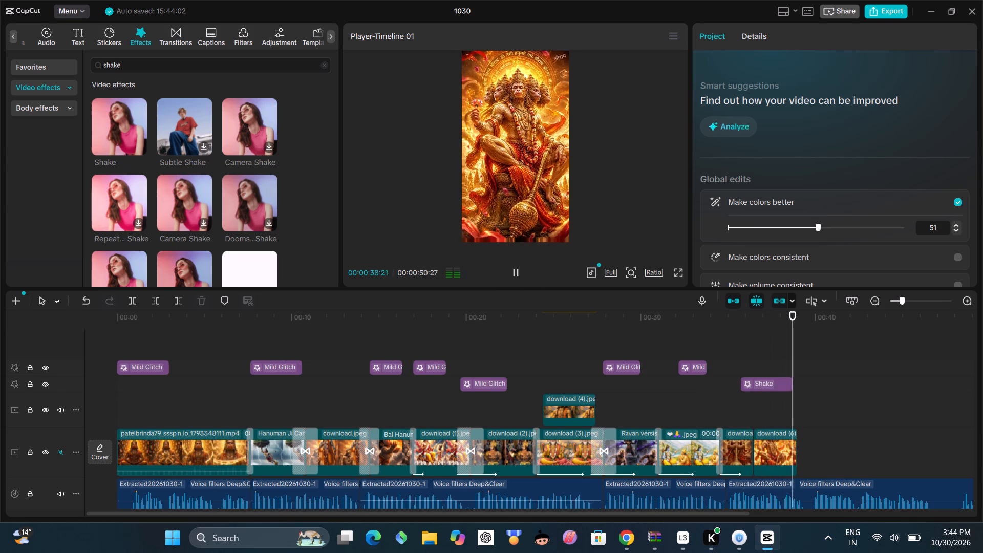
left_click(511, 269)
left_click_drag(831, 436, 862, 493)
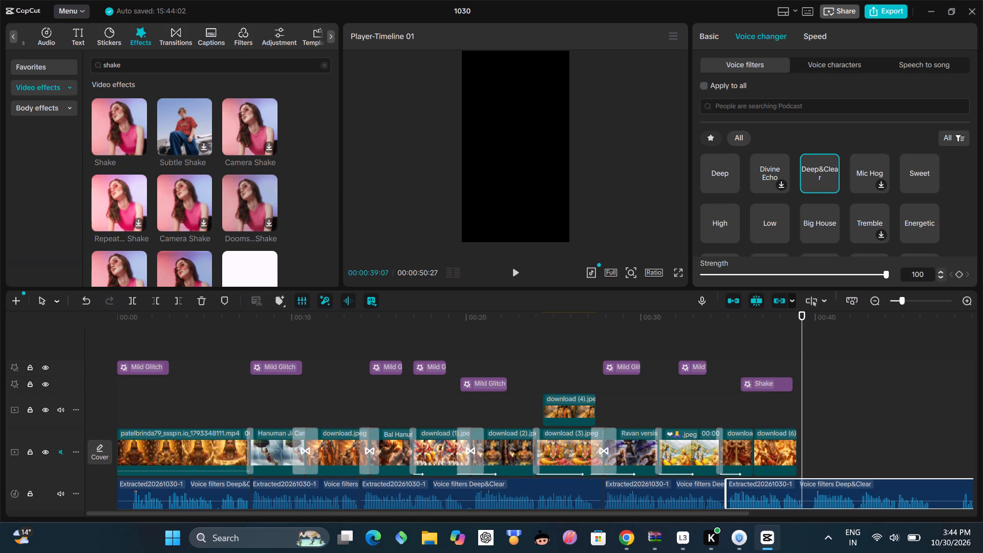
double_click(719, 439)
Reduce the Shake effect's speed to 3 and play the section from 00:00:35:11.
left_click(734, 406)
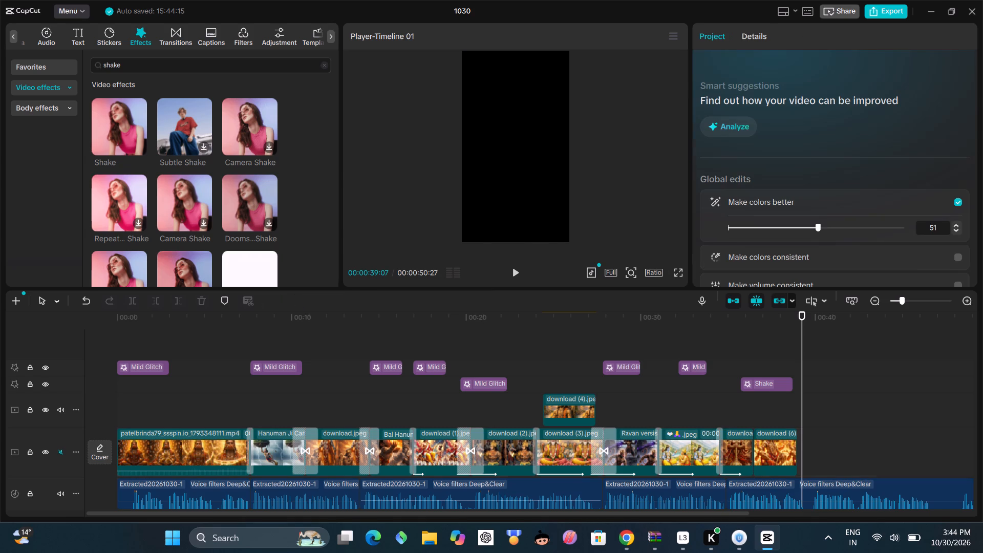
left_click(760, 382)
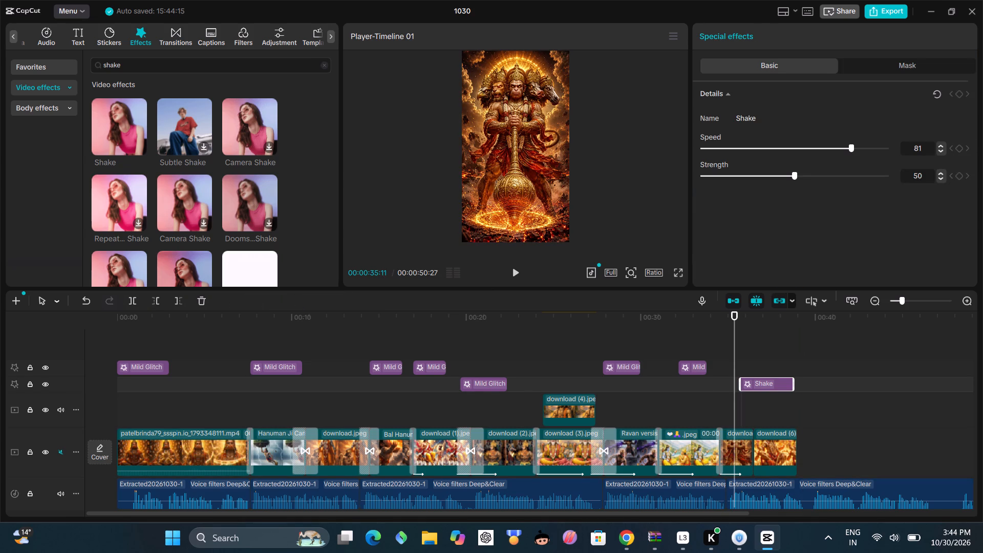
left_click_drag(847, 142, 727, 177)
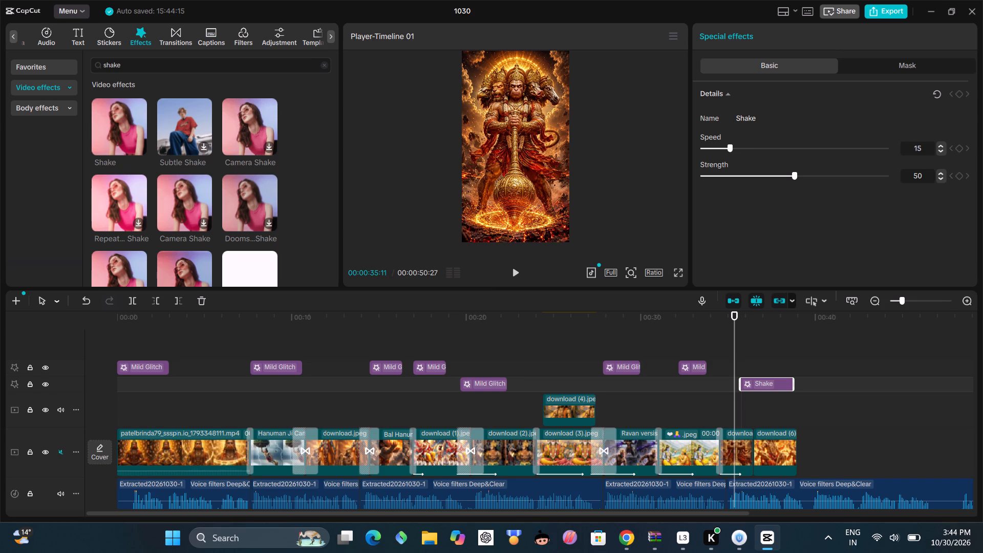
left_click_drag(727, 177, 718, 183)
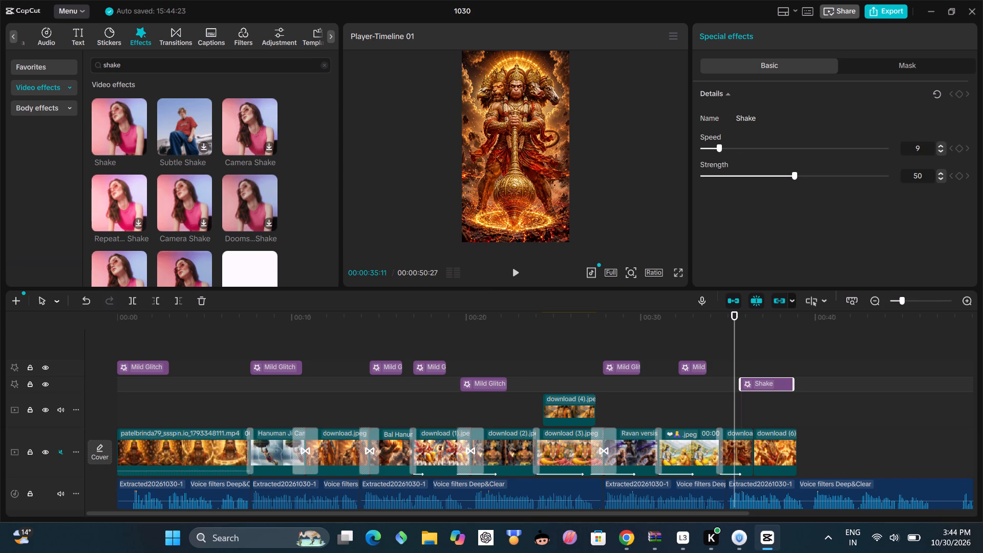
left_click(707, 148)
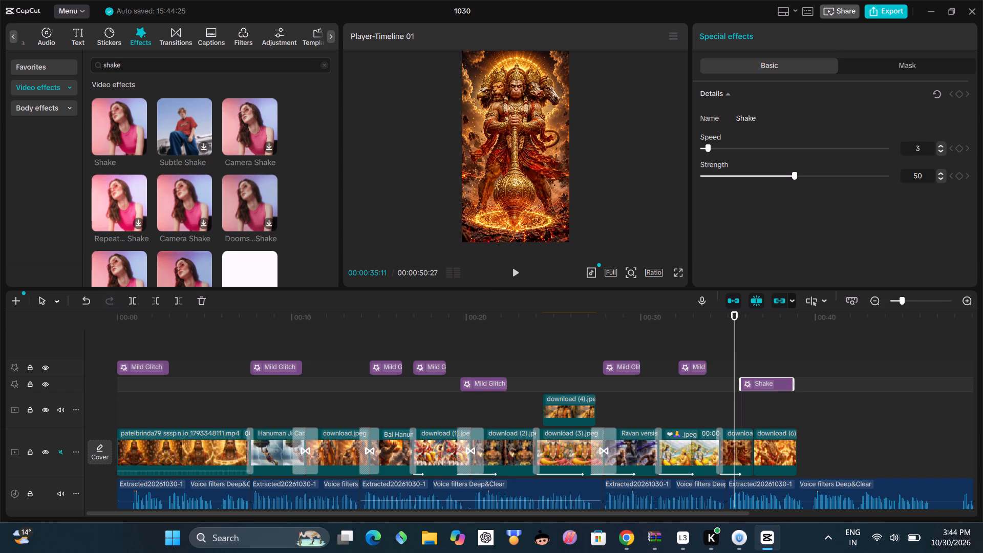
left_click(513, 274)
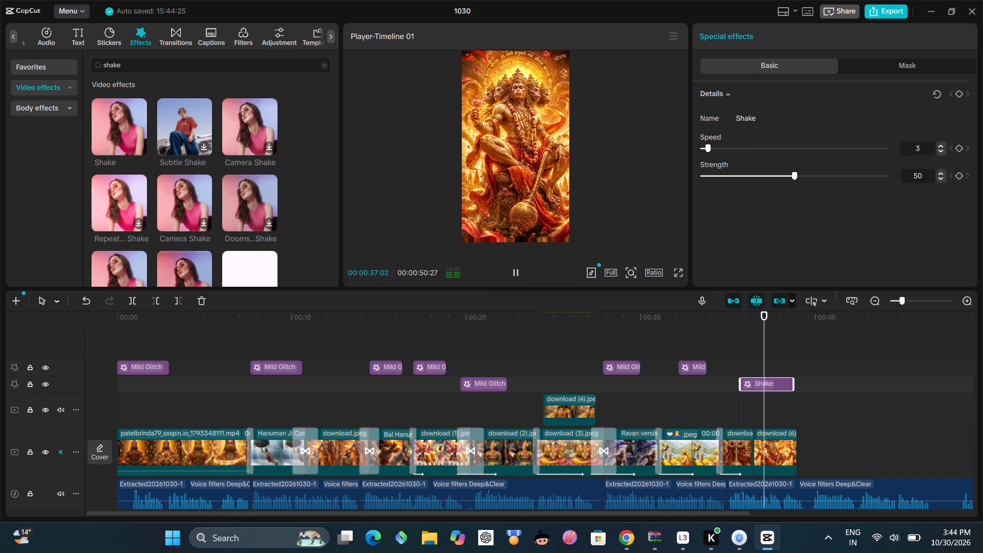
double_click(513, 274)
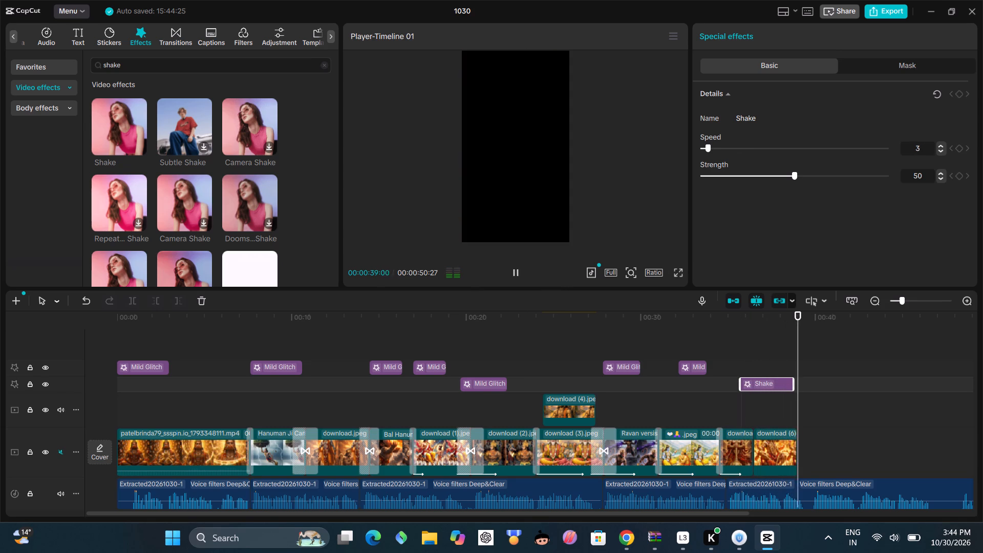
Preview the Shake effect at strength 17 from the Rama and Hanuman clip onward, and reduce its strength to 12.
left_click(735, 173)
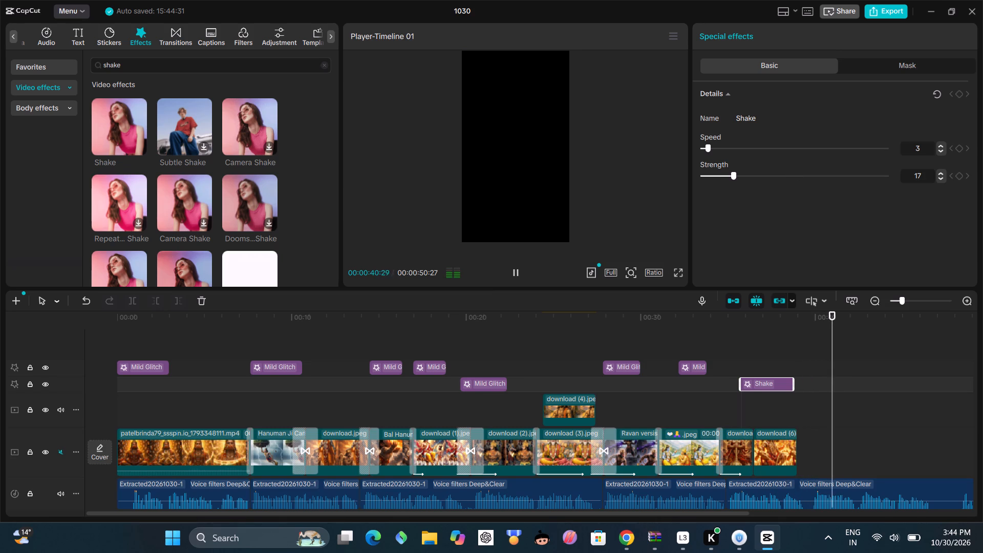
left_click(707, 398)
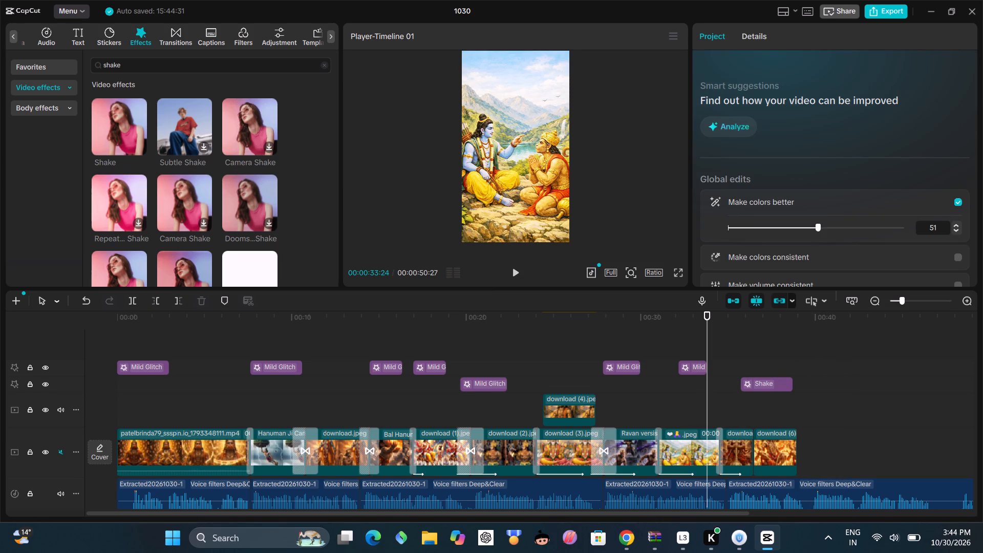
left_click(510, 270)
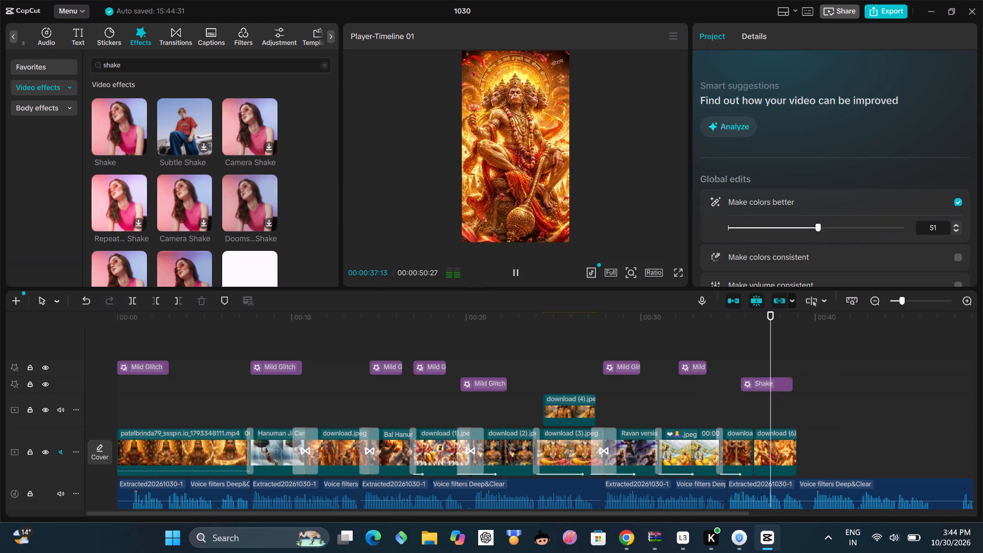
double_click(510, 270)
left_click(512, 270)
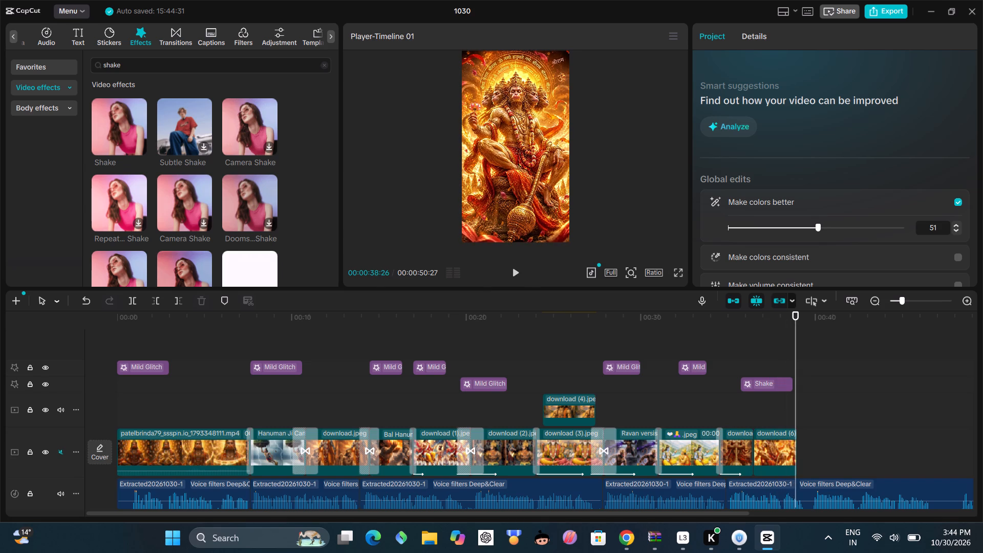
left_click(776, 389)
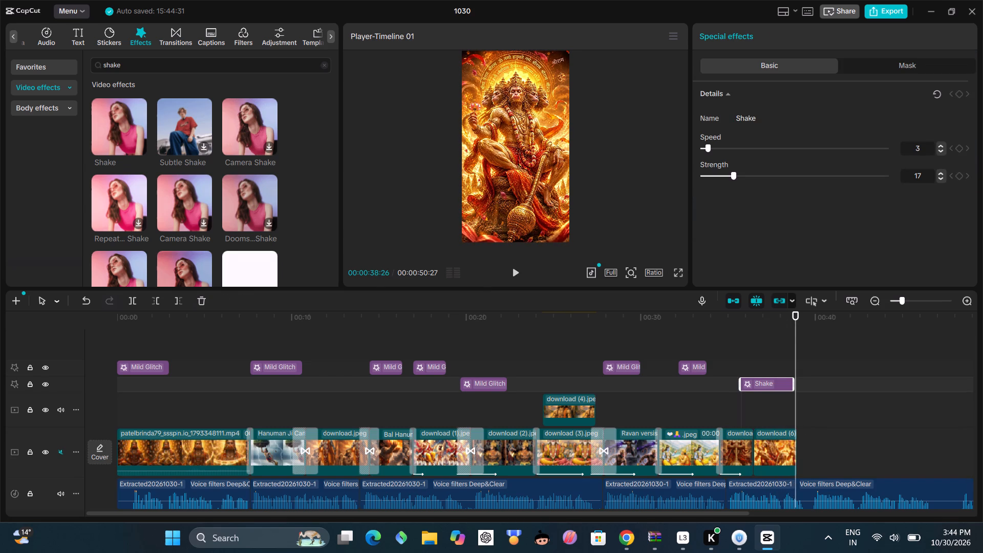
left_click(725, 176)
Replace the in animation on the download clip just before download (6) with Zoom 1 from the Trending animations.
left_click(753, 452)
left_click(736, 453)
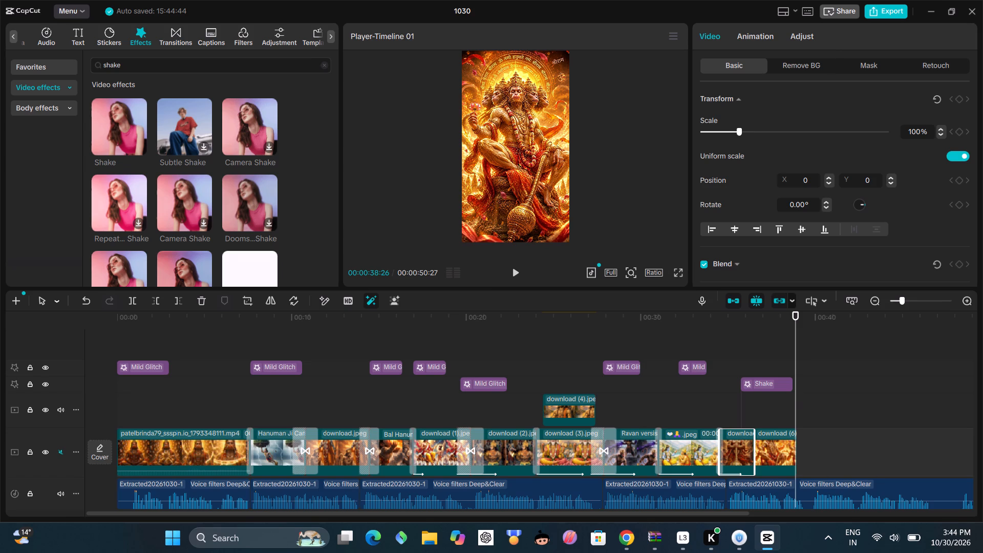
left_click(757, 34)
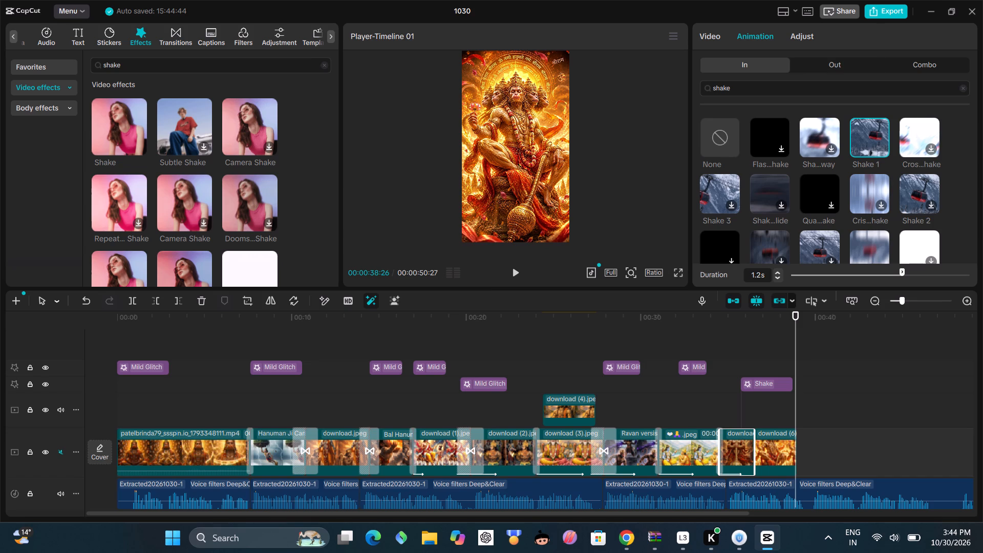
left_click(963, 92)
left_click(964, 89)
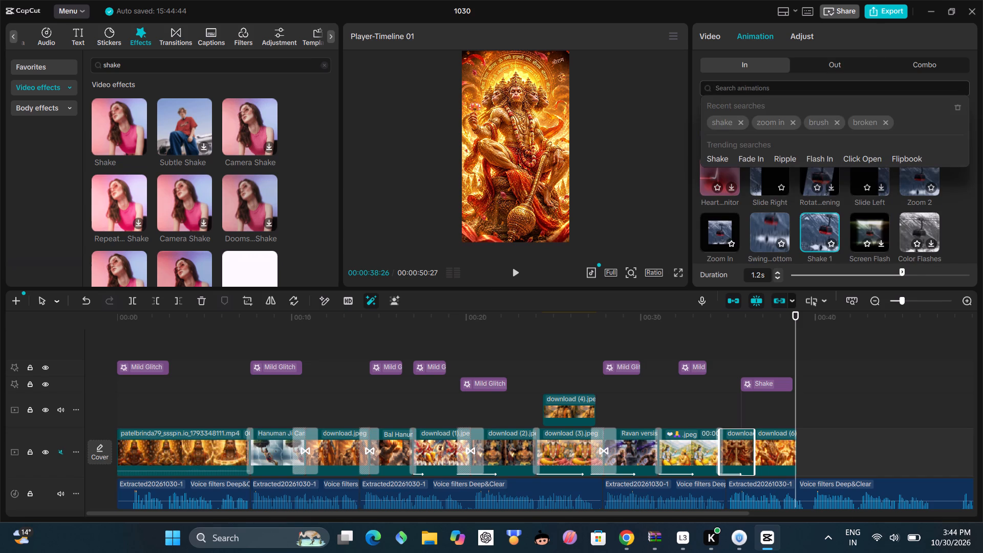
left_click(950, 204)
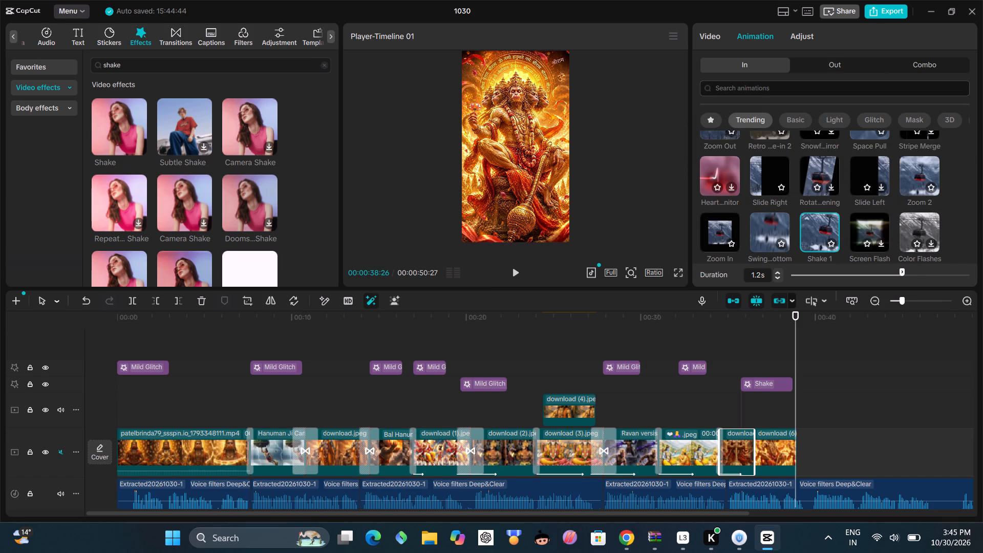
scroll(900, 186, "up", 6)
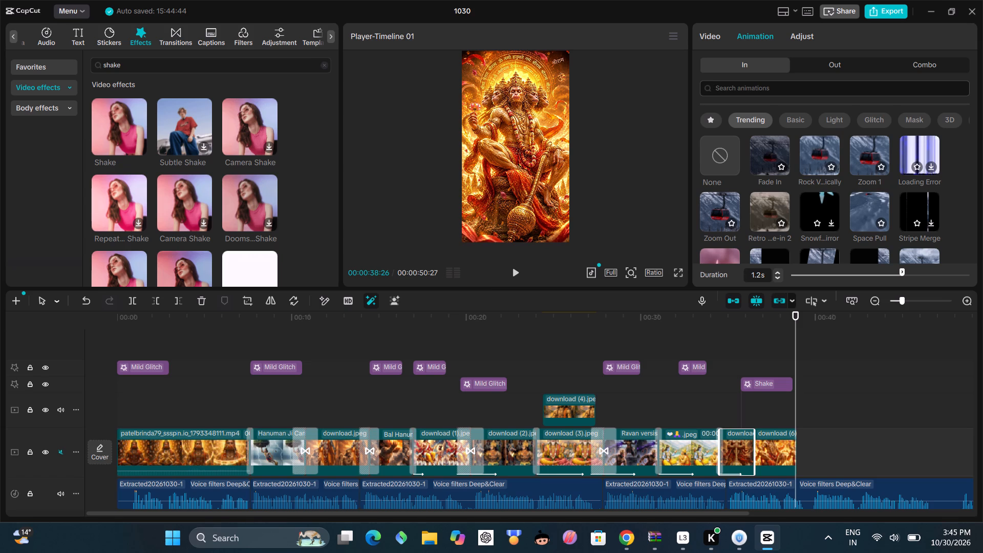
left_click(870, 150)
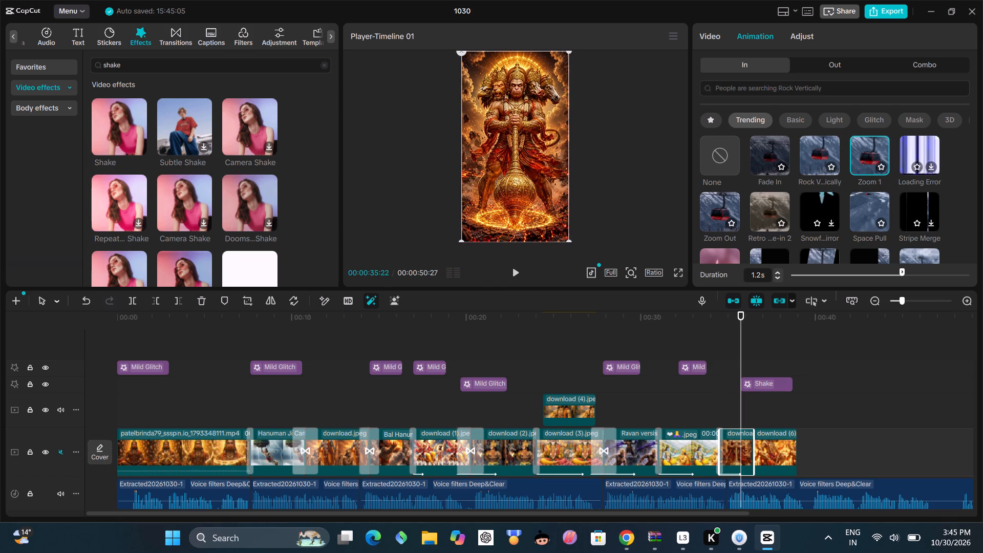
Apply the Zoom 1 in animation from the Trending animations to the download (6) clip.
left_click(778, 435)
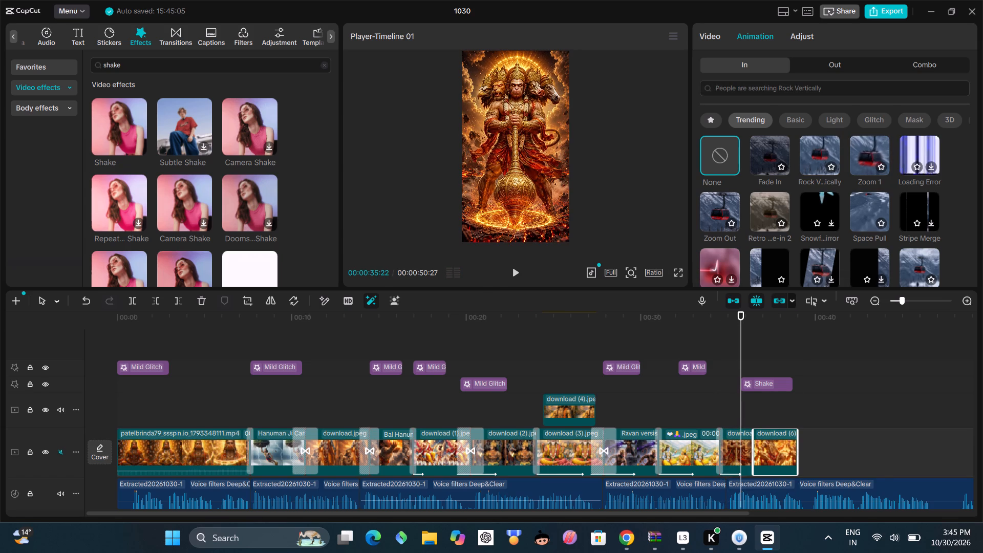
left_click(869, 148)
Play from 00:00:32:05 and scrub through the last clips to check the Zoom 1 animations together with the Shake effect.
left_click_drag(761, 343, 678, 384)
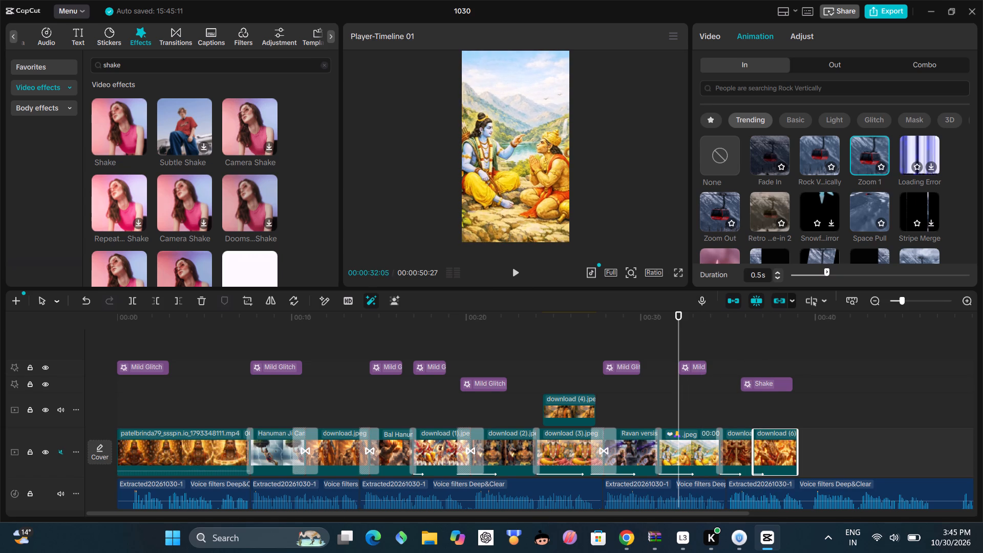
left_click(511, 271)
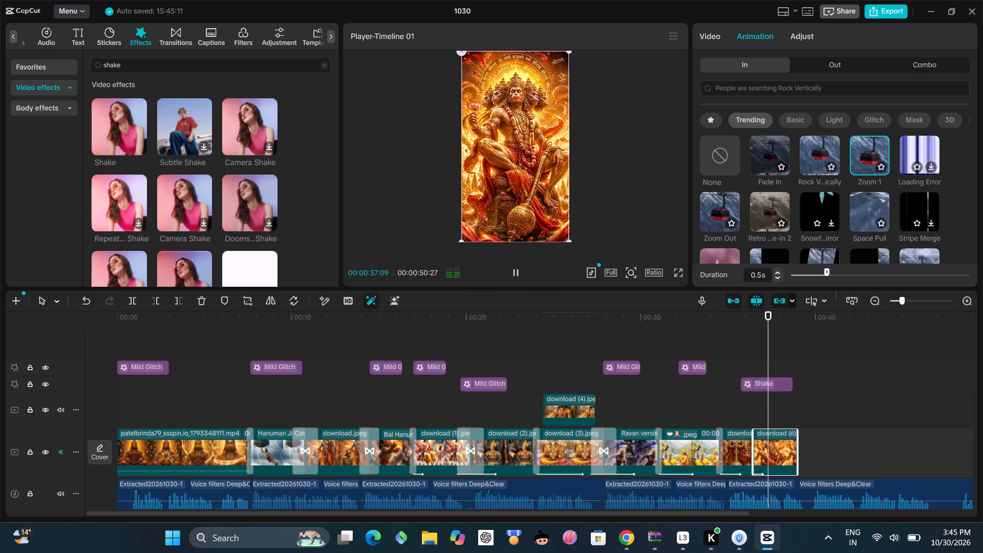
left_click(883, 440)
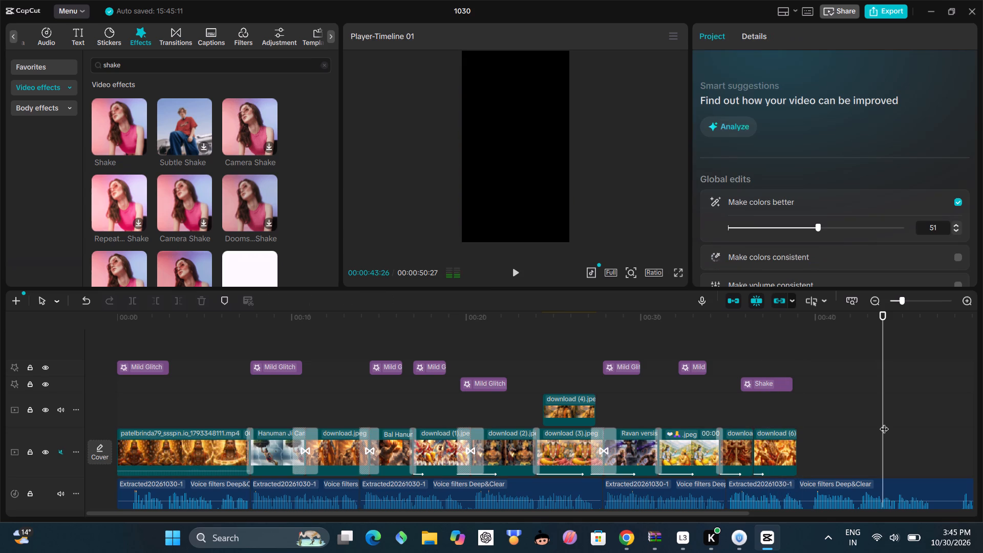
left_click(884, 414)
double_click(890, 400)
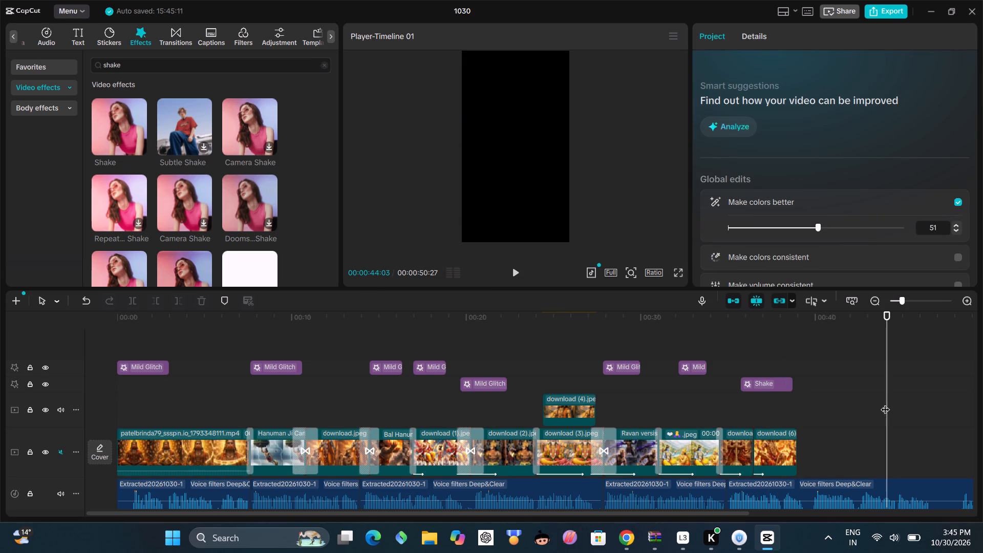
left_click_drag(885, 403, 708, 426)
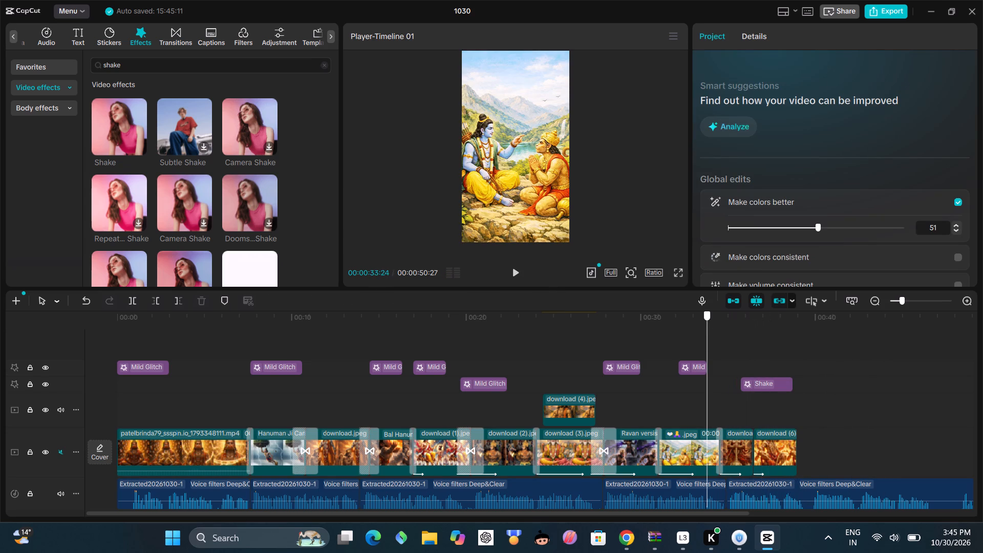
left_click_drag(708, 426, 707, 426)
left_click(754, 364)
double_click(747, 356)
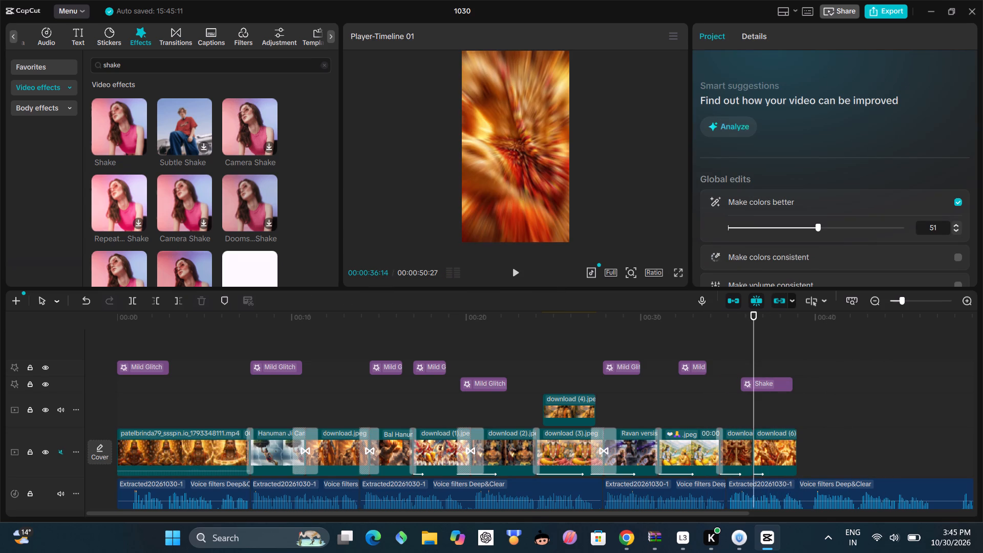
double_click(743, 357)
triple_click(742, 358)
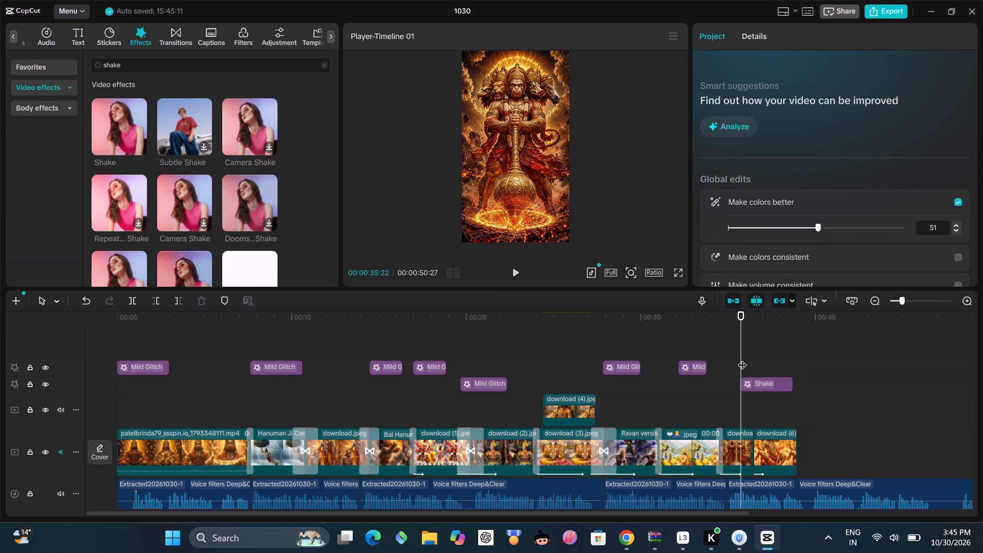
left_click(742, 358)
left_click_drag(742, 358, 694, 406)
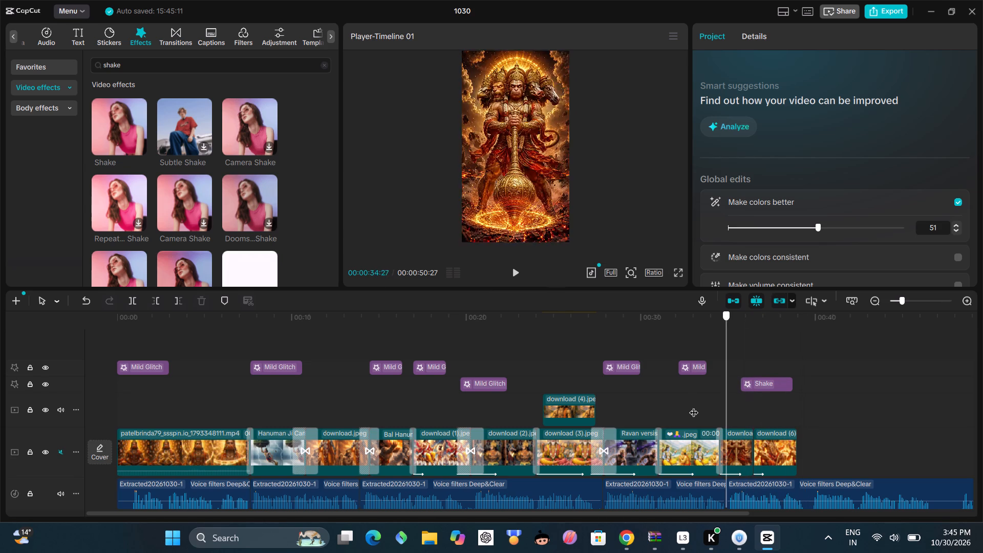
left_click_drag(694, 406, 784, 404)
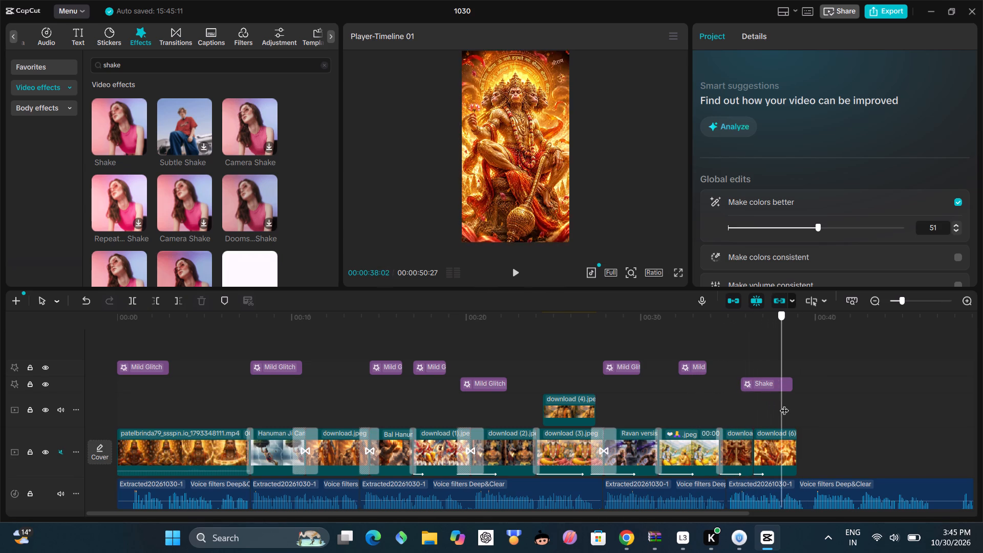
Return to the start of the timeline at 00:00:00:00 and play the video in full screen.
left_click_drag(784, 404, 331, 434)
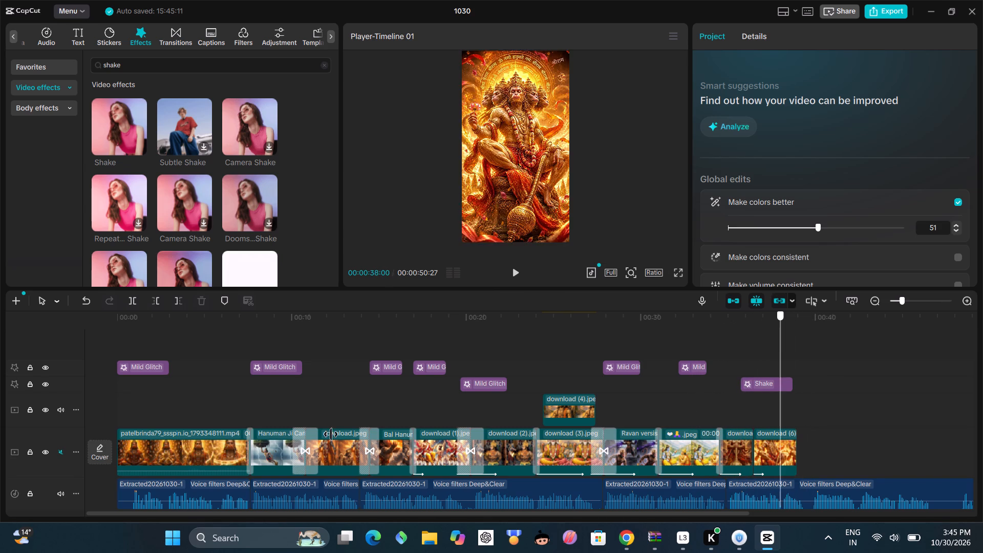
left_click_drag(331, 434, 0, 421)
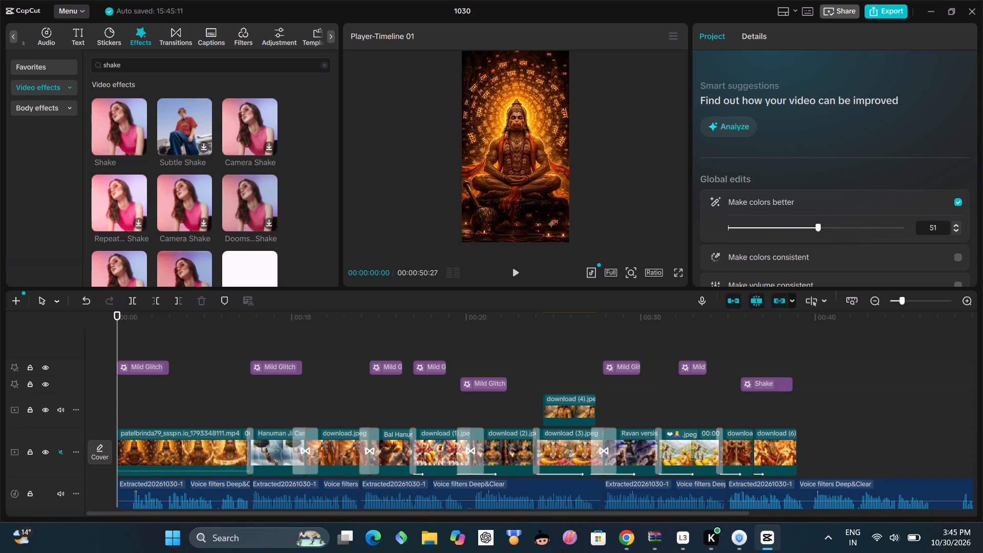
left_click(676, 271)
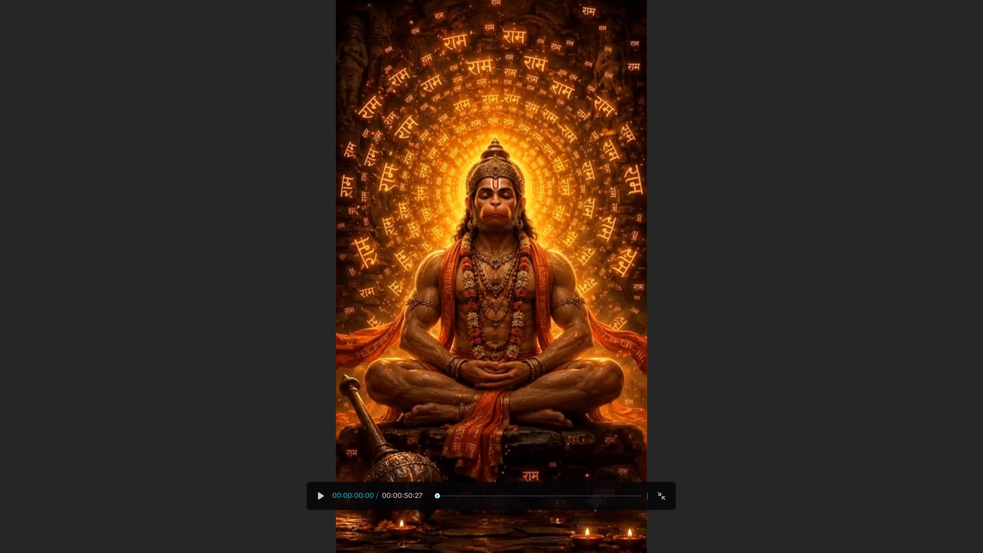
left_click(325, 494)
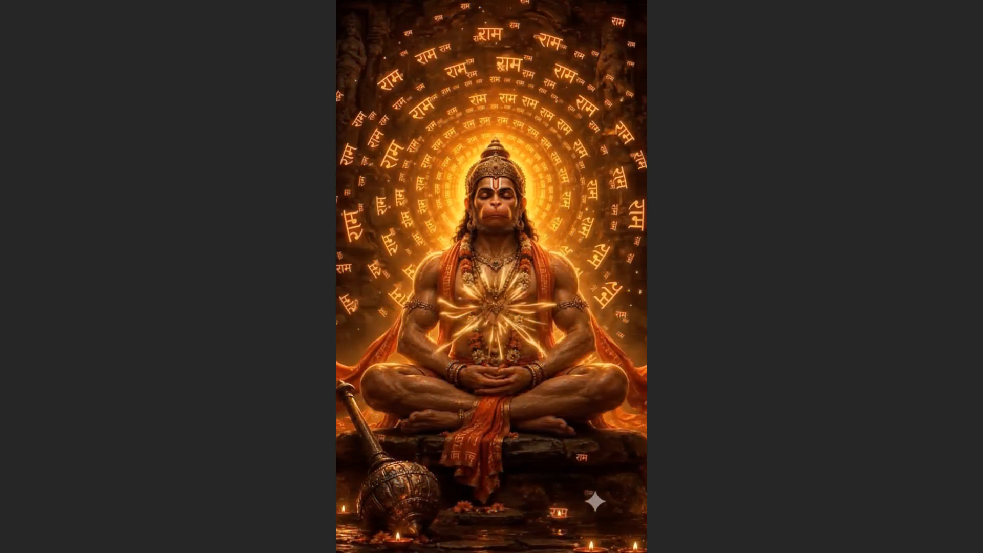
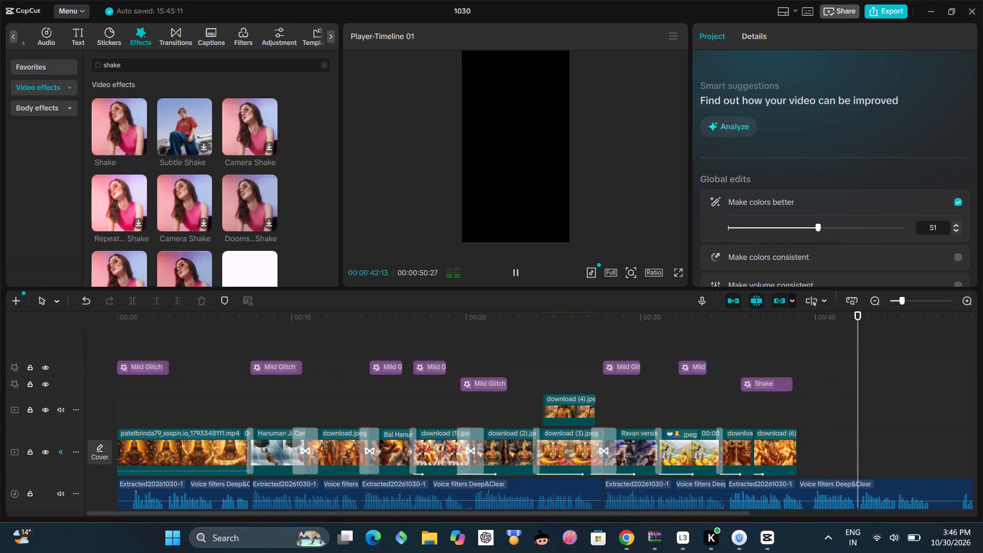
Play back the stretch after the last image clip and the start of the opening clip to check them.
left_click(511, 273)
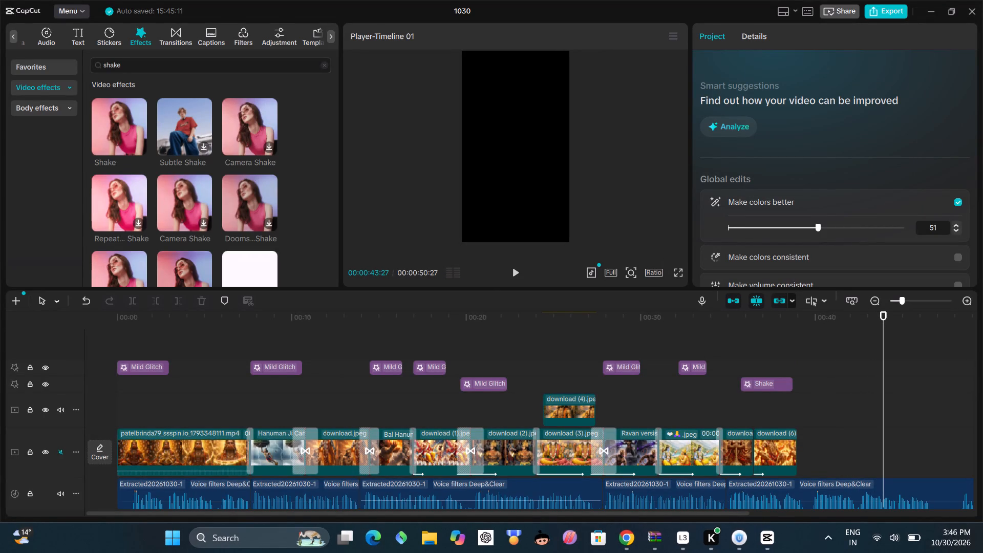
left_click(423, 452)
left_click(392, 453)
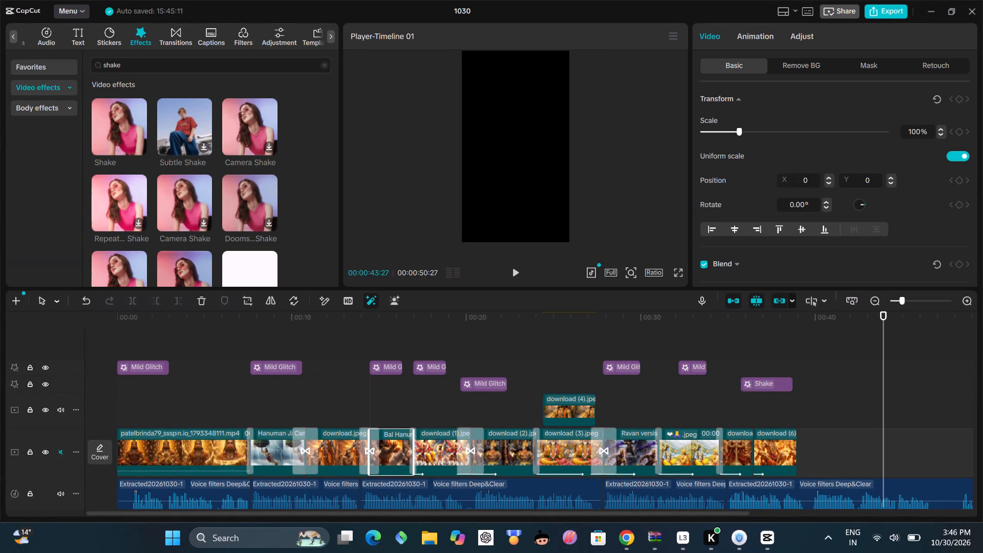
left_click(518, 269)
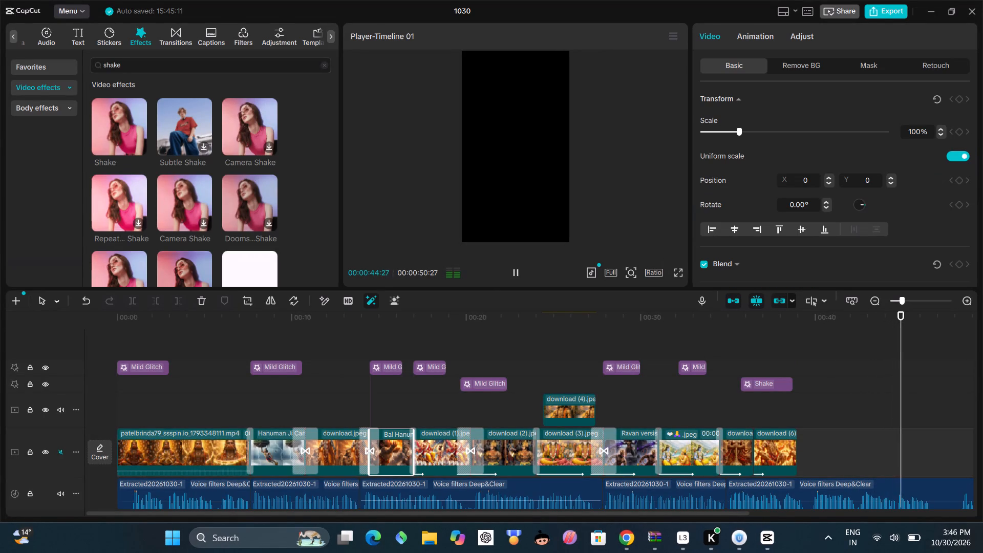
left_click_drag(926, 345, 924, 353)
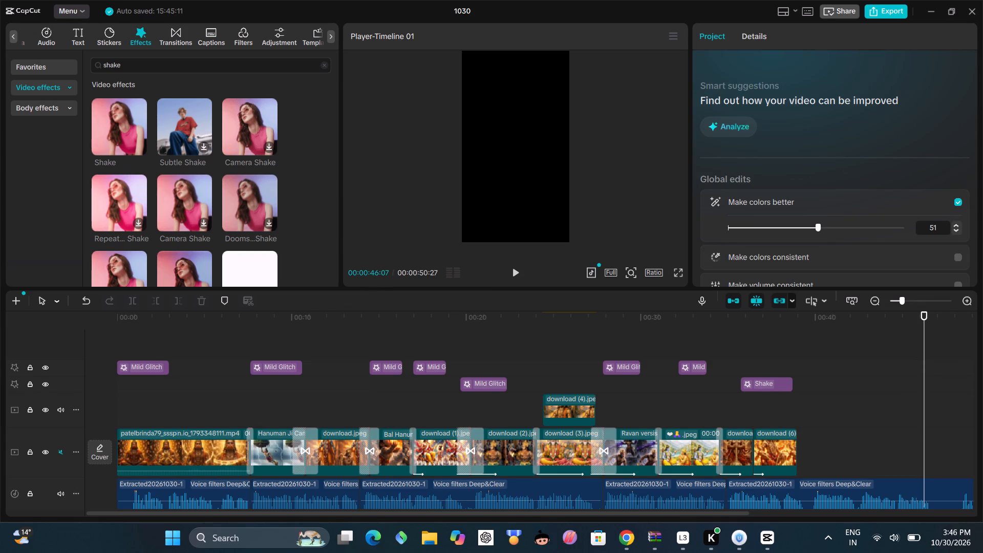
left_click(188, 352)
left_click(125, 341)
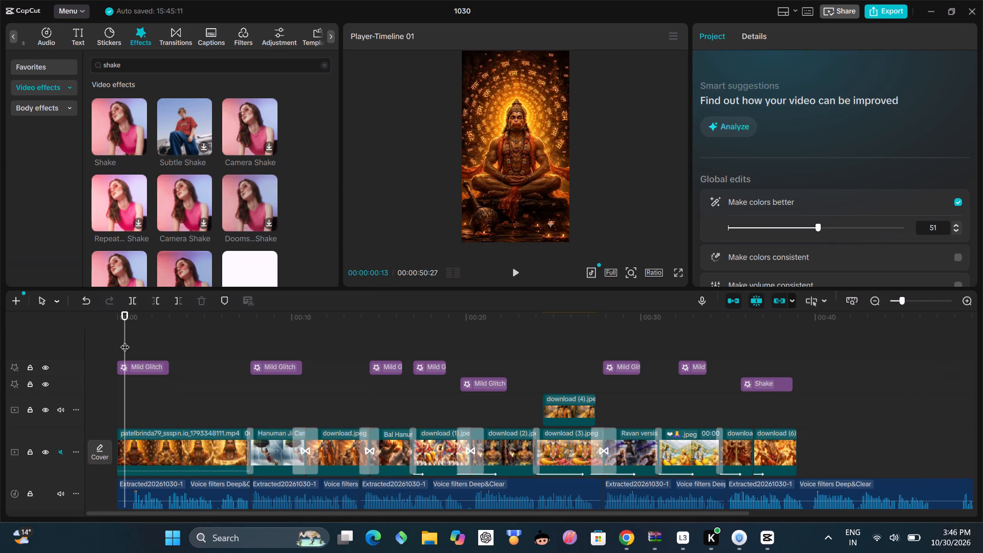
left_click(509, 271)
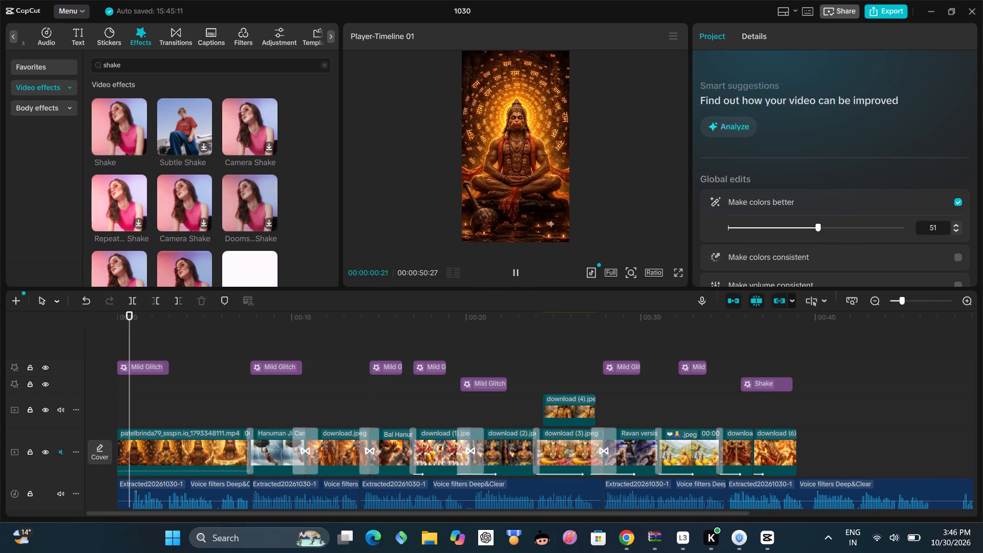
left_click(509, 271)
Apply the Zoom 1 In animation to the opening video clip with a duration of 2.8 s.
left_click(147, 444)
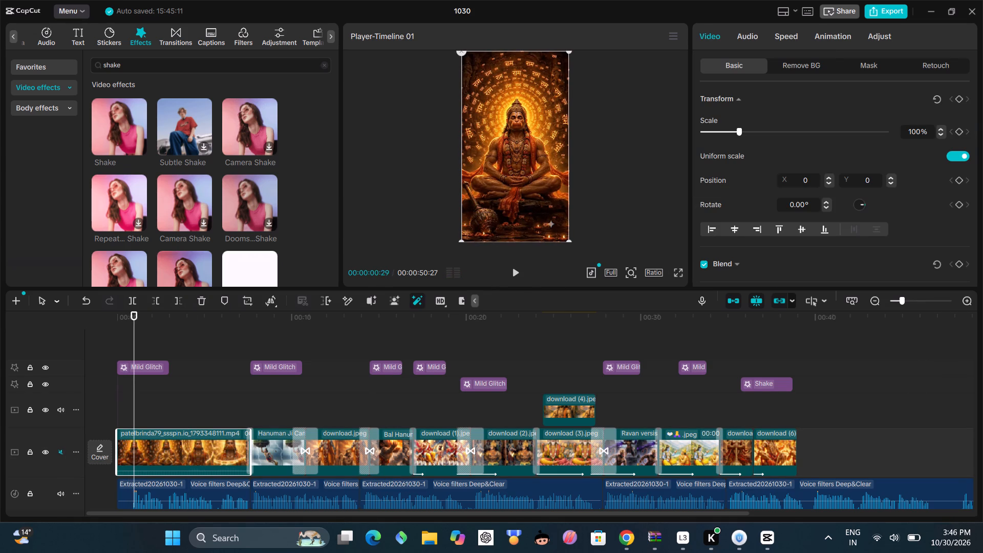
left_click(826, 39)
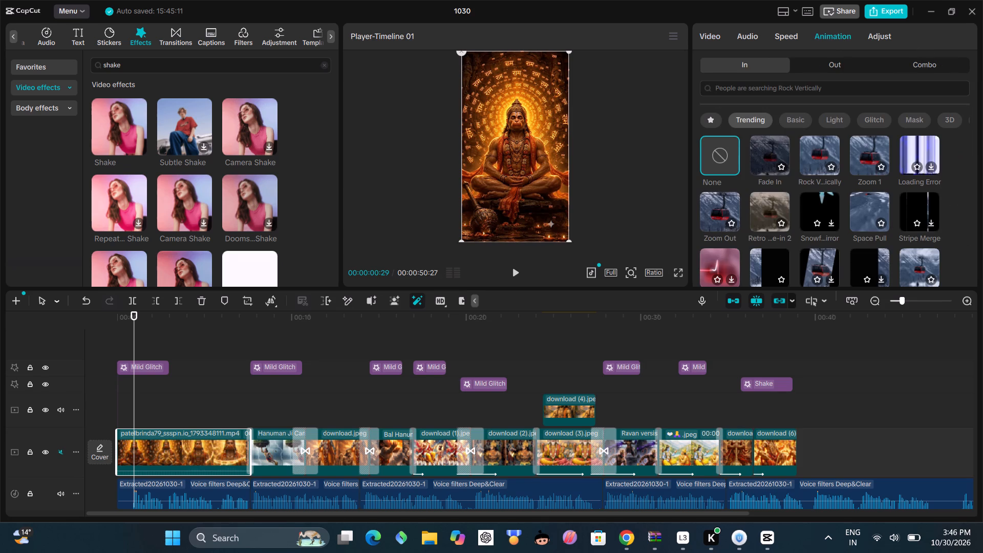
left_click(864, 161)
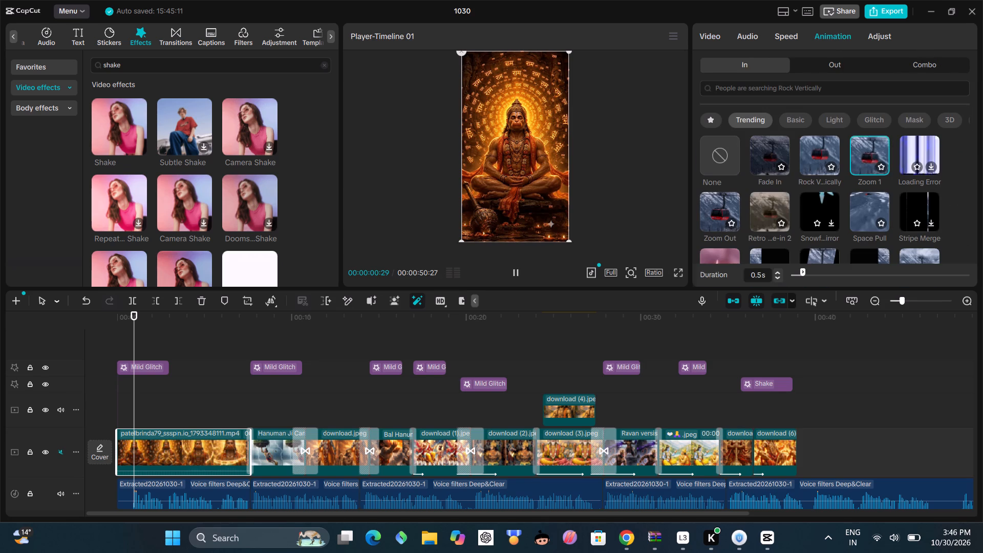
left_click_drag(846, 274, 856, 275)
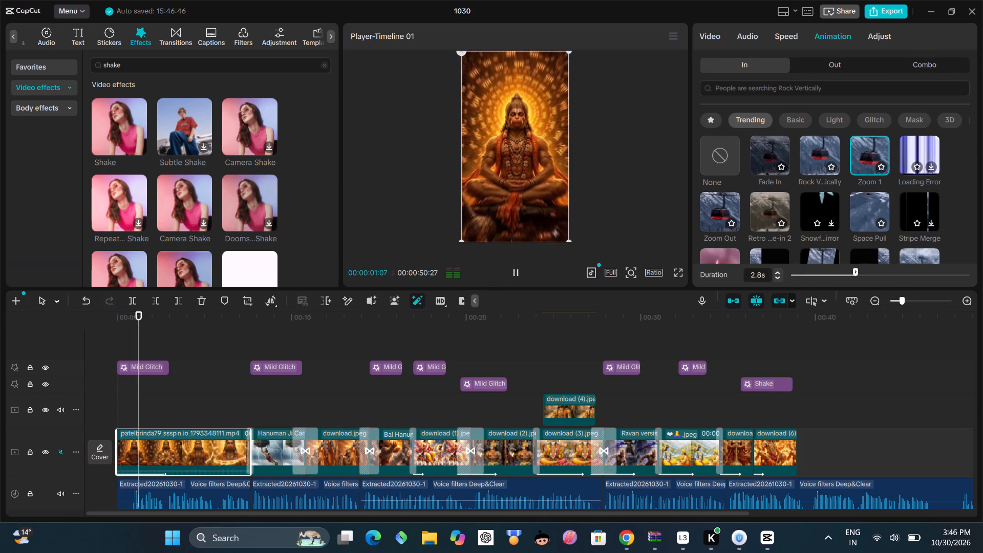
Apply the Fade In animation to the Hanuman Ji image clip and set its duration to 1.9 s.
left_click(274, 449)
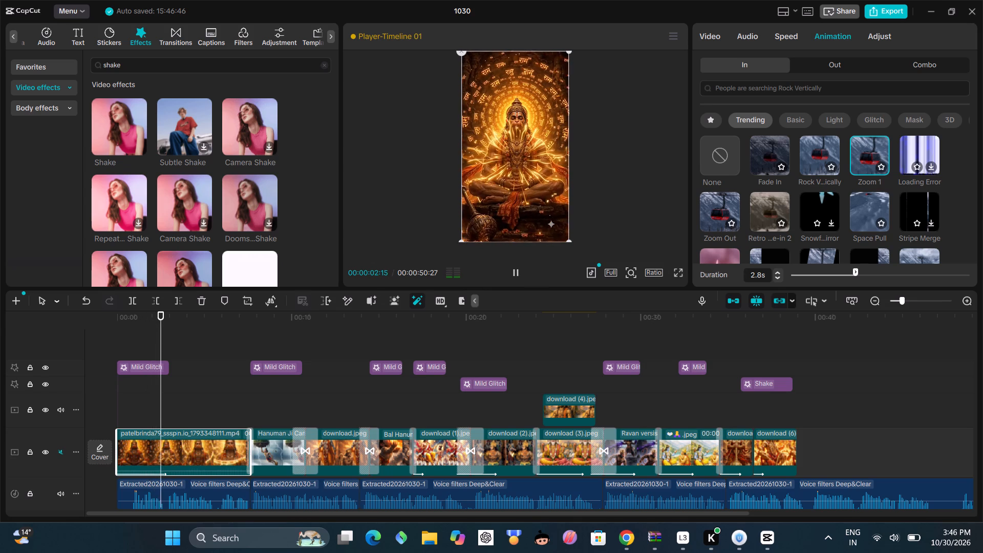
left_click(766, 150)
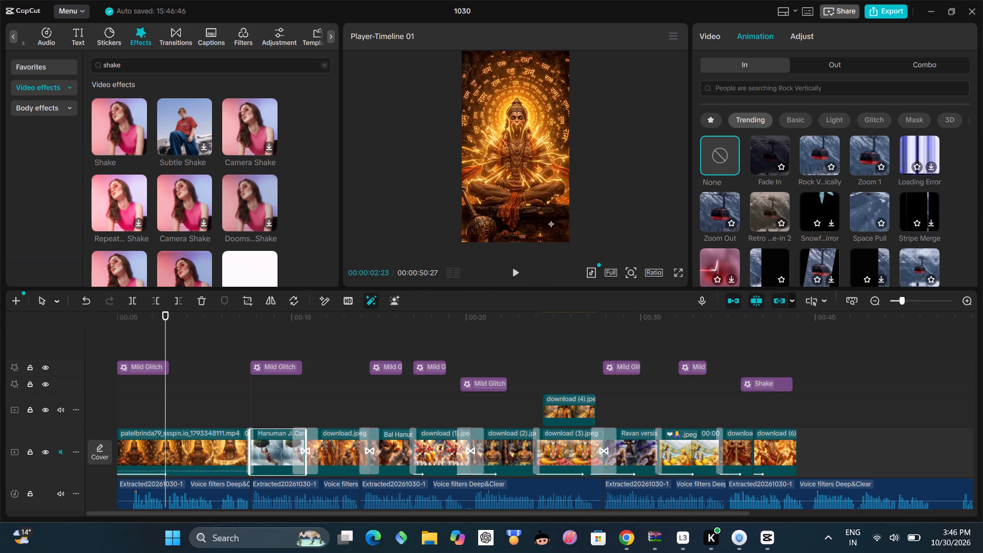
left_click_drag(829, 275, 856, 275)
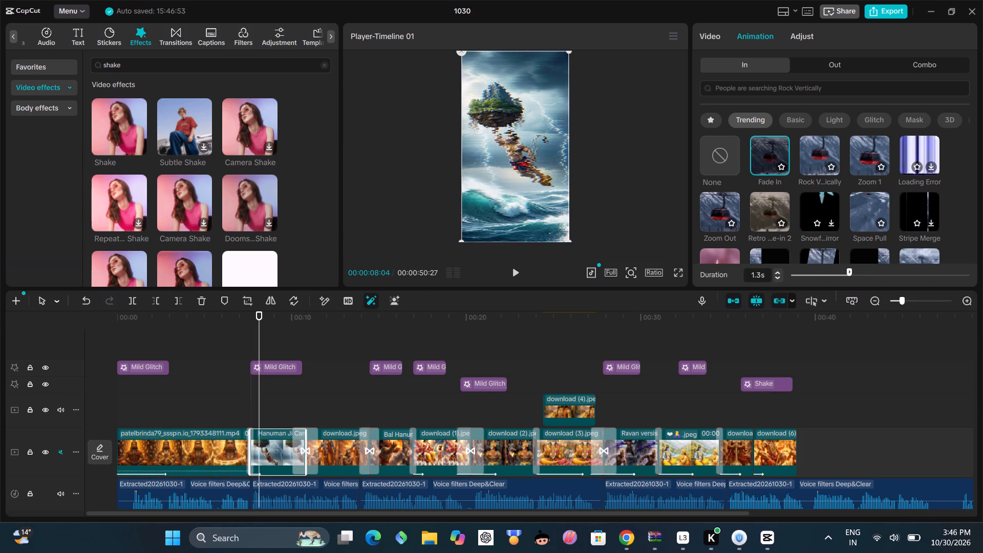
left_click_drag(856, 275, 878, 276)
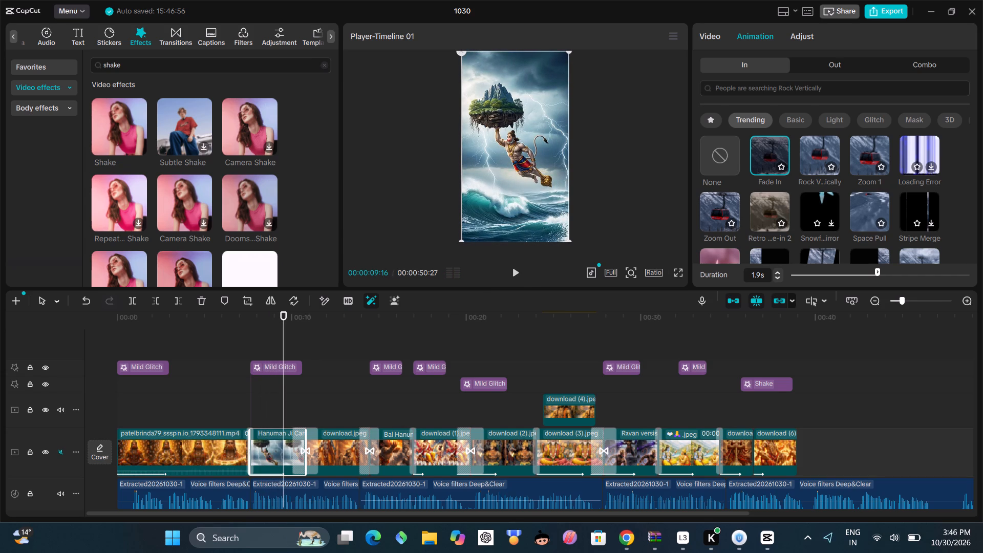
Review the first two clips and replace the Hanuman Ji clip's In animation with Split Slide.
left_click_drag(286, 392, 135, 436)
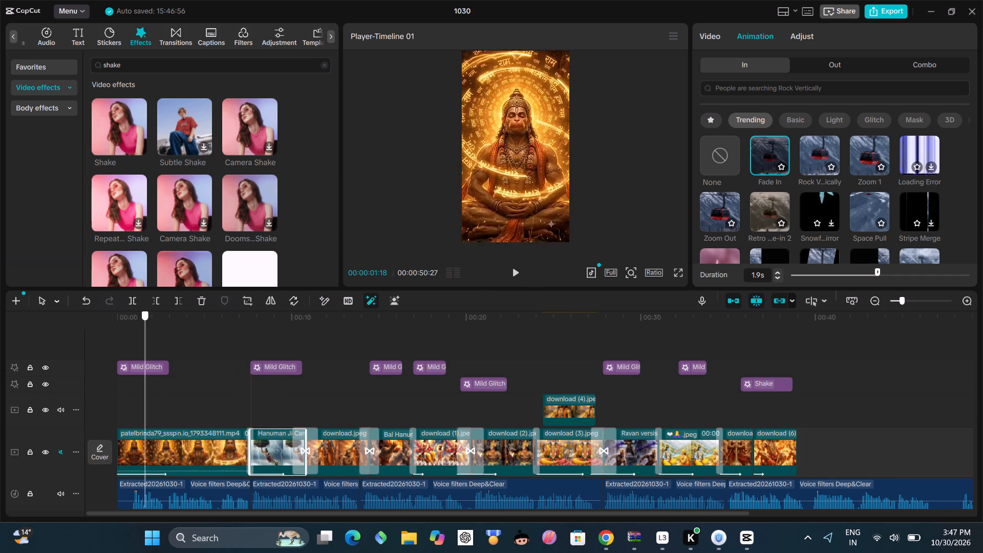
left_click(516, 277)
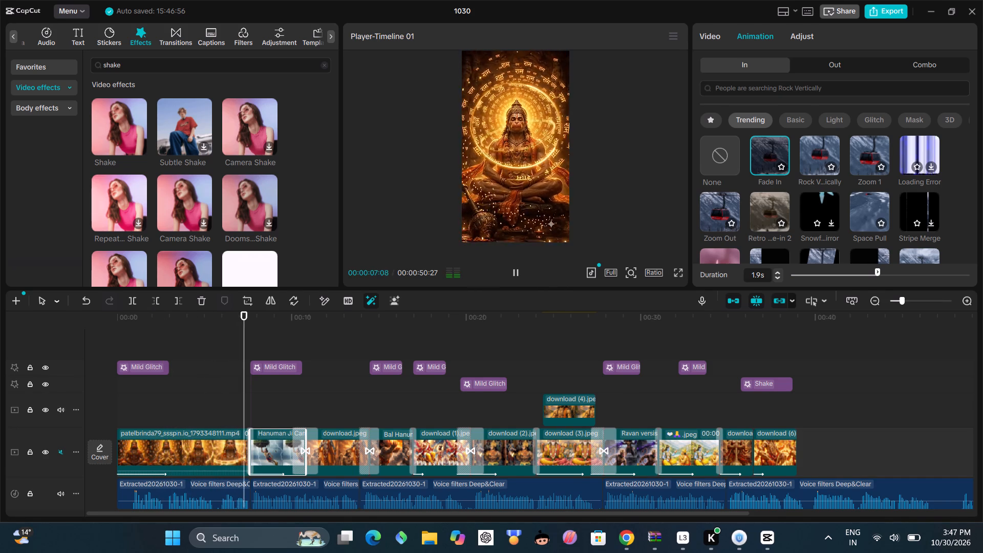
left_click(516, 277)
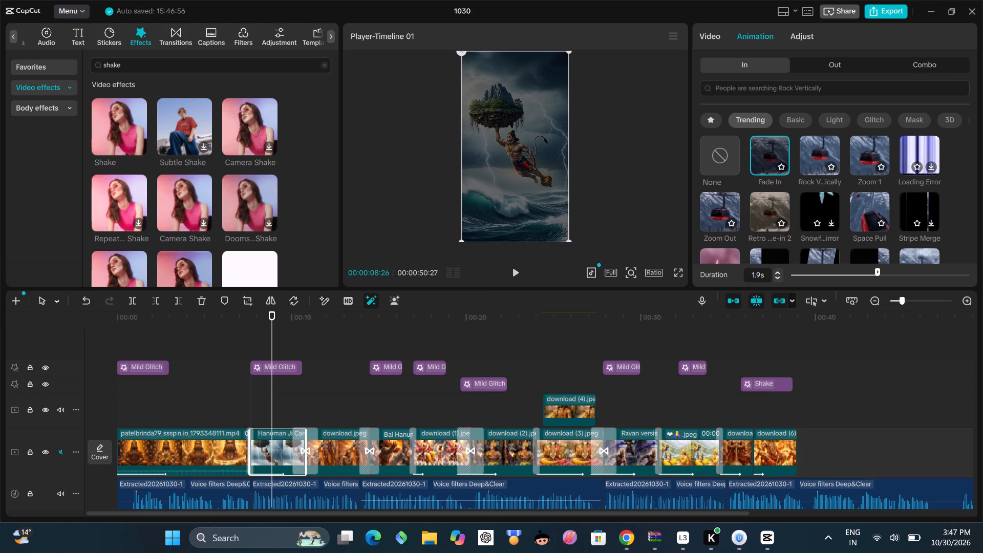
scroll(861, 220, "down", 1)
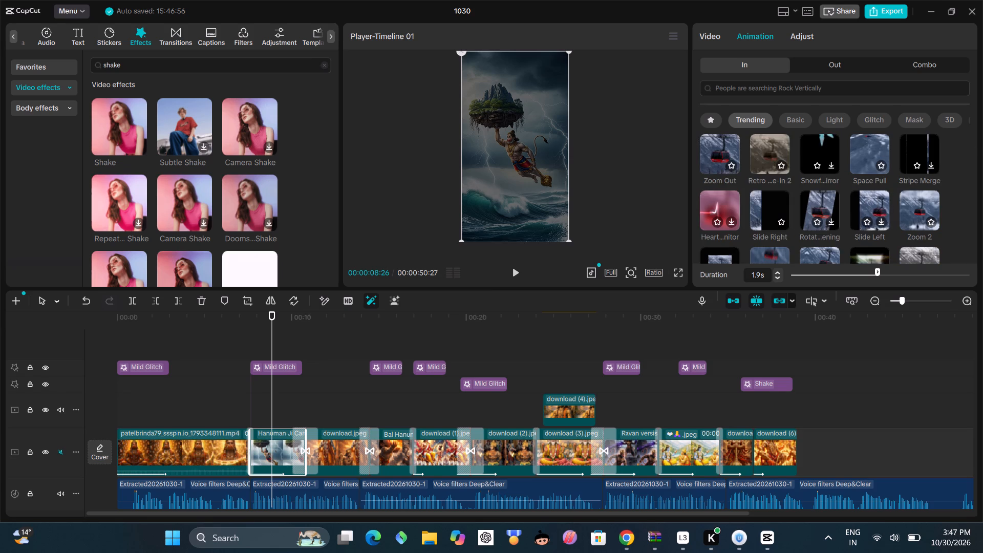
scroll(860, 220, "down", 1)
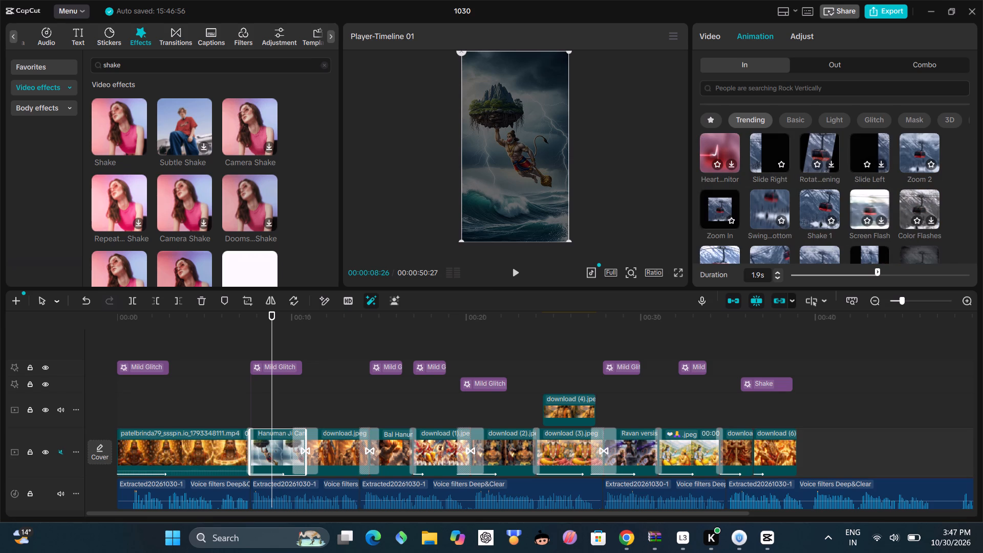
scroll(859, 204, "down", 1)
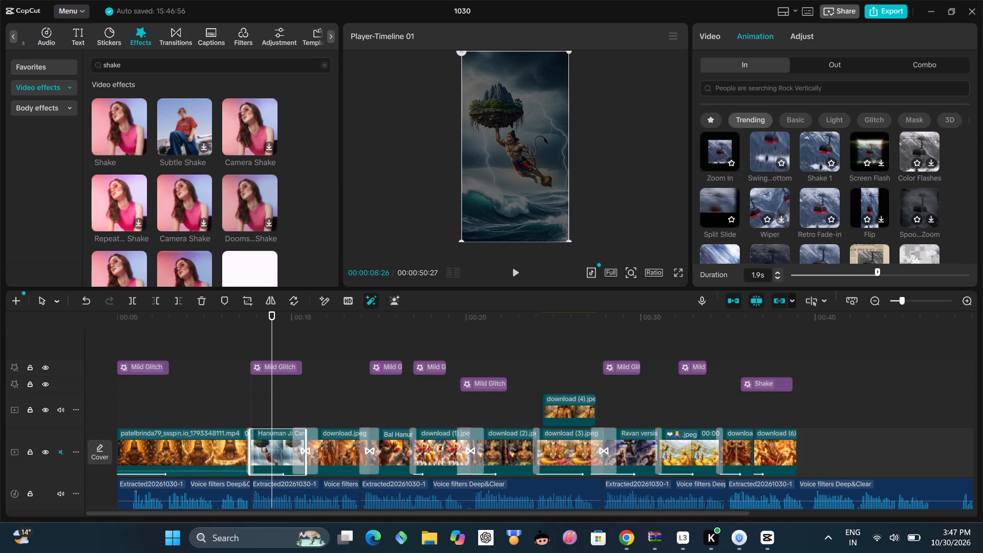
left_click(714, 201)
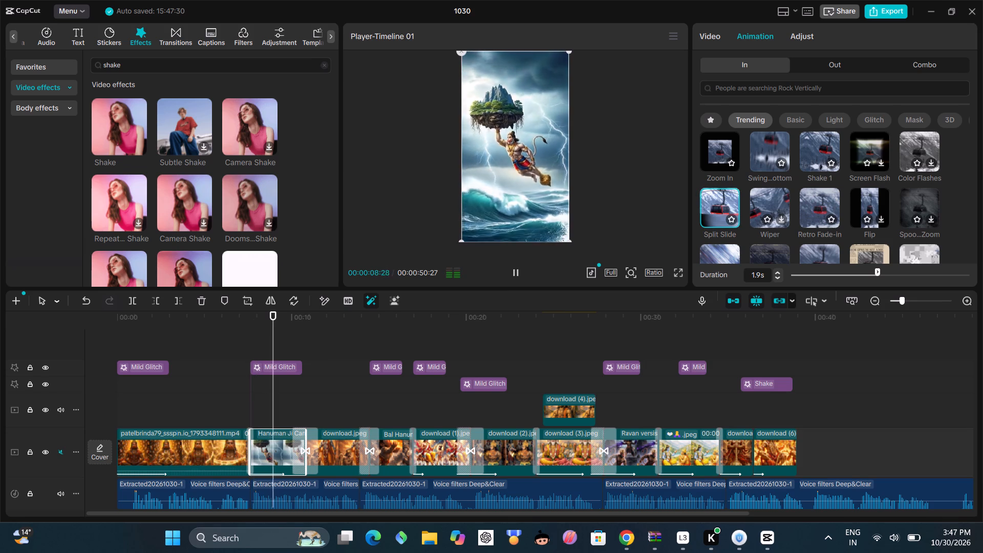
scroll(831, 208, "down", 1)
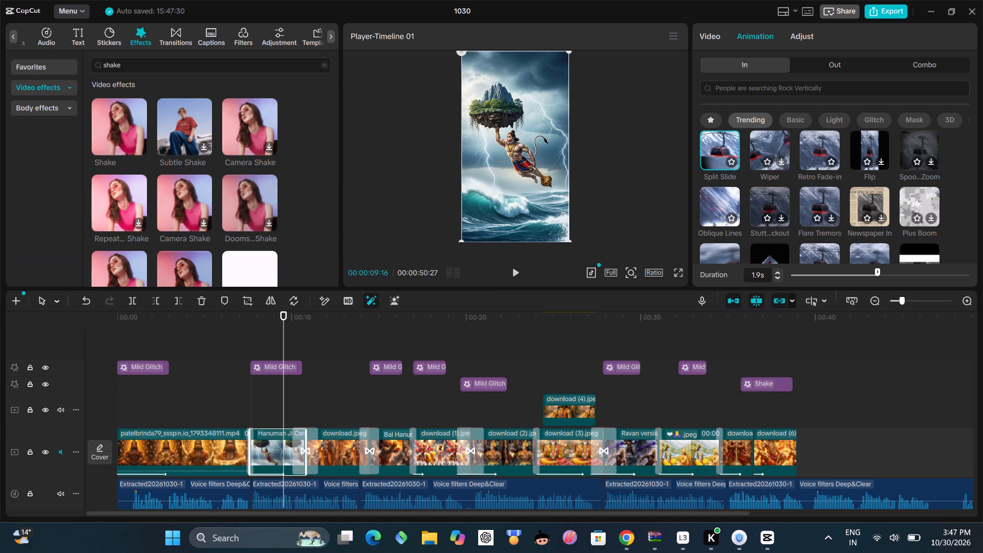
Apply the Zoom 1 In animation to the download.jpeg clip and set its duration to 3.7 s.
left_click(329, 440)
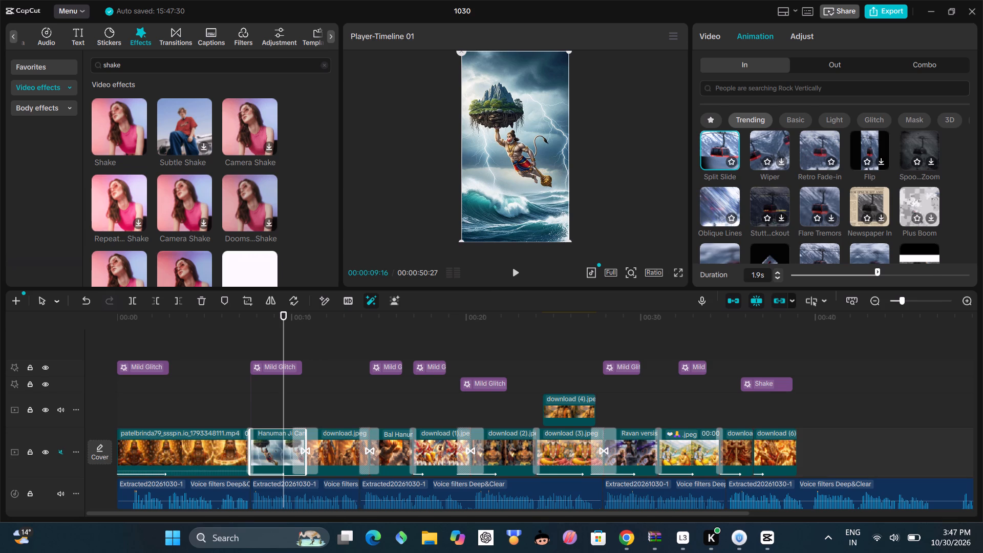
left_click(515, 275)
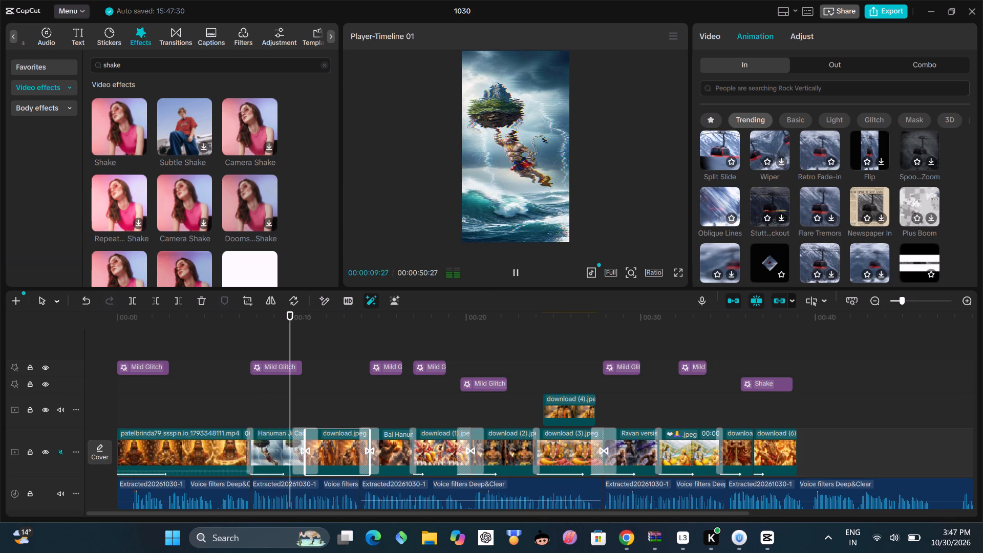
left_click(515, 275)
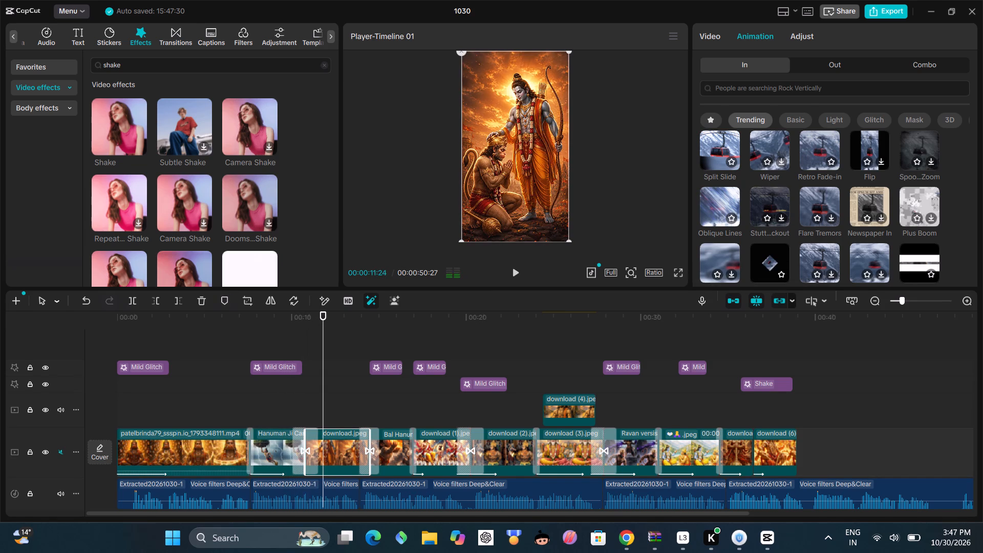
scroll(899, 210, "up", 2)
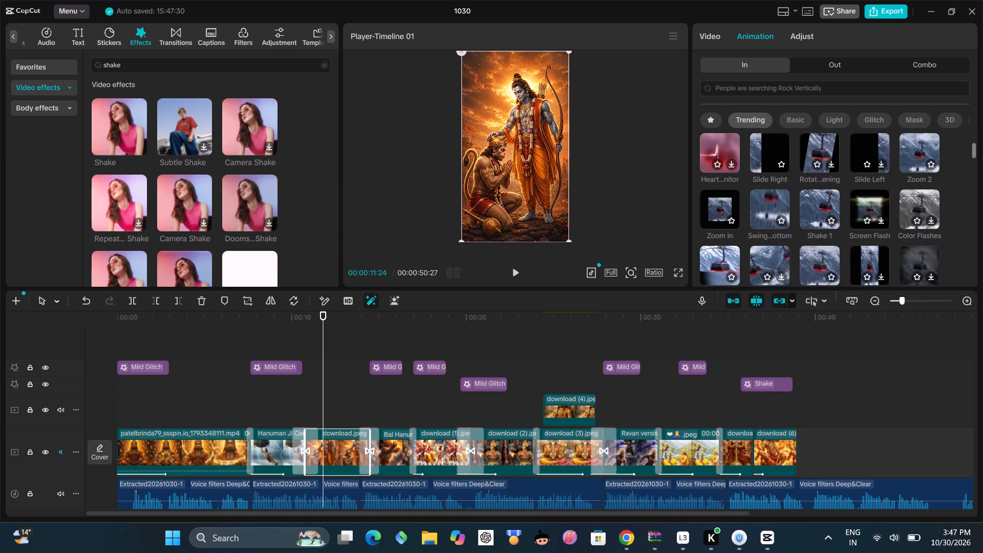
scroll(869, 223, "up", 3)
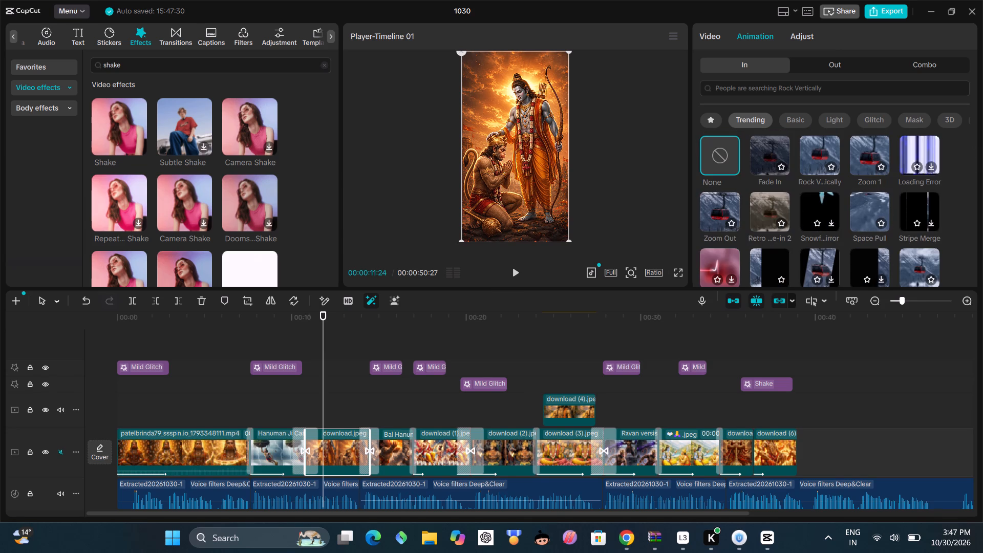
left_click(871, 168)
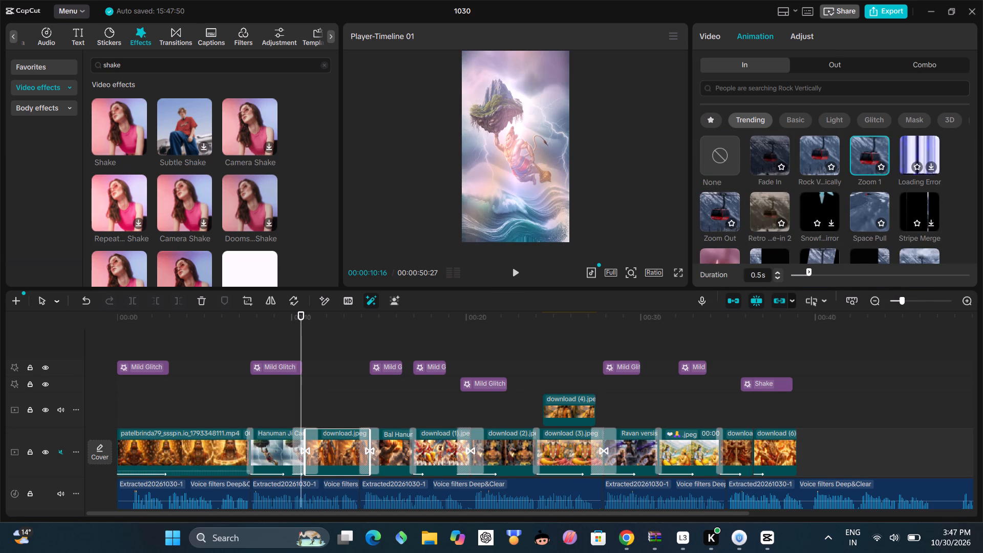
left_click_drag(807, 274, 876, 278)
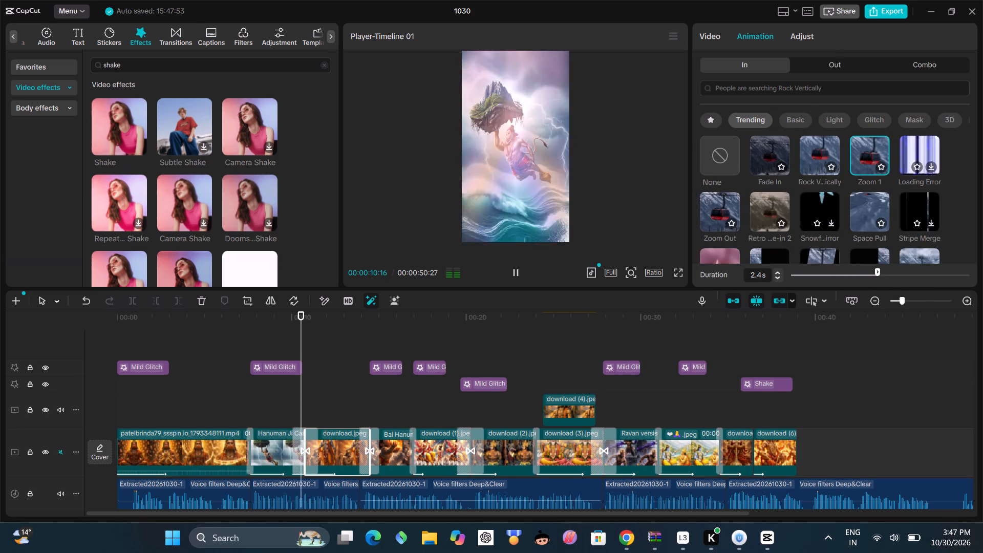
left_click_drag(877, 278, 927, 278)
left_click(927, 278)
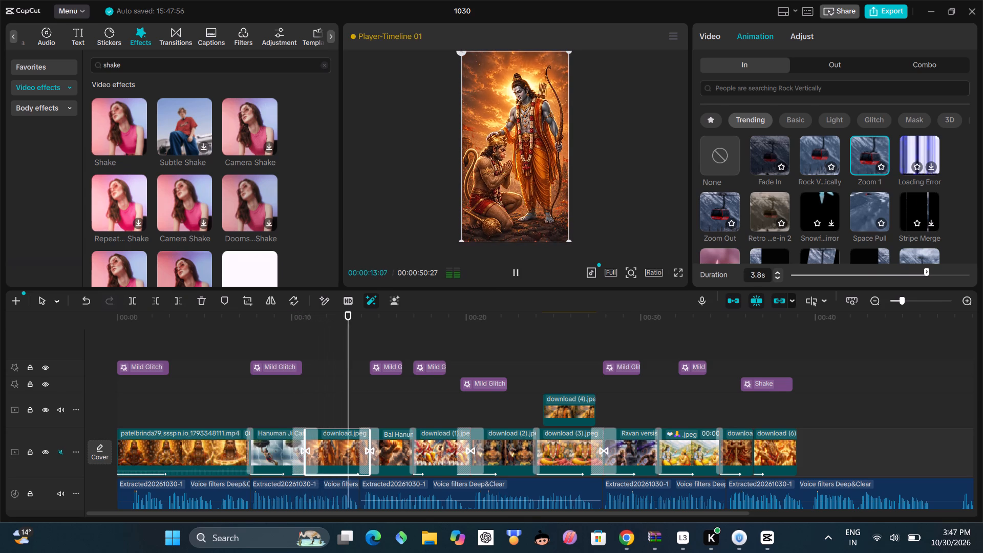
left_click(922, 278)
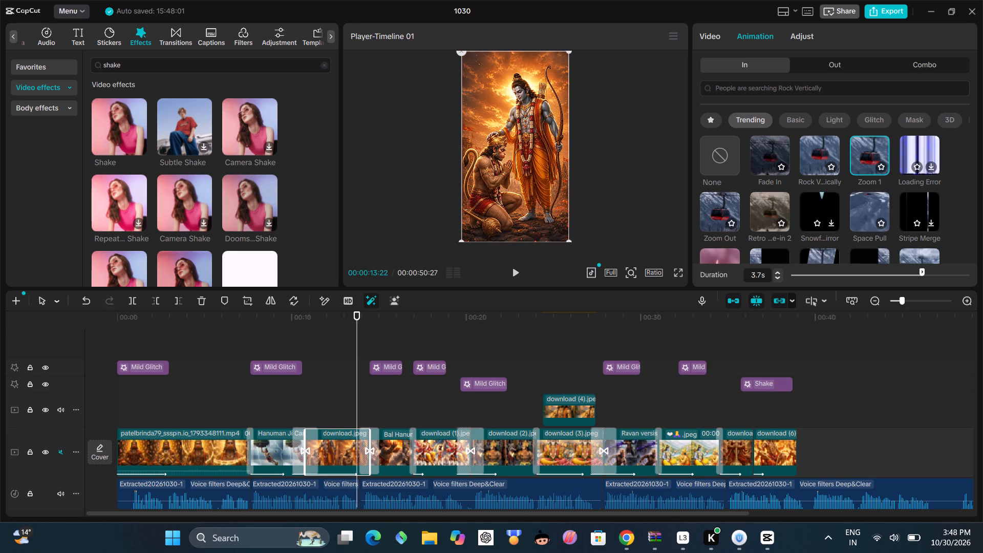
Replace the download.jpeg clip's In animation with Zoom In.
scroll(834, 208, "down", 3)
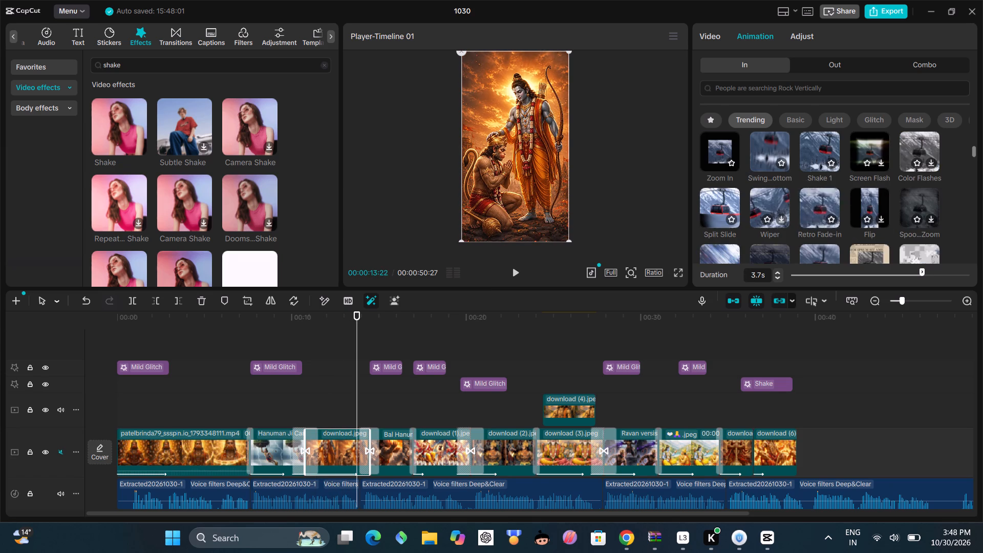
left_click(724, 160)
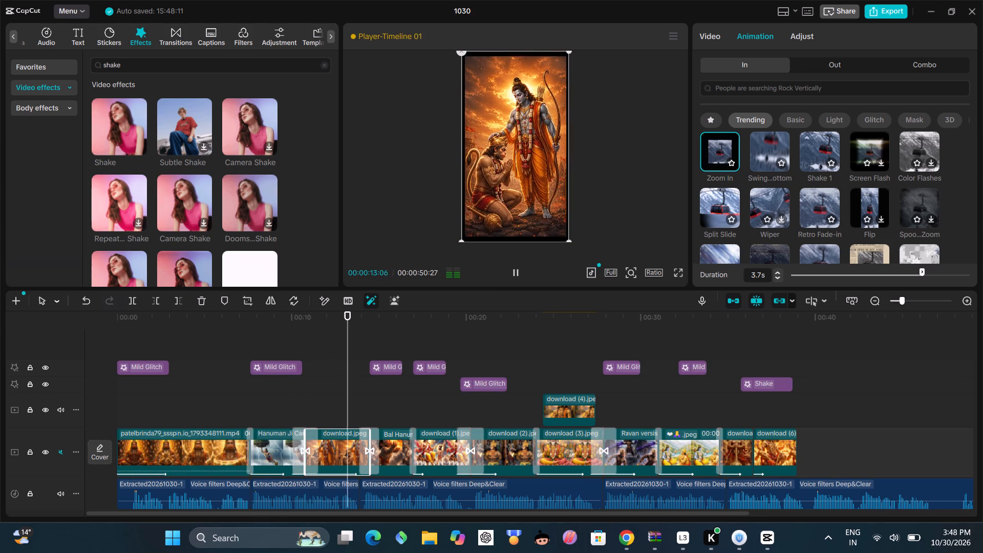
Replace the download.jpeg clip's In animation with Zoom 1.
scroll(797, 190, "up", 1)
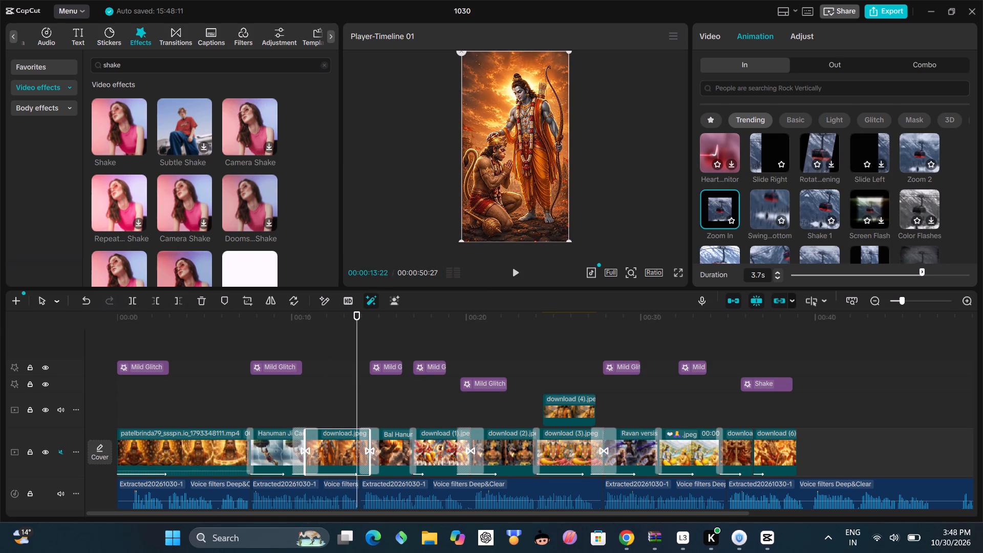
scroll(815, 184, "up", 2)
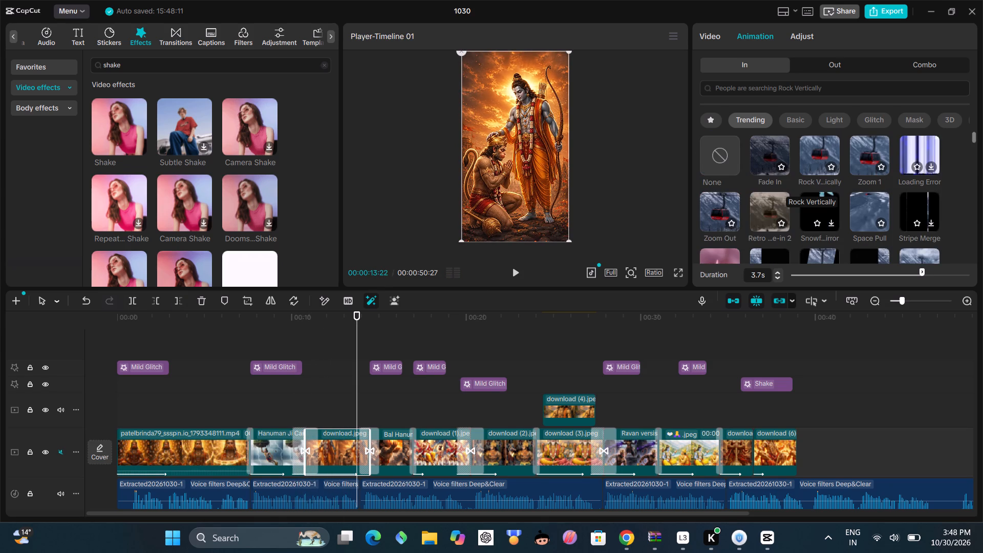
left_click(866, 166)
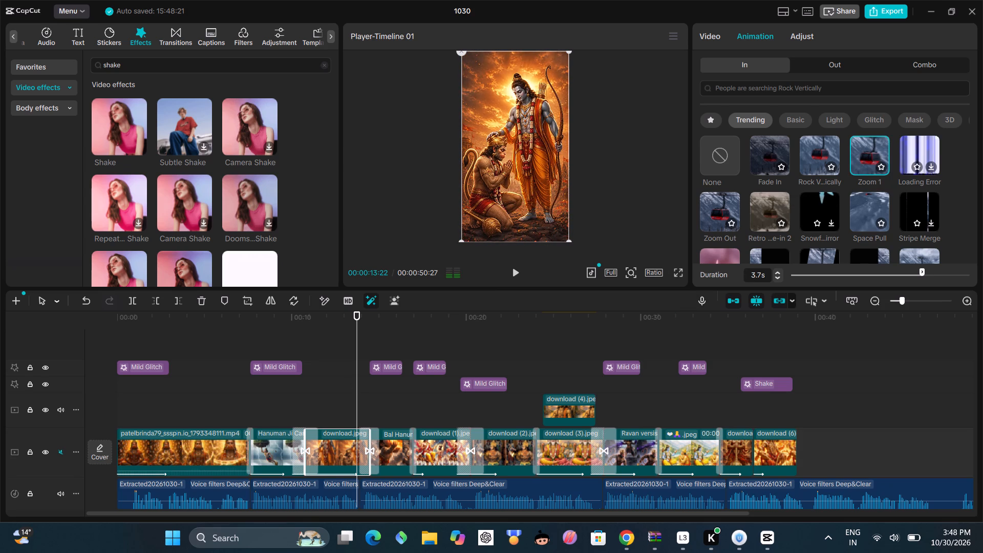
Apply the Lift & Unblur In animation to the download.jpeg clip in place of its current one.
scroll(848, 207, "down", 4)
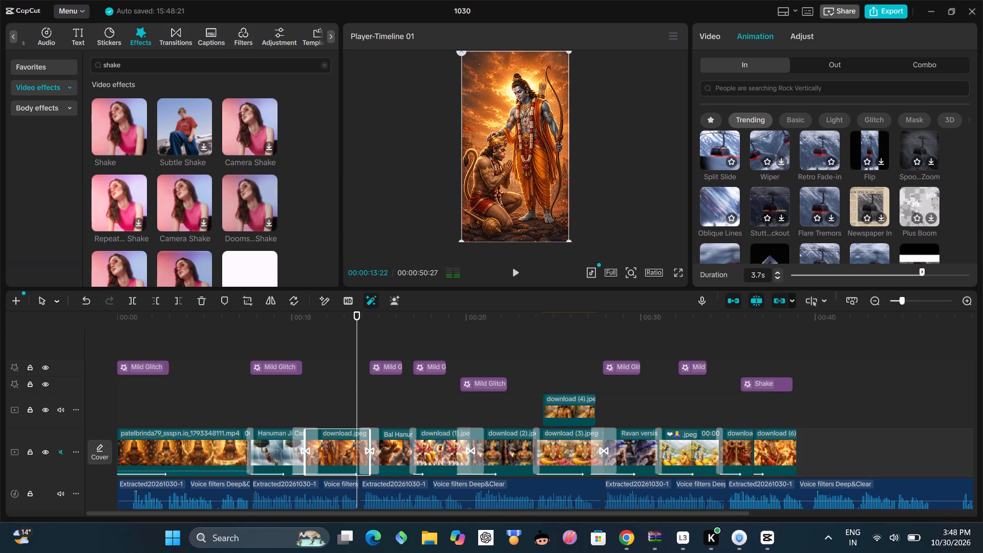
scroll(849, 212, "down", 1)
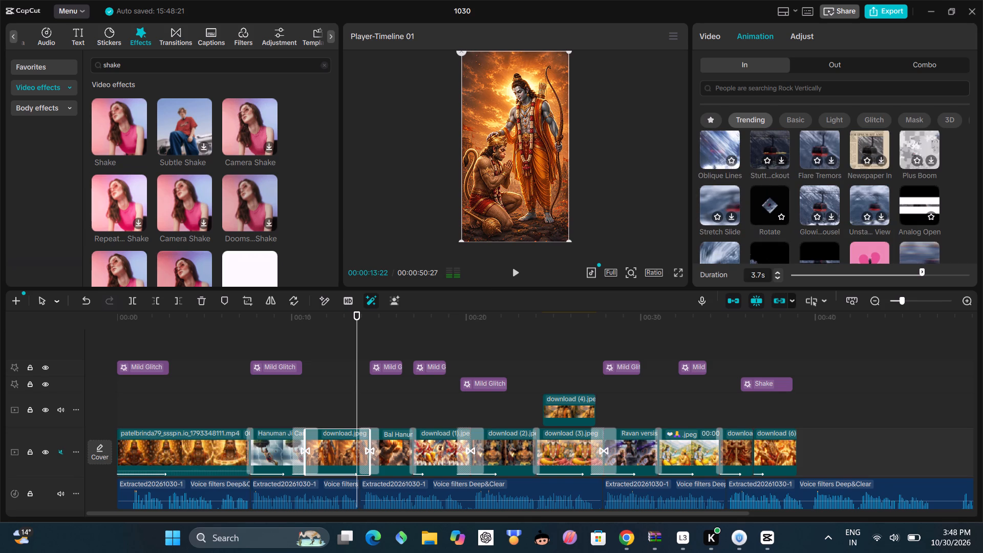
scroll(870, 200, "down", 3)
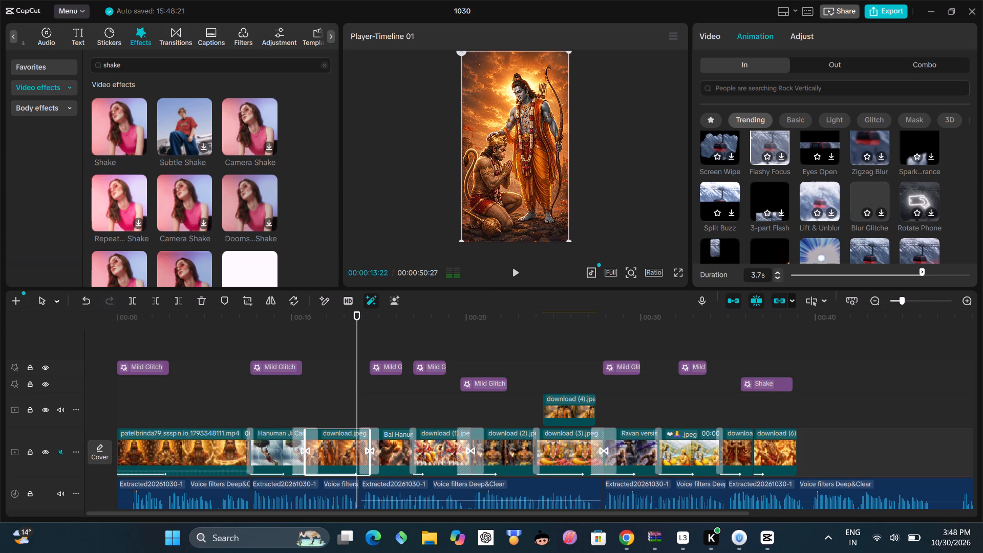
left_click(820, 198)
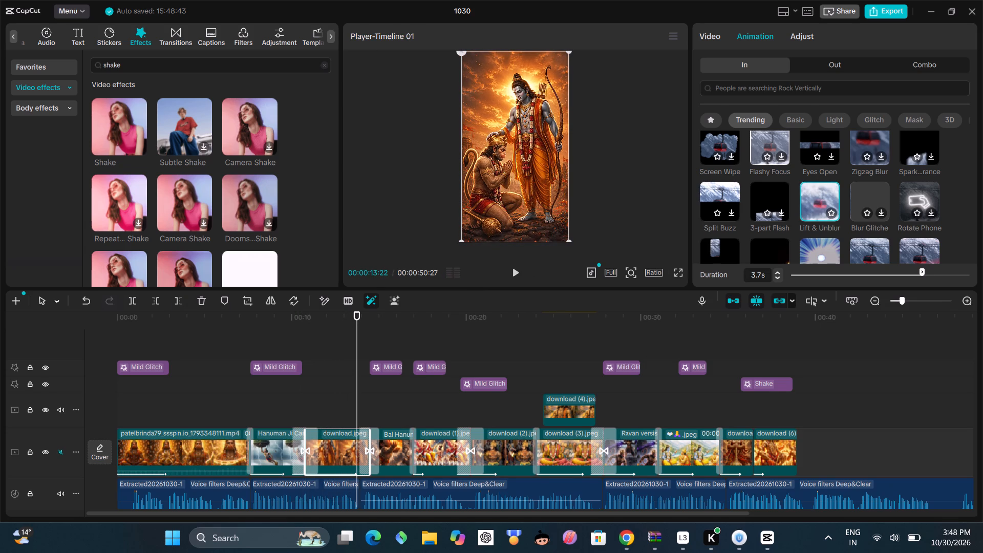
Play the video full screen from the beginning to review the clip animations, and stop as the download (3) clip starts.
left_click_drag(359, 335, 52, 411)
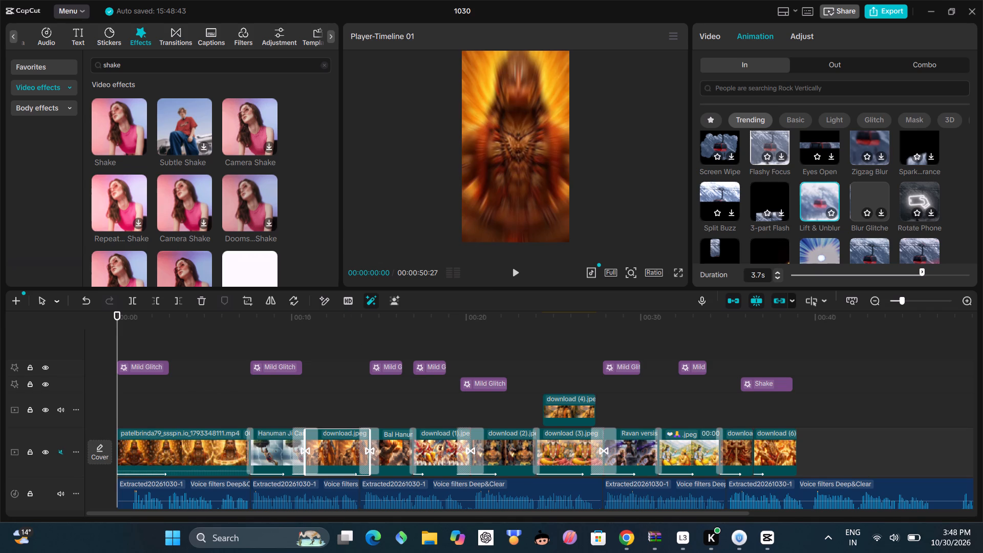
left_click(683, 271)
left_click(679, 274)
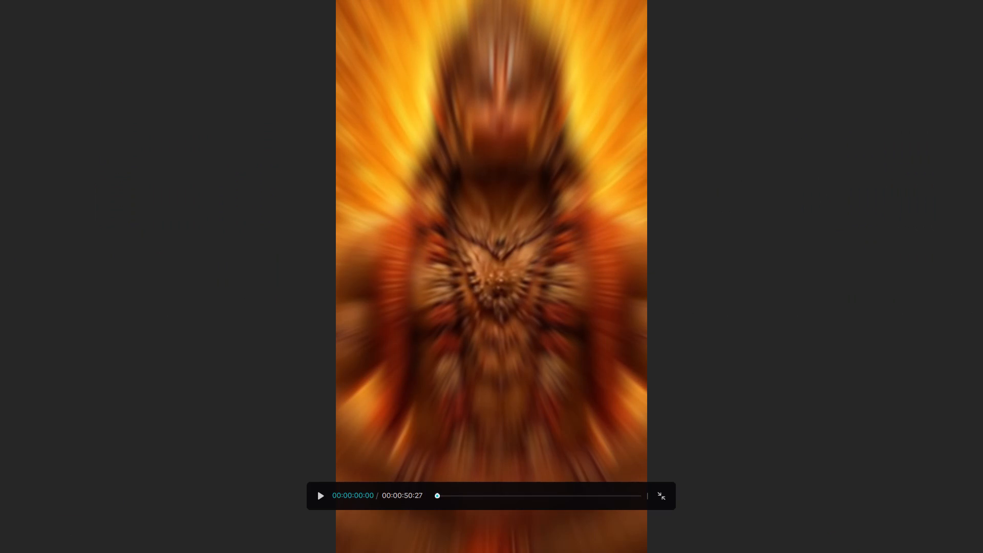
left_click(309, 495)
left_click(319, 491)
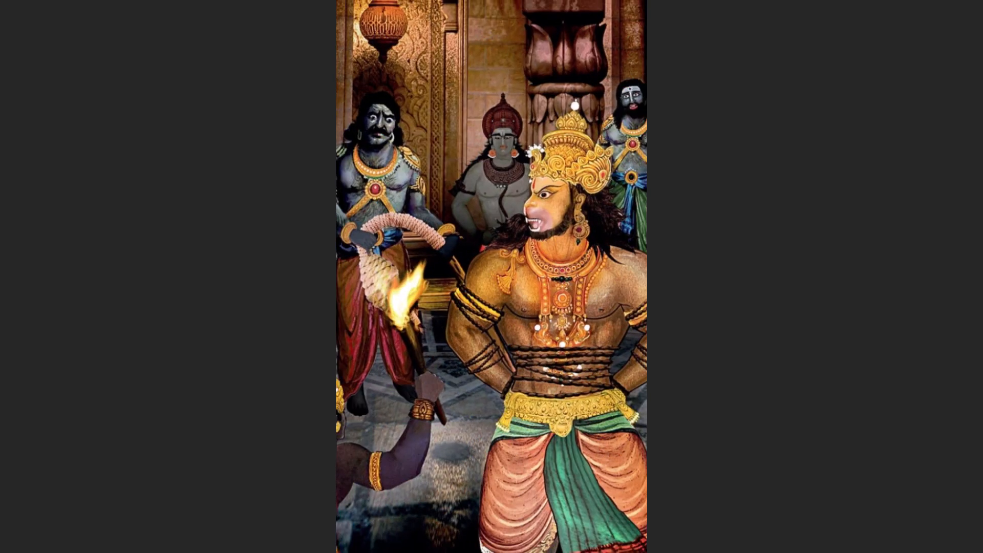
key("Escape")
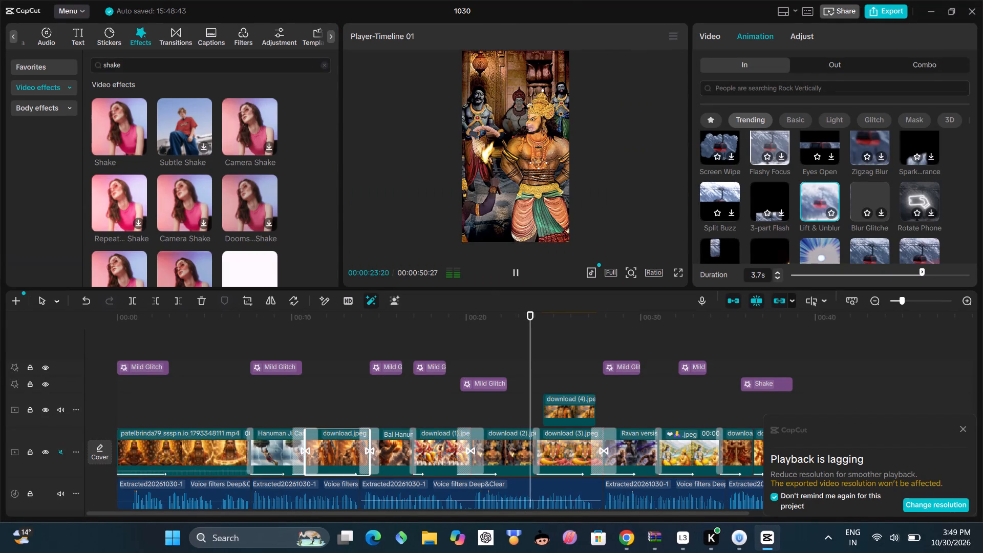
left_click(527, 287)
left_click(522, 276)
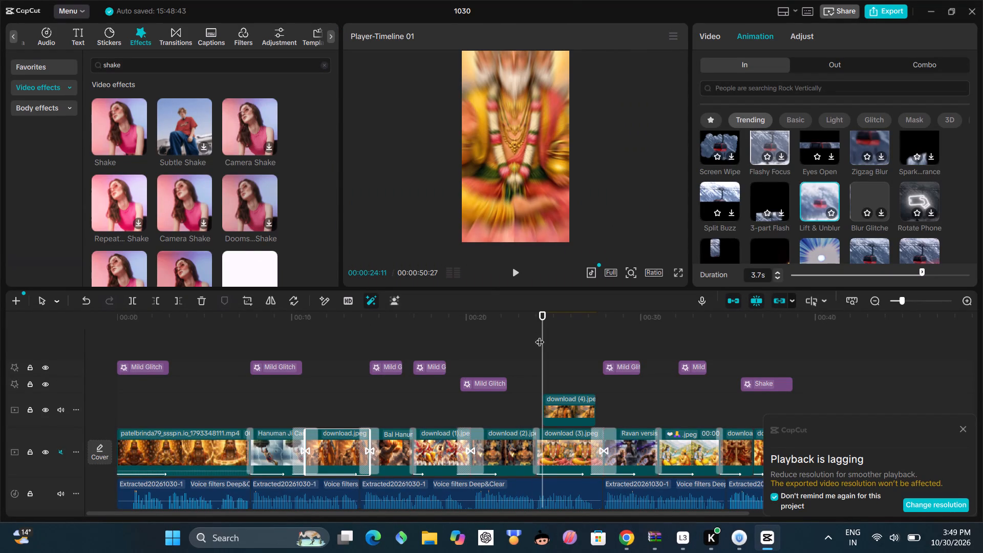
Reduce the preview playback resolution to Low quality.
left_click_drag(541, 332, 814, 383)
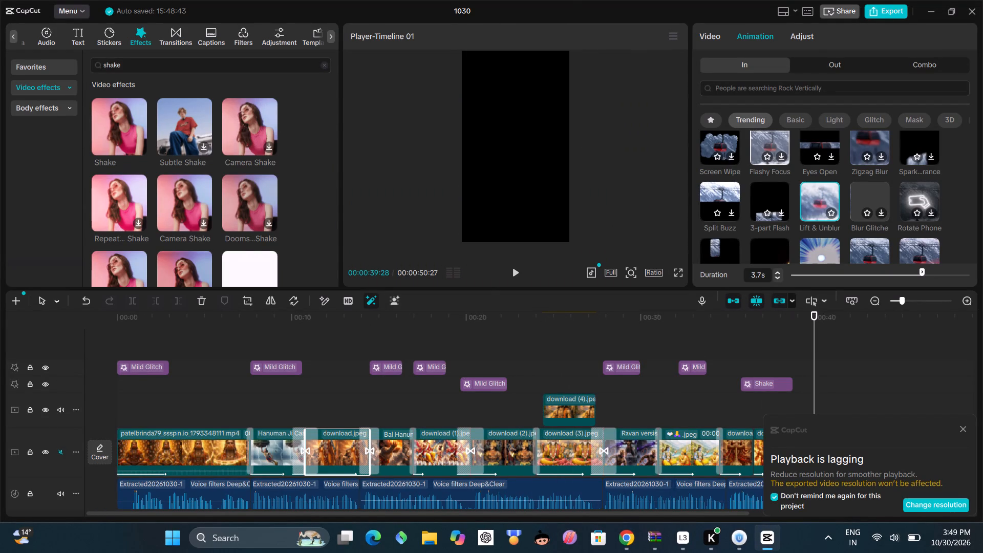
left_click(951, 506)
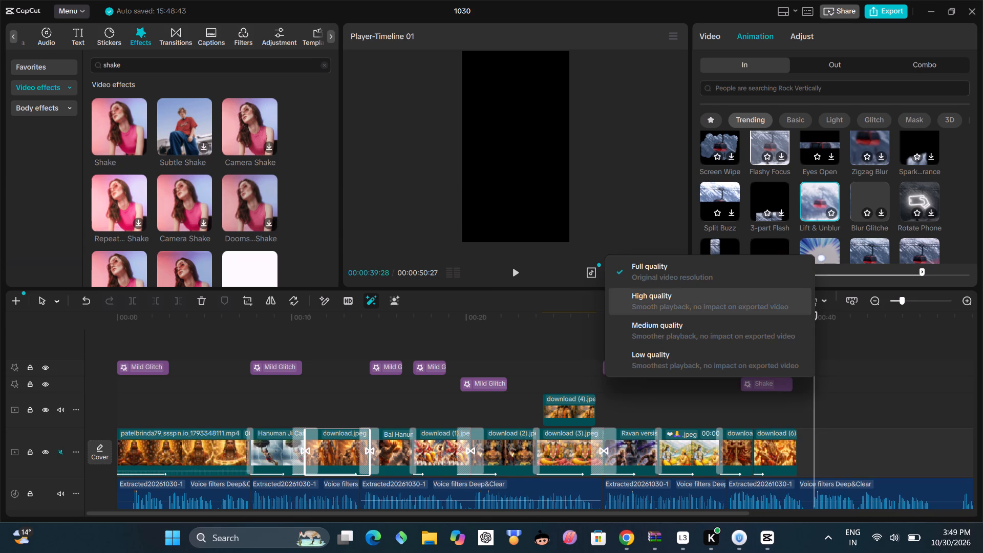
left_click(671, 352)
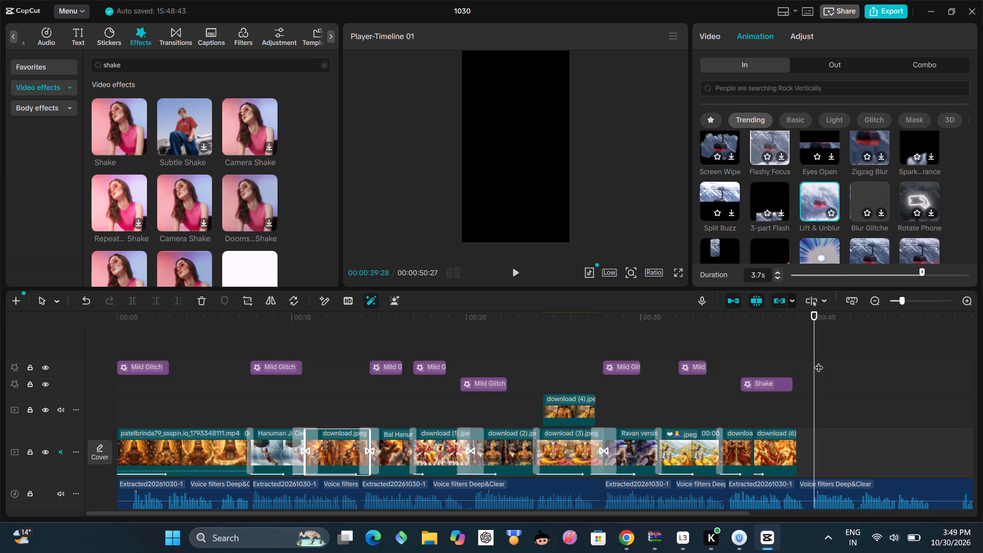
Place the playhead at the end of the last image clip on the main track, at 00:00:38:29.
left_click_drag(816, 364, 800, 392)
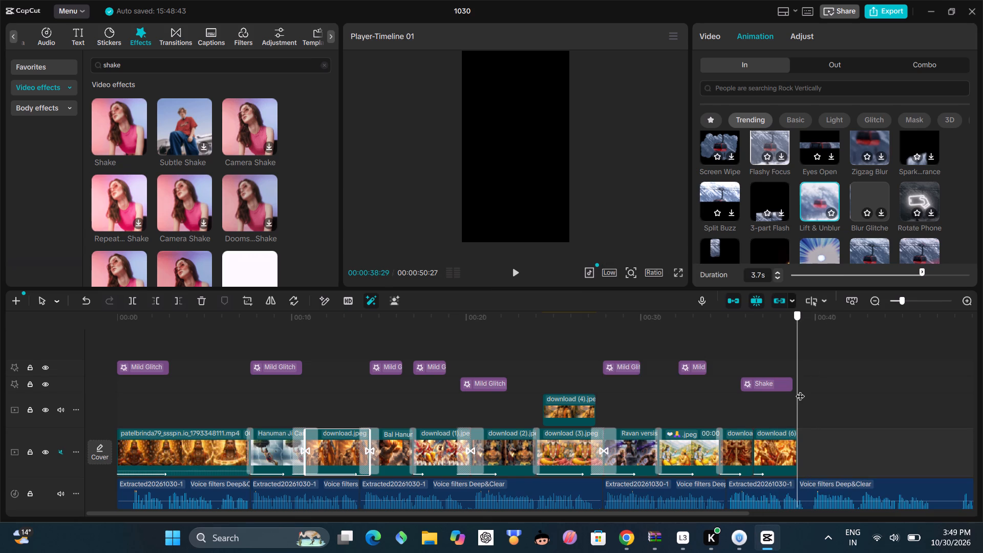
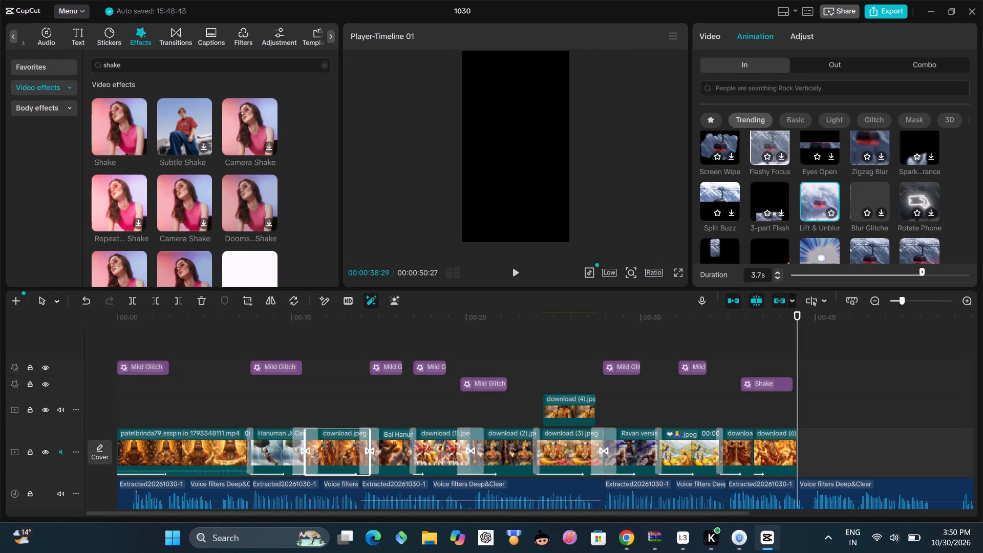
Play the voice audio that runs past the last image clip, and scrub back through the timeline to review the assembled clips.
left_click(523, 266)
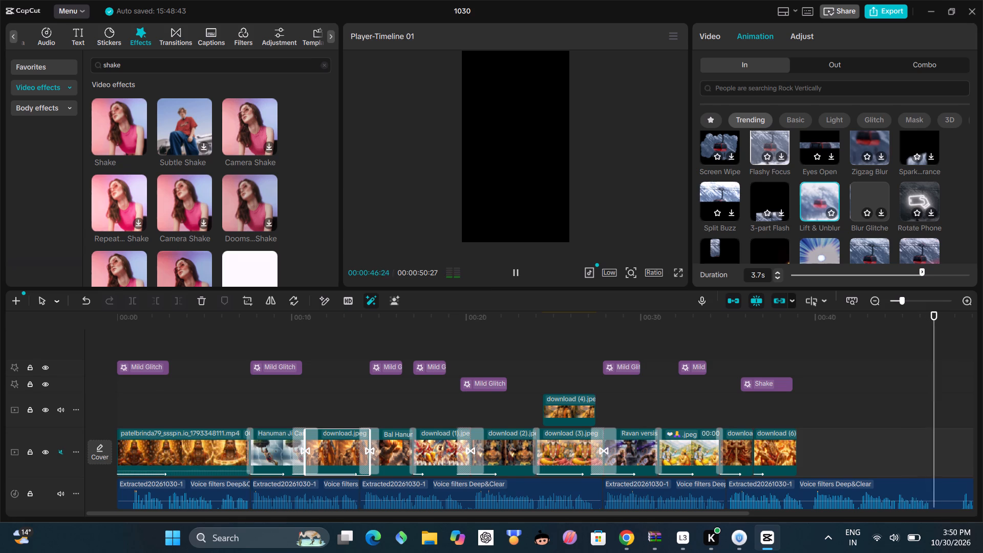
left_click(523, 270)
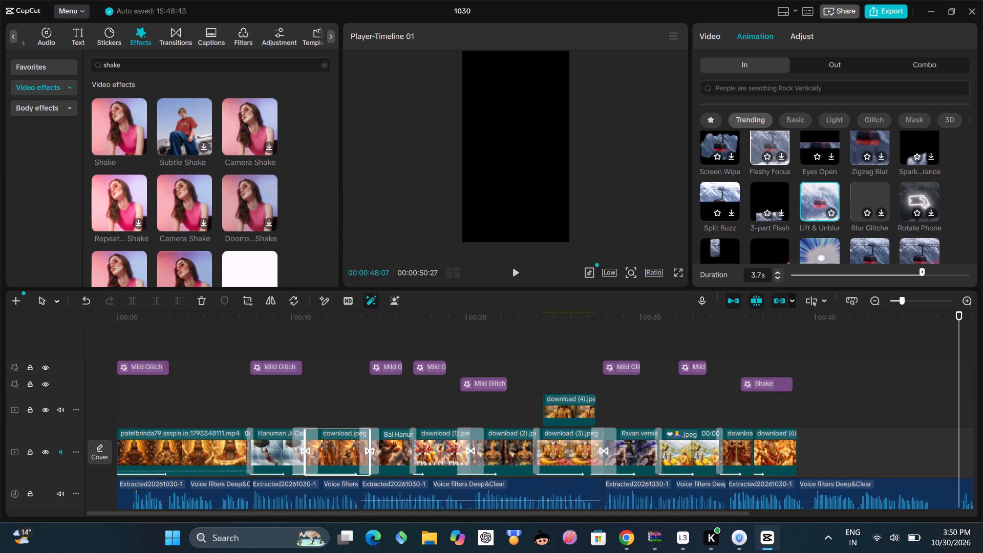
left_click_drag(961, 406, 868, 436)
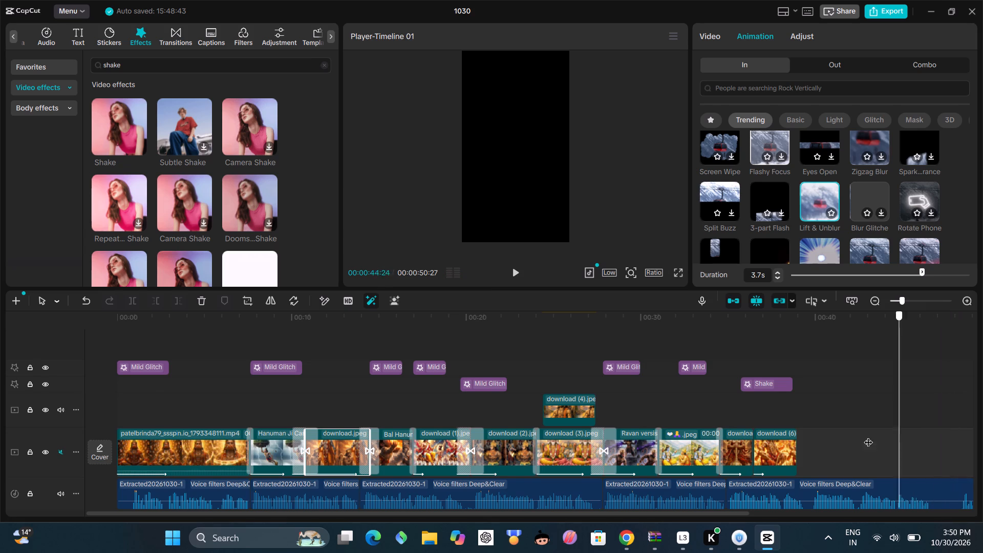
left_click_drag(868, 436, 199, 398)
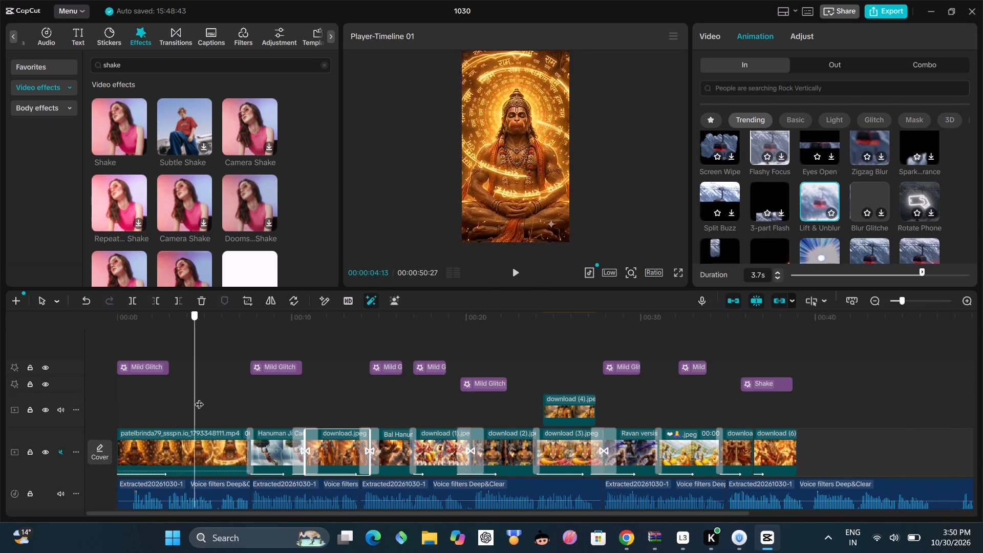
left_click_drag(199, 398, 493, 475)
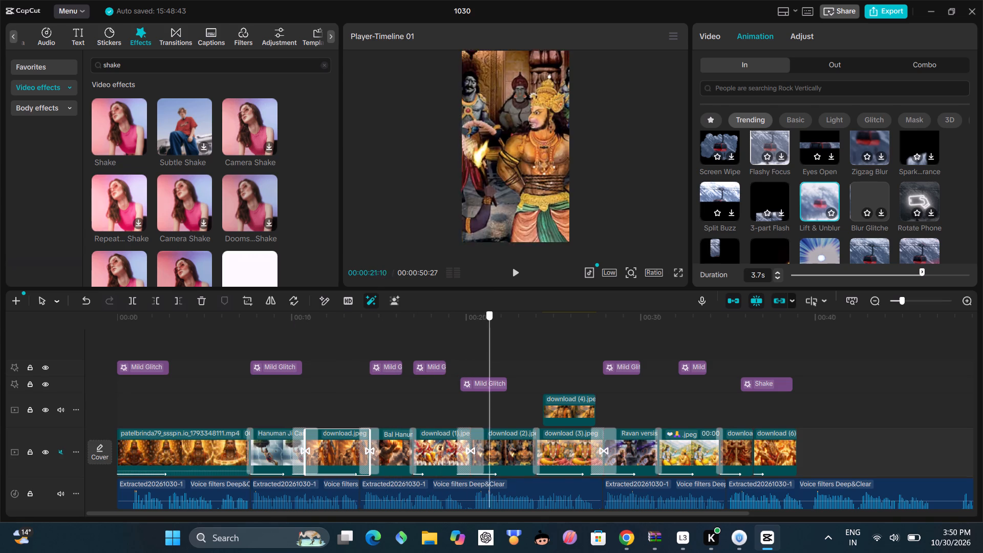
left_click_drag(493, 475, 630, 531)
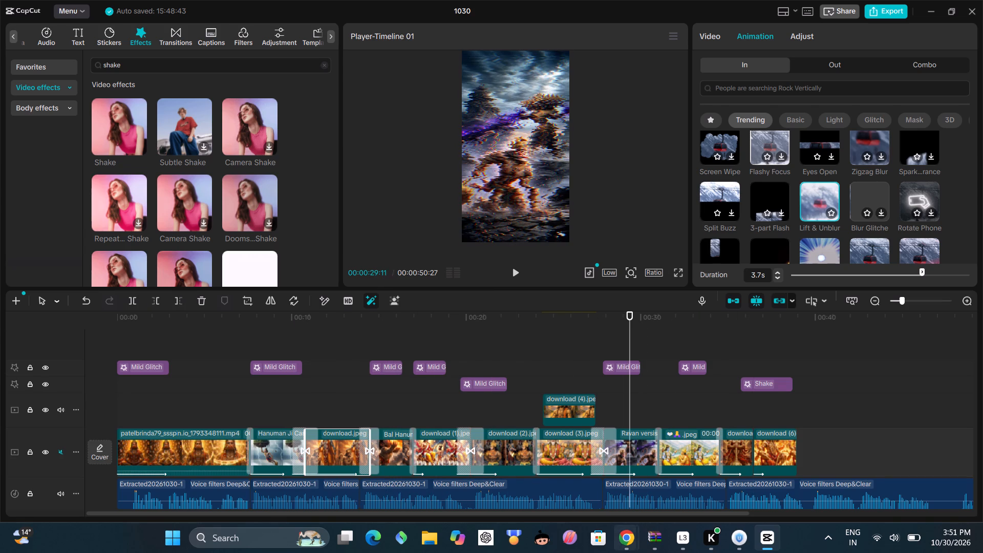
Switch to the Chrome browser window with the Pinterest and Gmail pages.
left_click(633, 538)
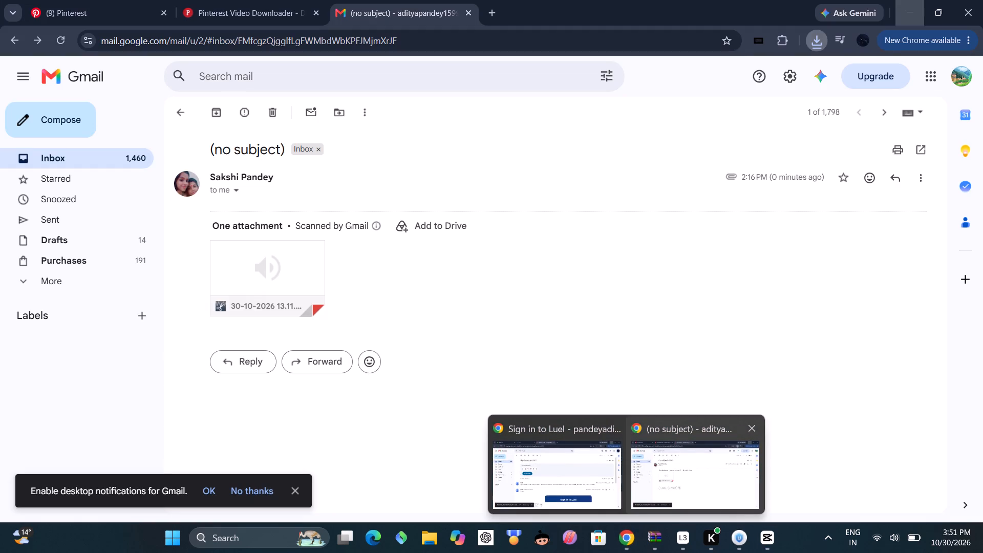
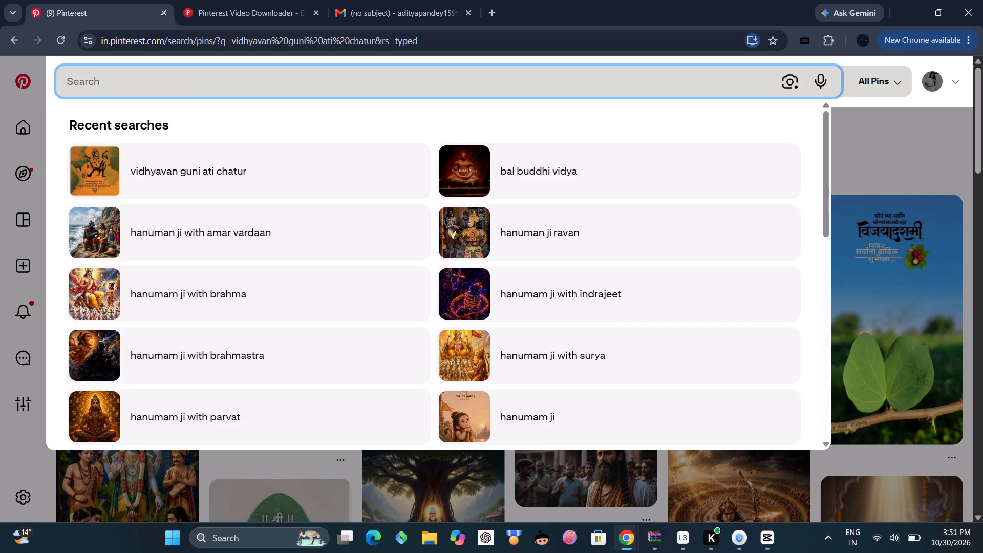
Search Pinterest for "hanuman chalisa".
type("hanuman v")
key("BackSpace")
type("chali")
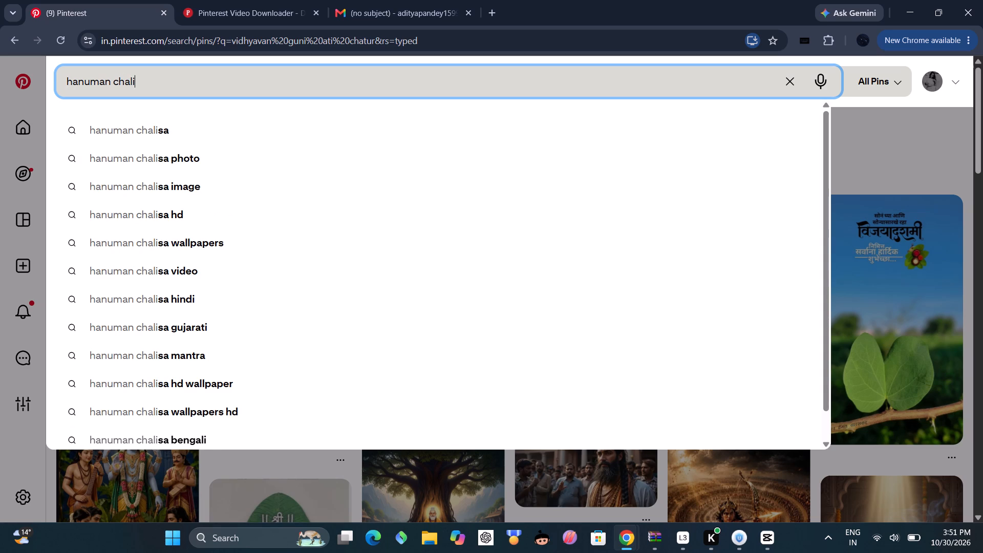
key("Down")
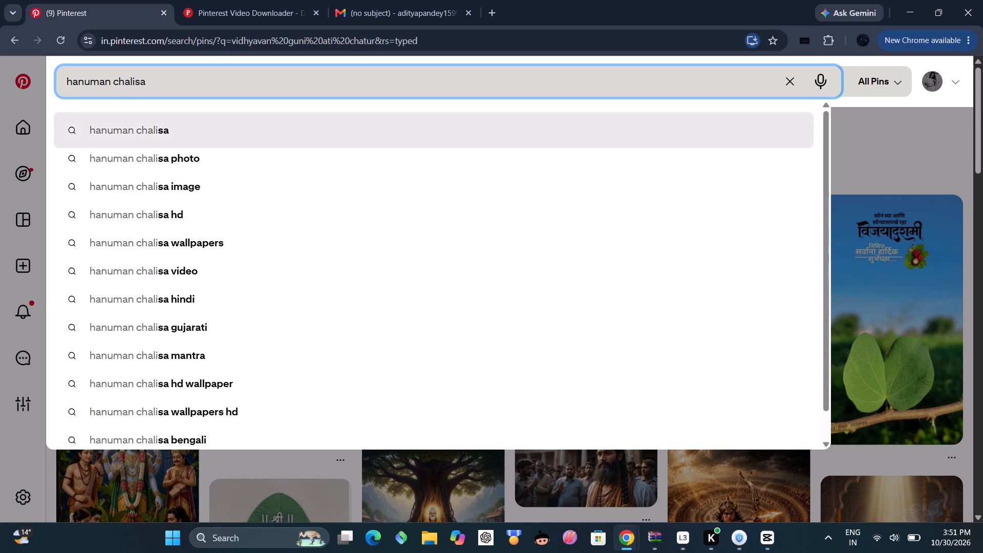
key("Return")
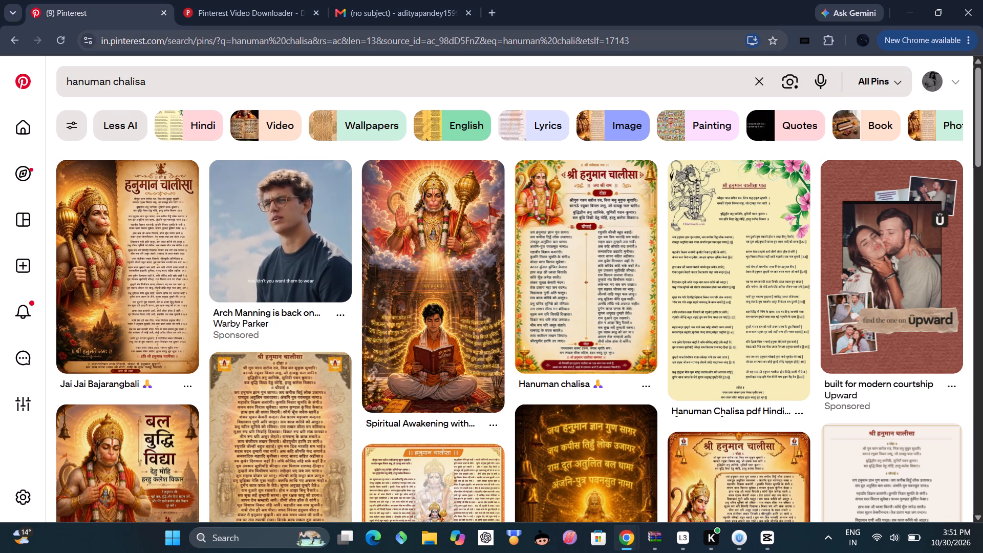
Download the image from the pin "Spiritual Awakening with Hanuman Chalisa, Inner Peace & Strength" in the search results.
key("Down")
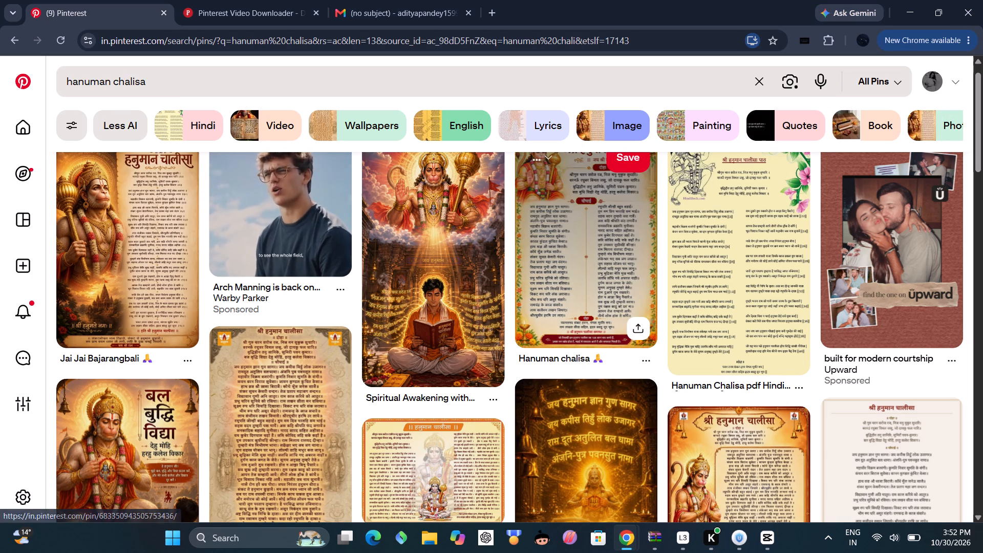
scroll(475, 327, "up", 2)
left_click(445, 293)
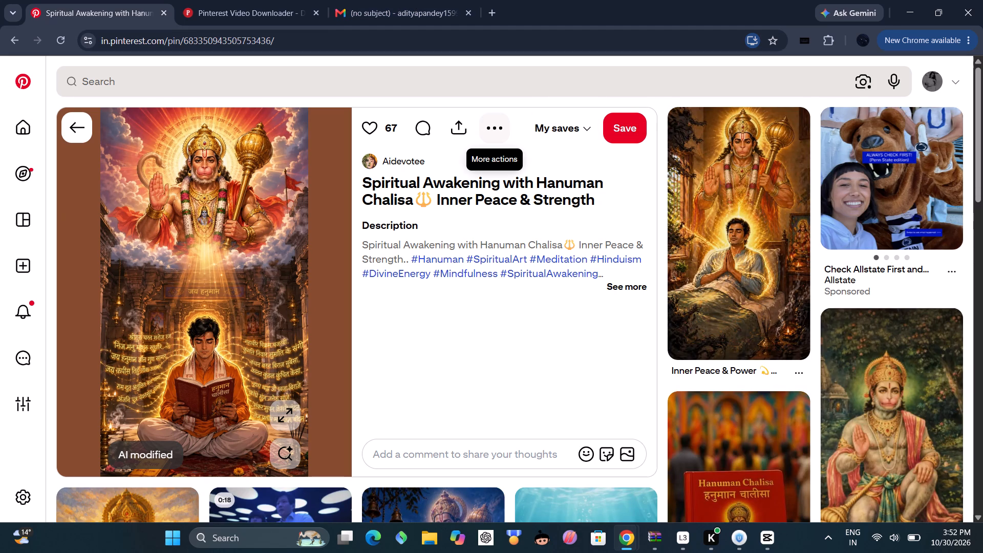
scroll(673, 401, "down", 3)
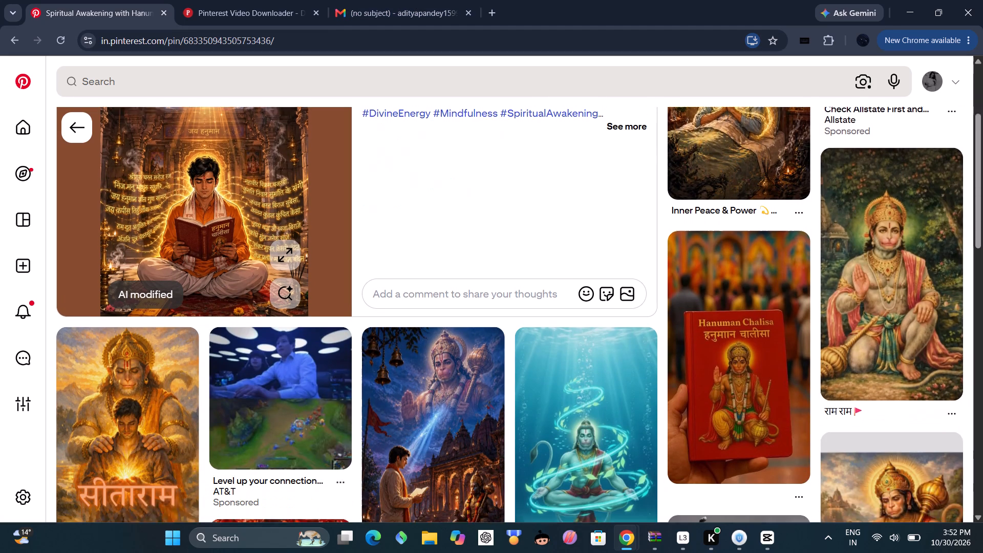
scroll(663, 393, "up", 7)
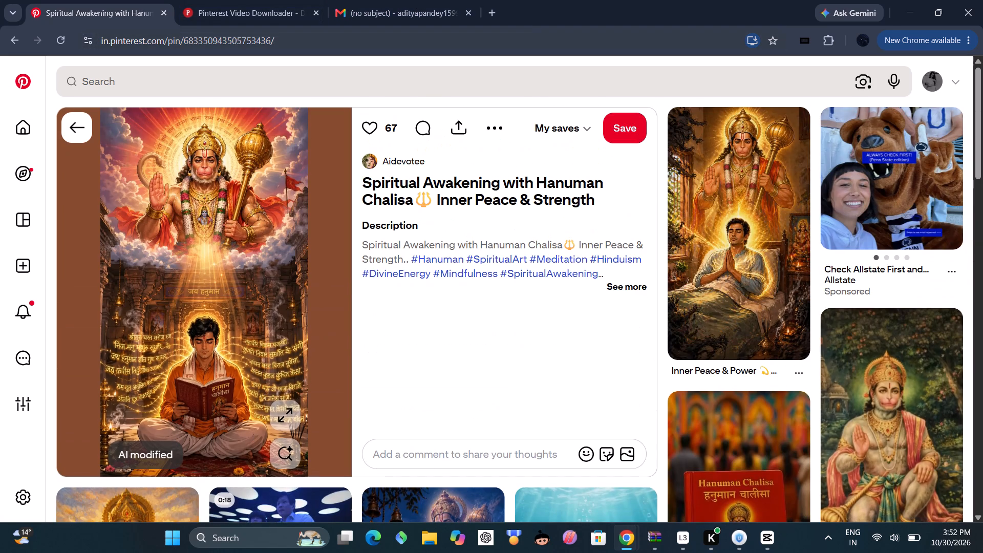
left_click(496, 131)
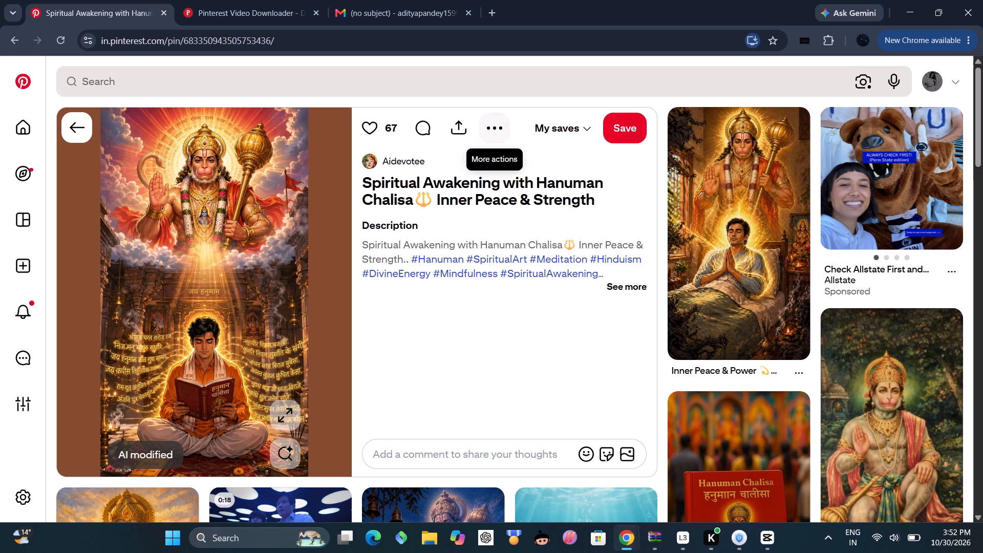
left_click(424, 229)
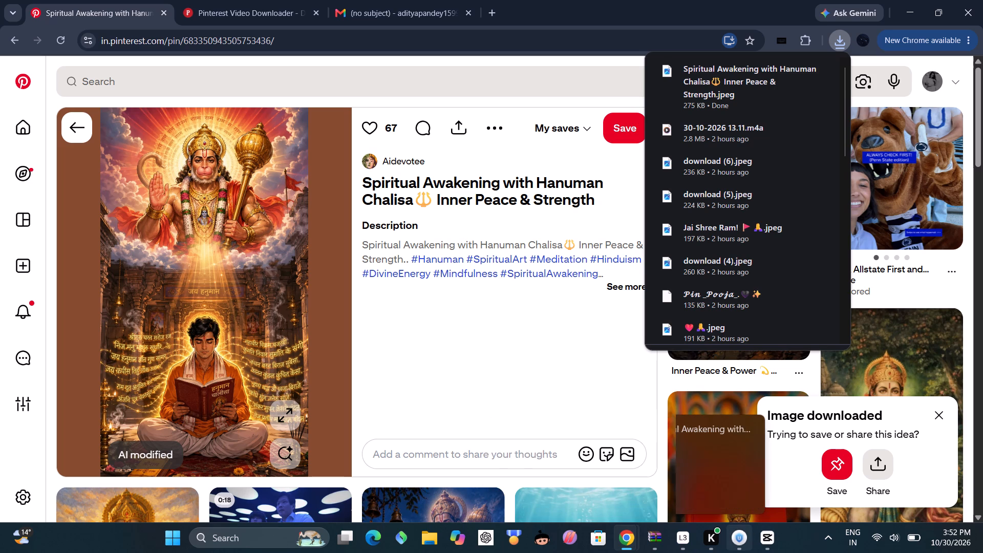
Switch to CapCut and place the playhead at the end of the main track's last image clip, at 00:00:38:29.
left_click(771, 539)
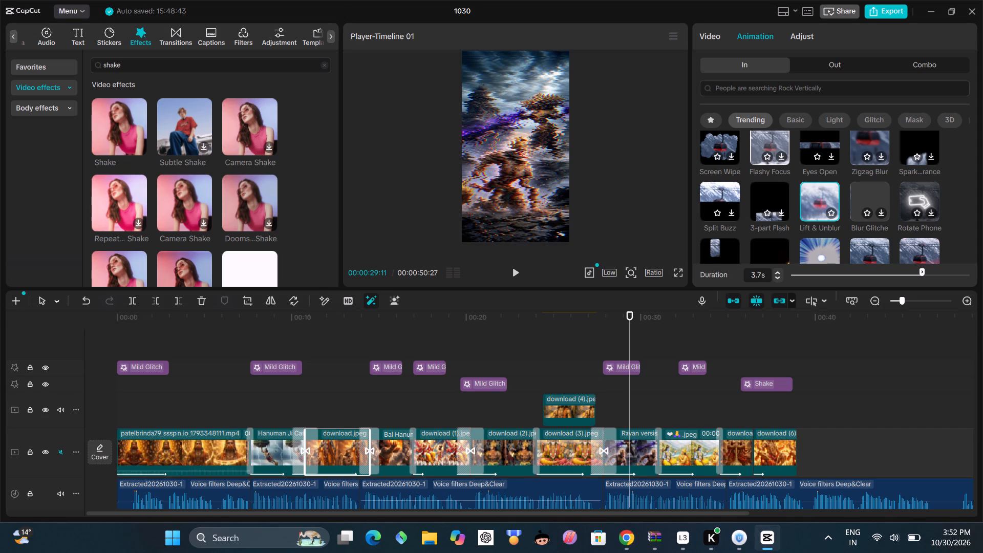
left_click(797, 381)
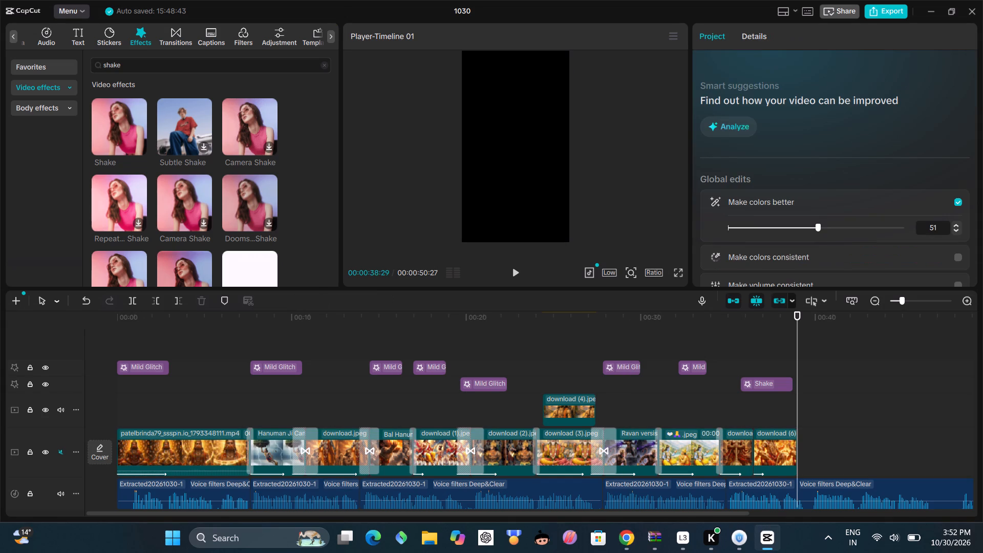
Import the downloaded "Spiritual Awakening with Hanuman Chalisa" image from the Downloads folder into the project media.
left_click(80, 30)
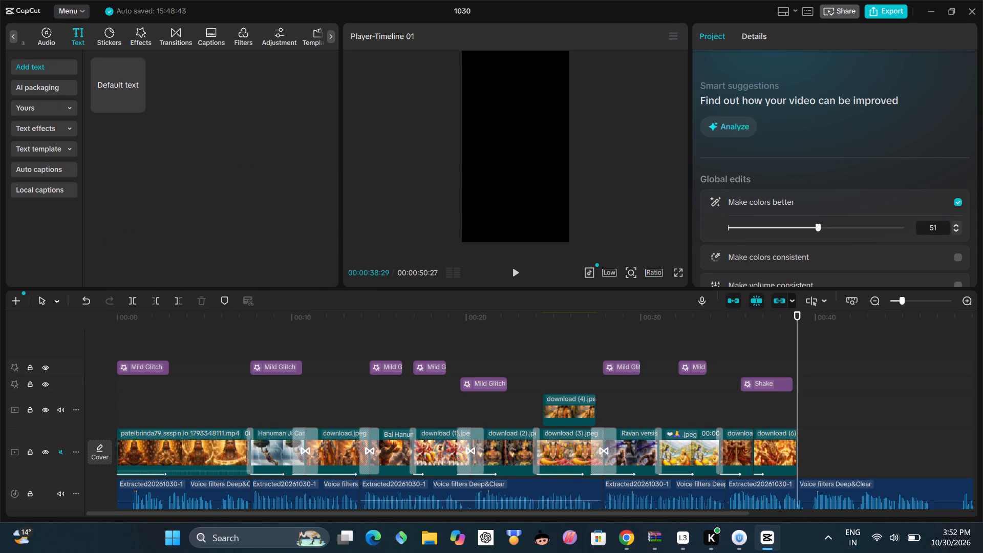
left_click(52, 42)
left_click(13, 34)
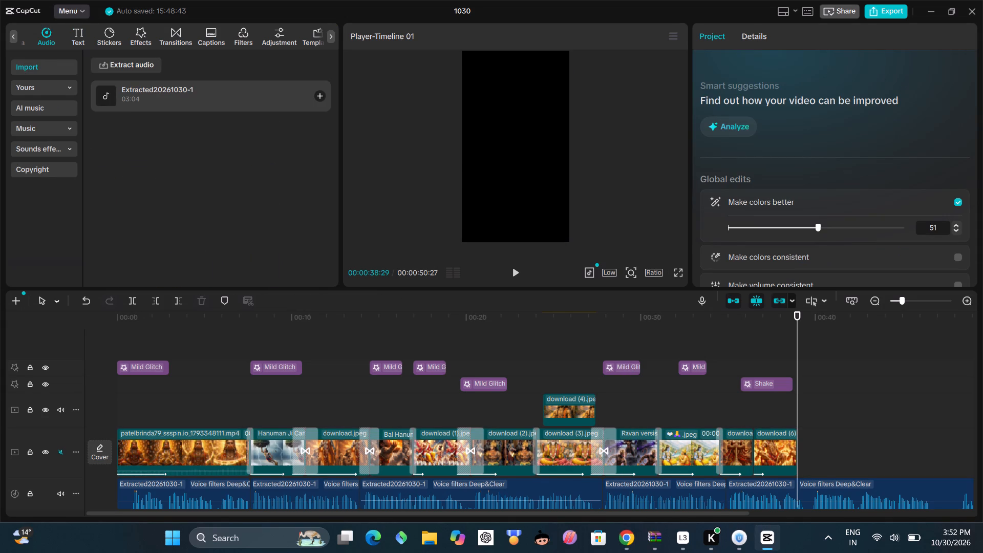
left_click(31, 38)
left_click(107, 62)
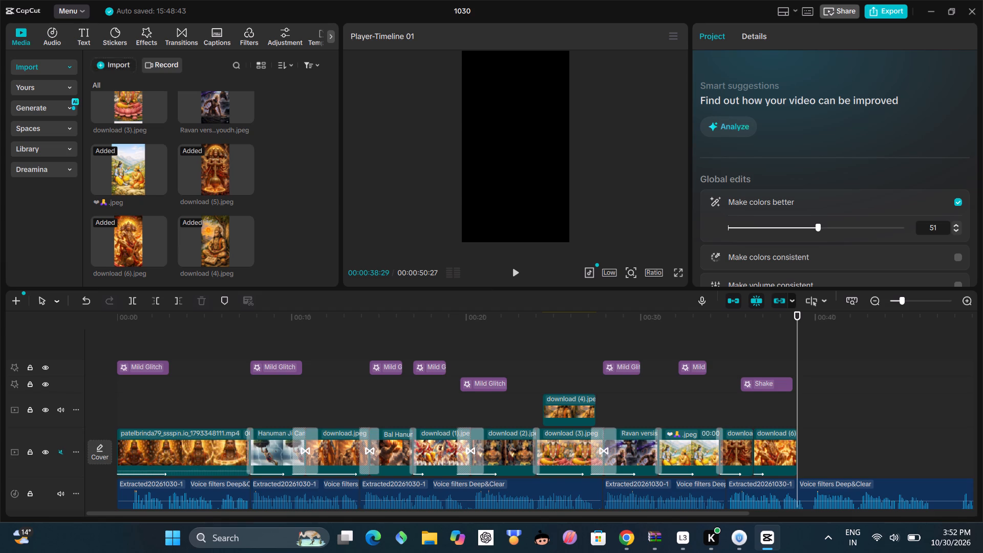
left_click(146, 91)
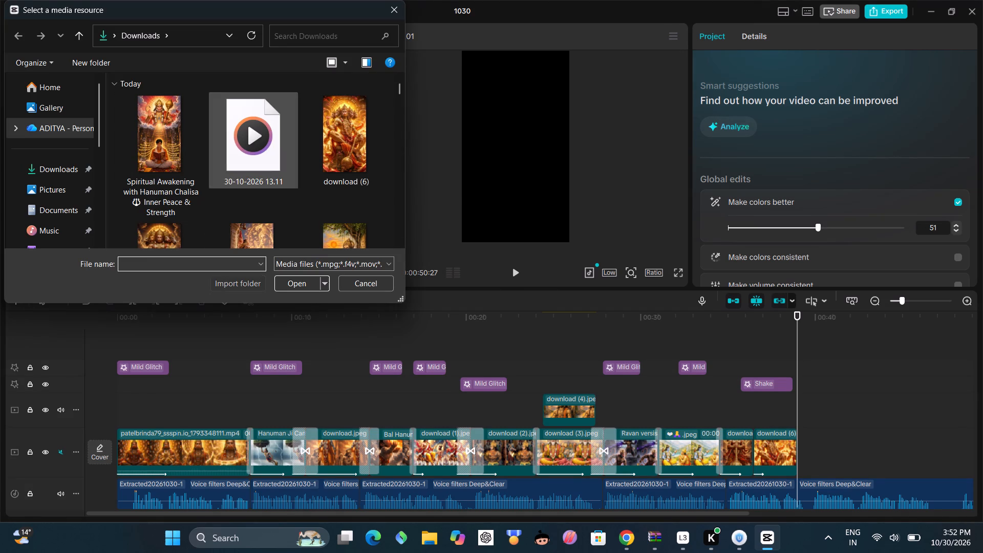
left_click(160, 131)
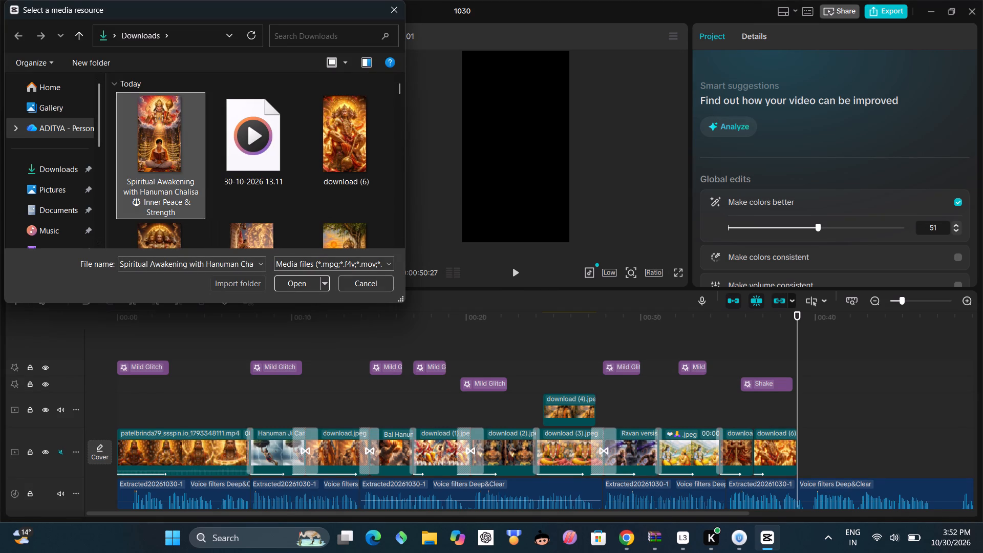
left_click(300, 279)
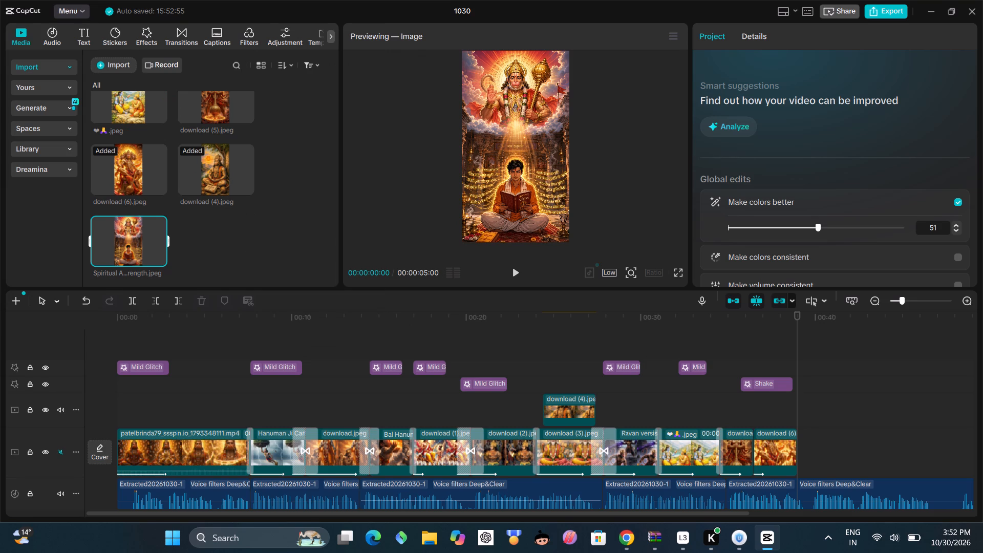
Play the preview of the newly imported Spiritual Awakening image.
left_click(510, 271)
Add the imported Spiritual Awakening image to the end of the main track at 00:00:38:29.
left_click(158, 255)
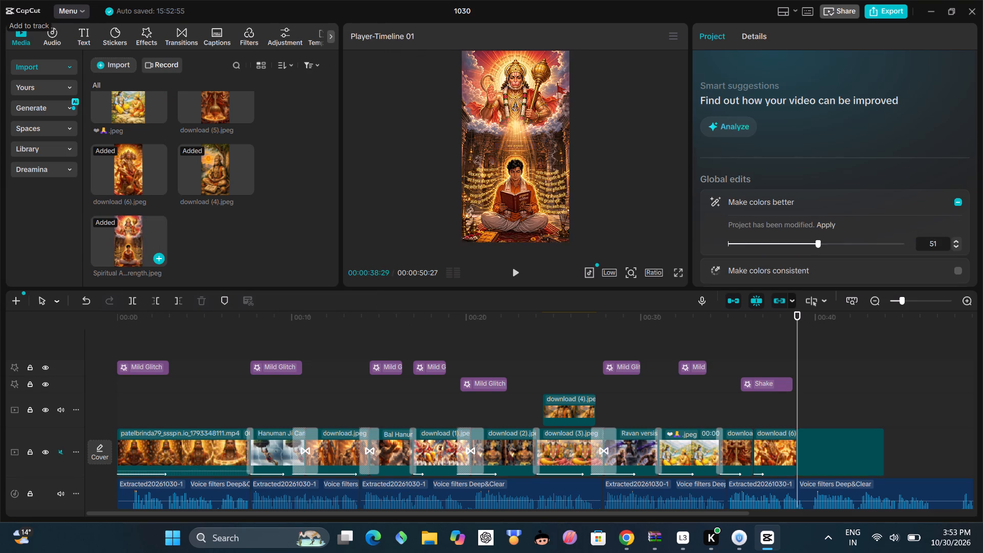
Play the timeline to 00:00:43:07 and trim the end of the Spiritual Awakening clip to that point.
left_click(512, 277)
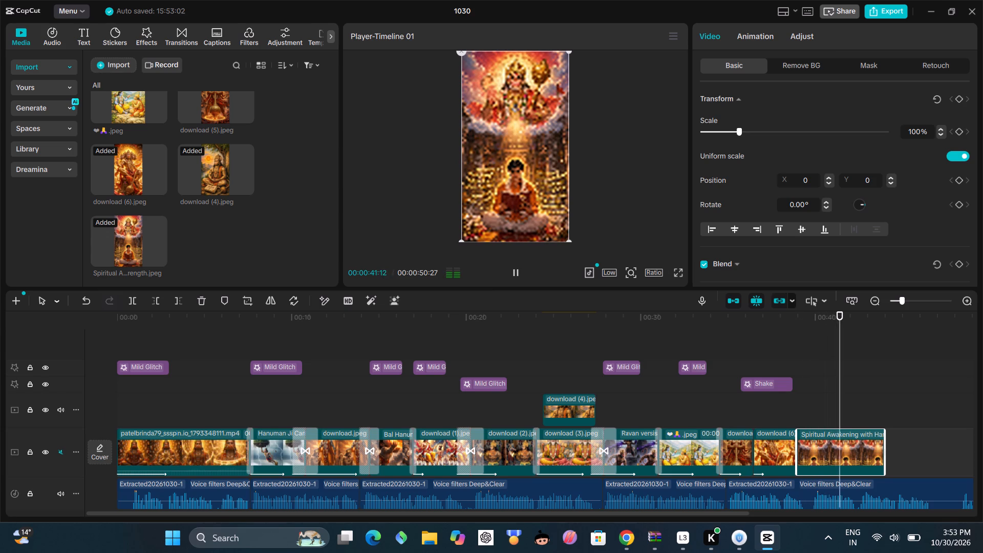
left_click(519, 272)
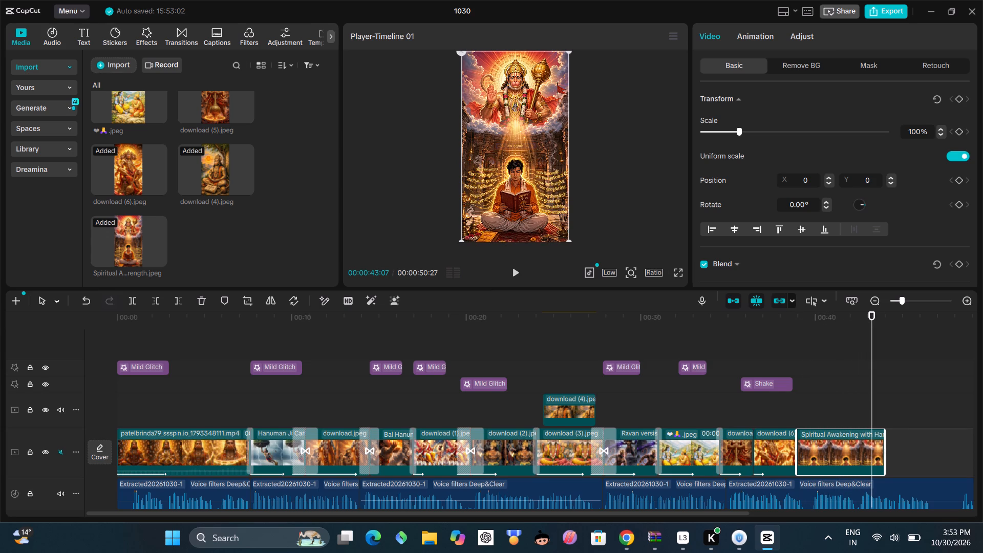
left_click_drag(884, 439, 880, 443)
left_click_drag(880, 443, 869, 438)
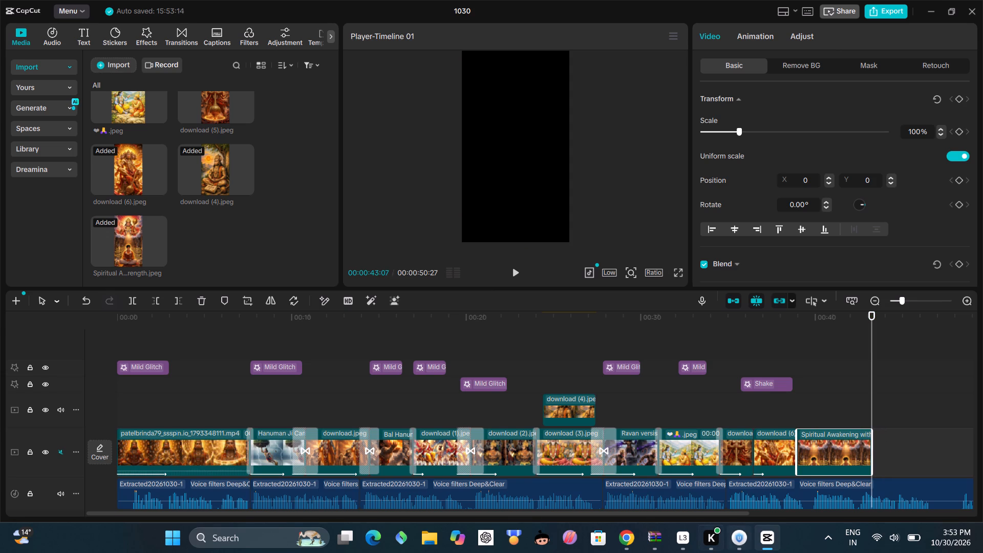
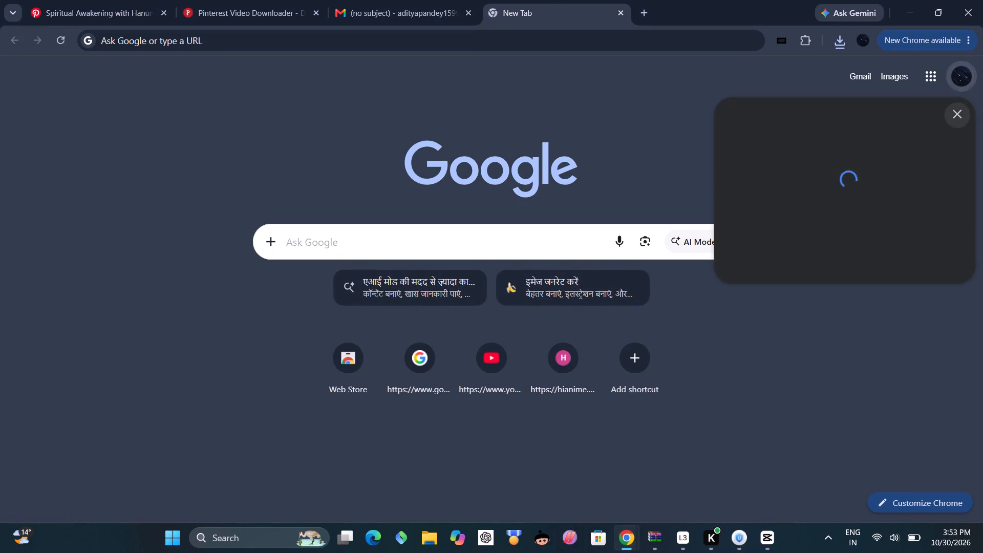
Switch the Google session in Chrome to the first alternate account listed beneath the current profile.
left_click(826, 215)
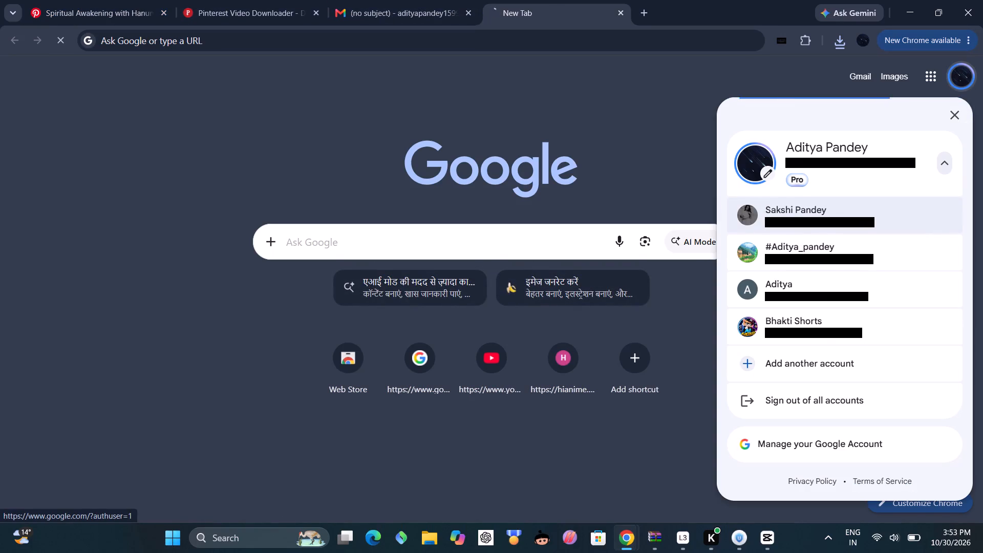
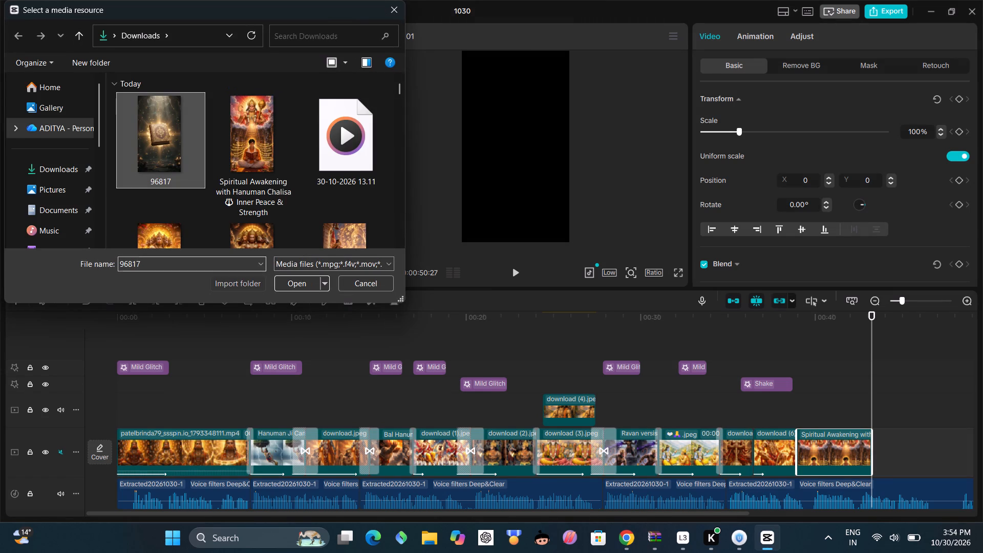
Import the video 96817 from the Downloads folder and add it to the main track after the Spiritual Awakening clip.
left_click(298, 287)
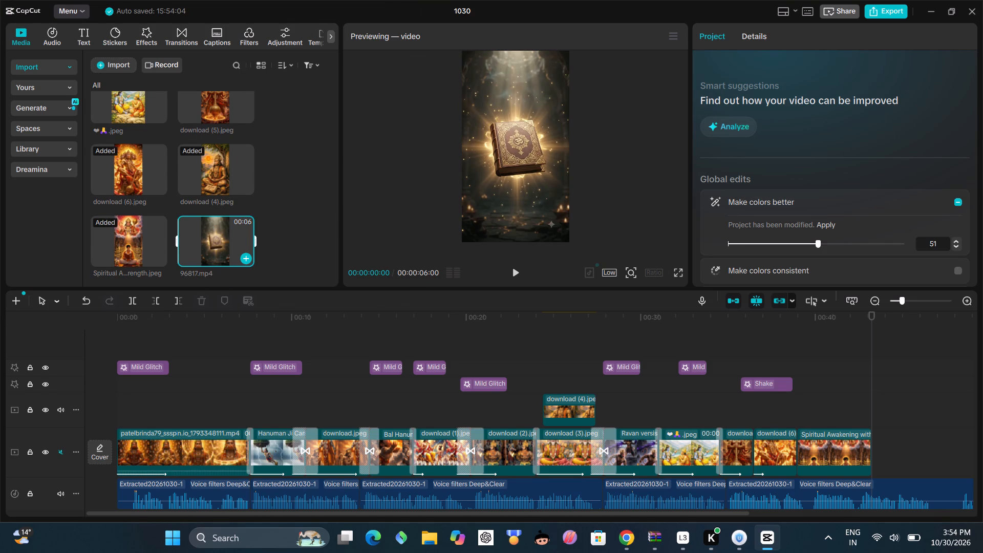
left_click(243, 255)
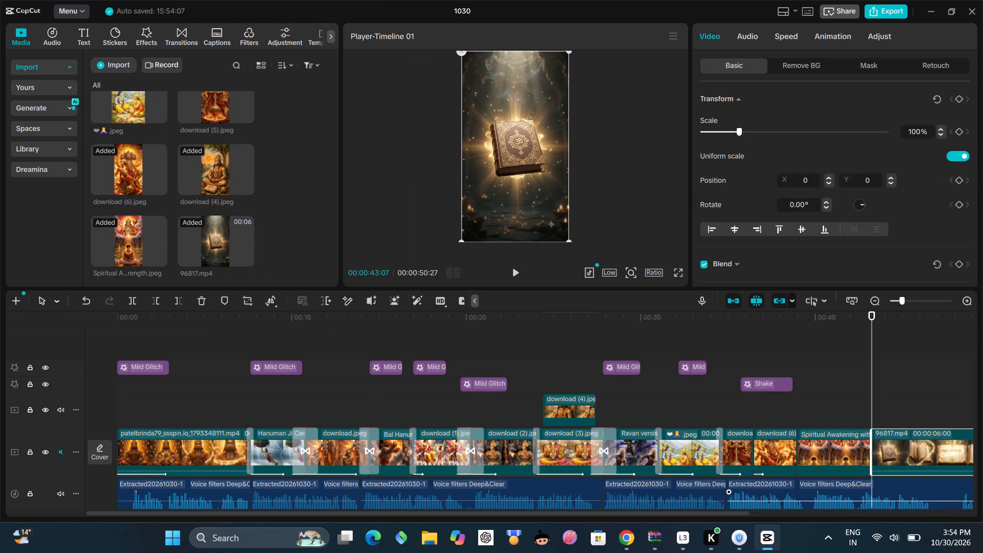
Add a Black Fade transition between the download (6) and Spiritual Awakening clips at 00:00:38:29.
left_click(776, 441)
left_click(795, 439)
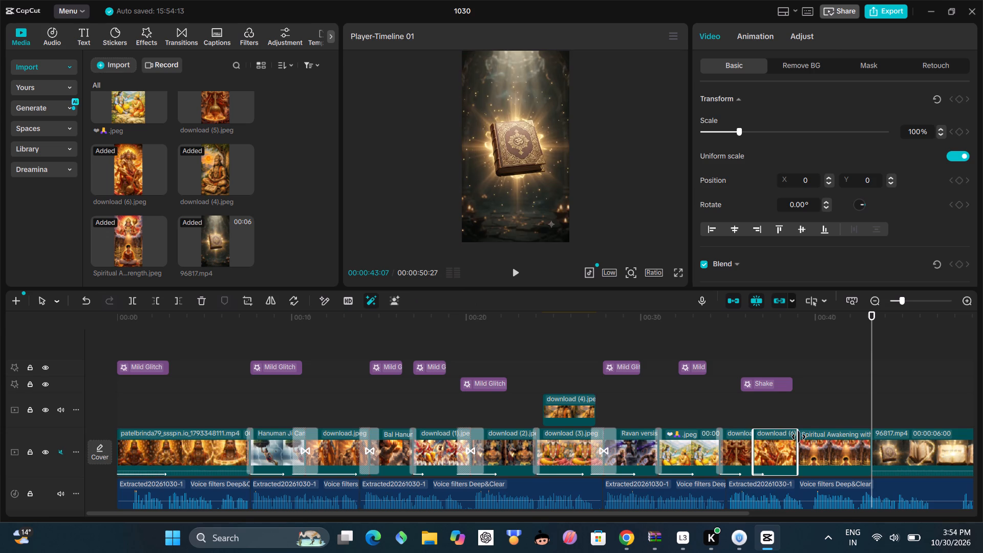
left_click(799, 437)
left_click(793, 415)
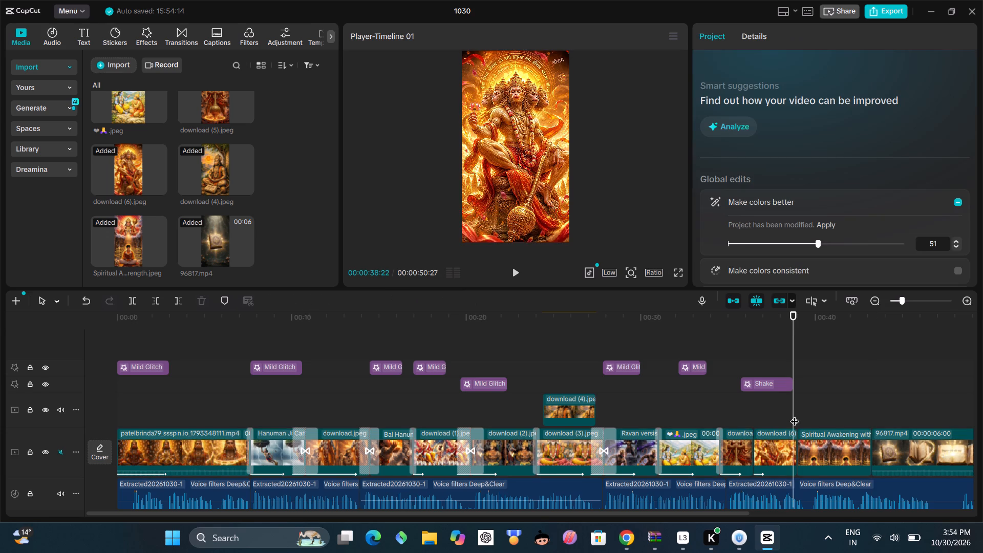
left_click(796, 415)
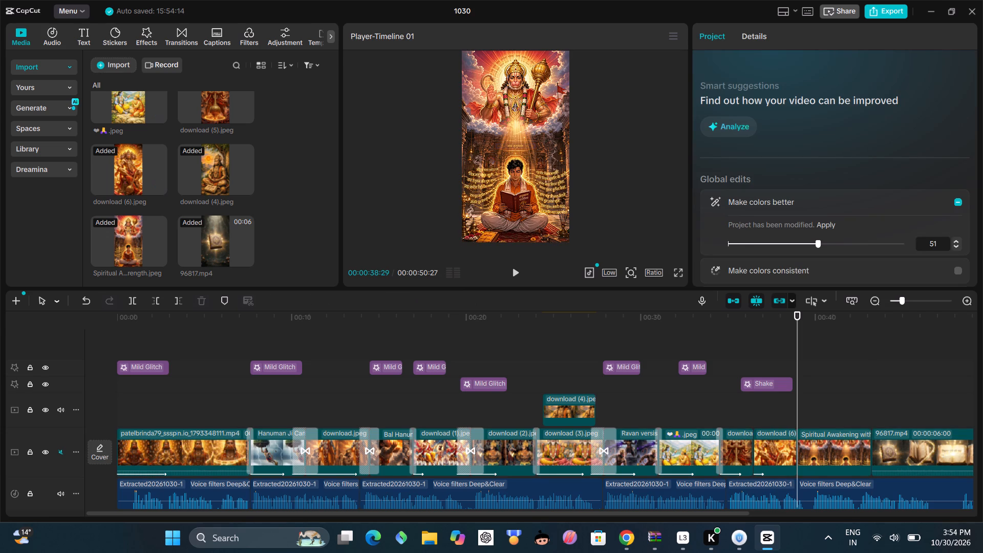
left_click(177, 37)
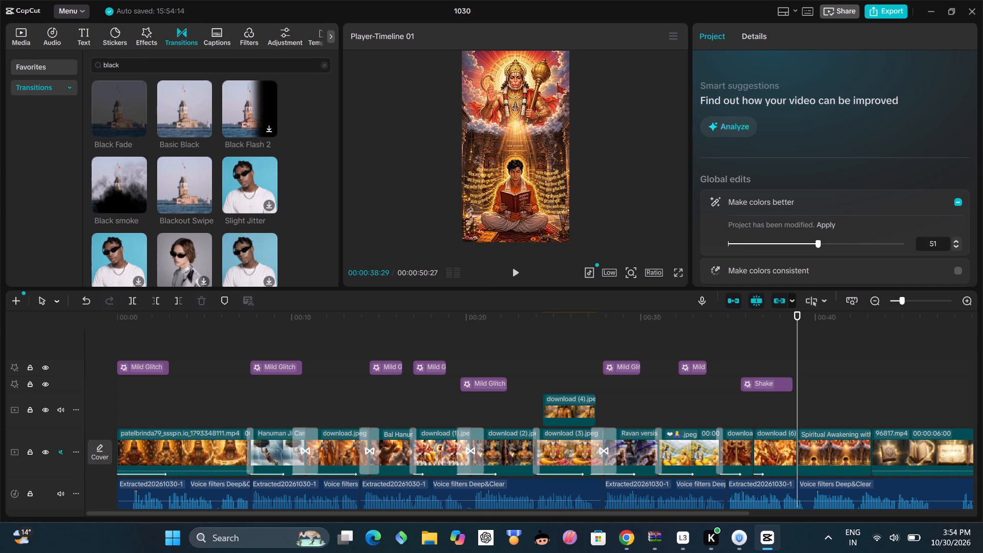
left_click(136, 127)
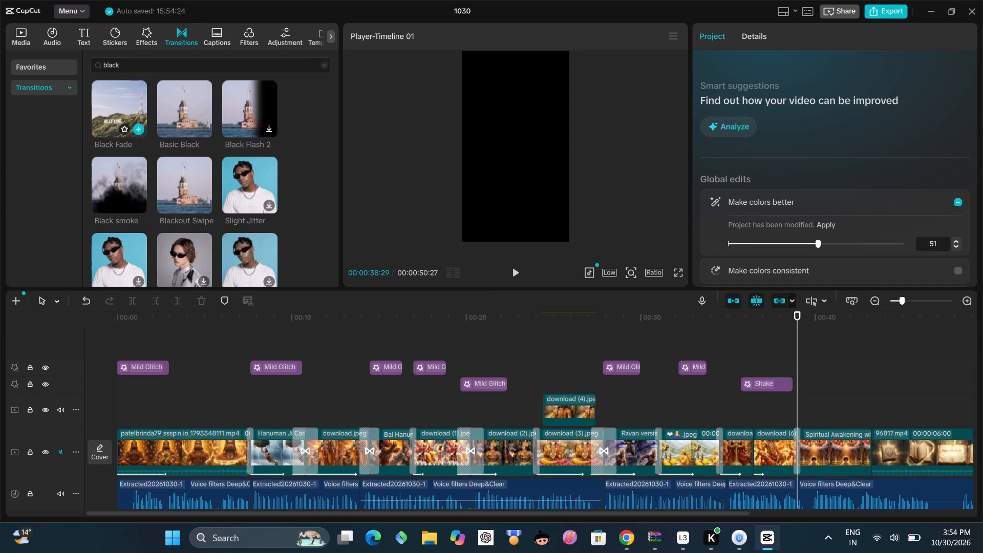
Paste the copied Mild Glitch effect at the start of the Spiritual Awakening clip and shorten it to about 2 seconds.
left_click(822, 450)
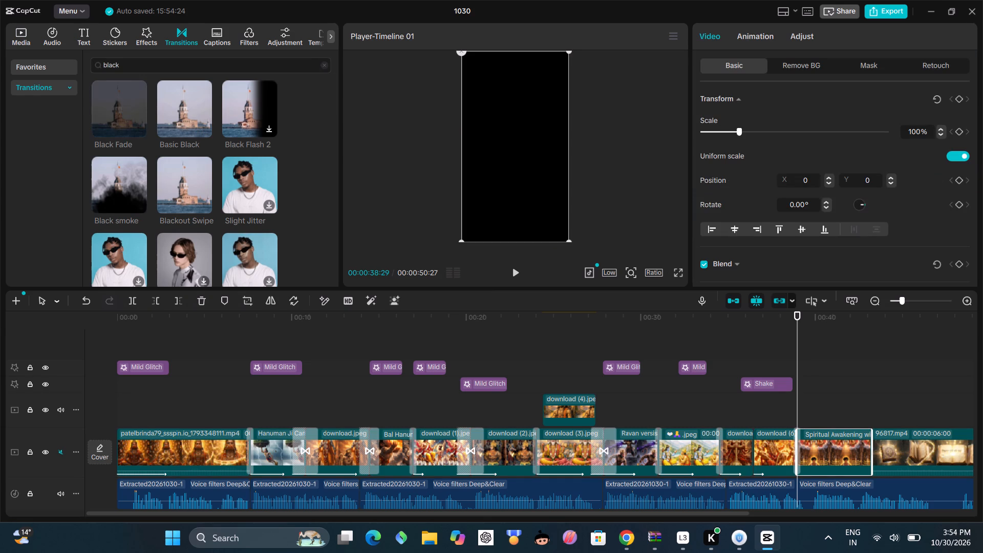
key("ctrl+v")
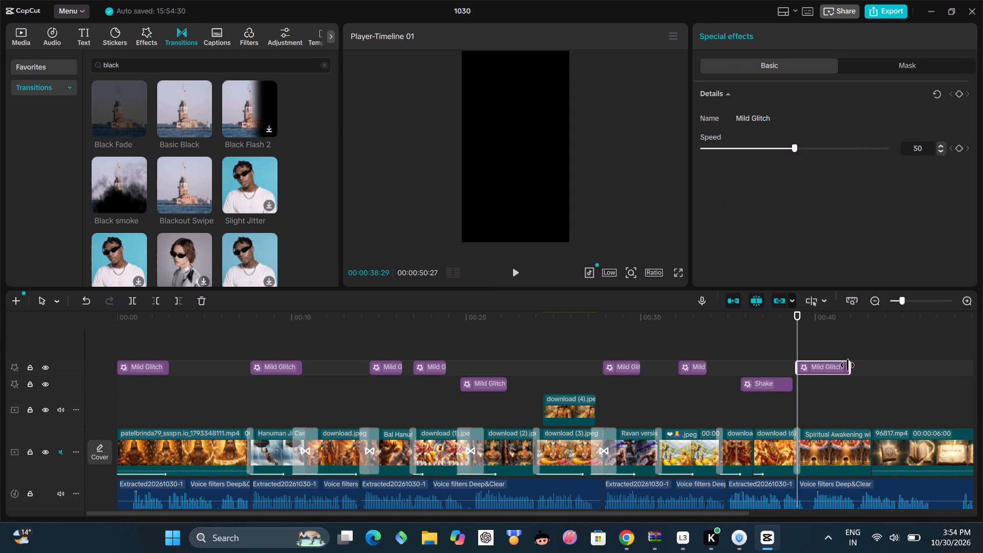
left_click_drag(850, 368, 832, 385)
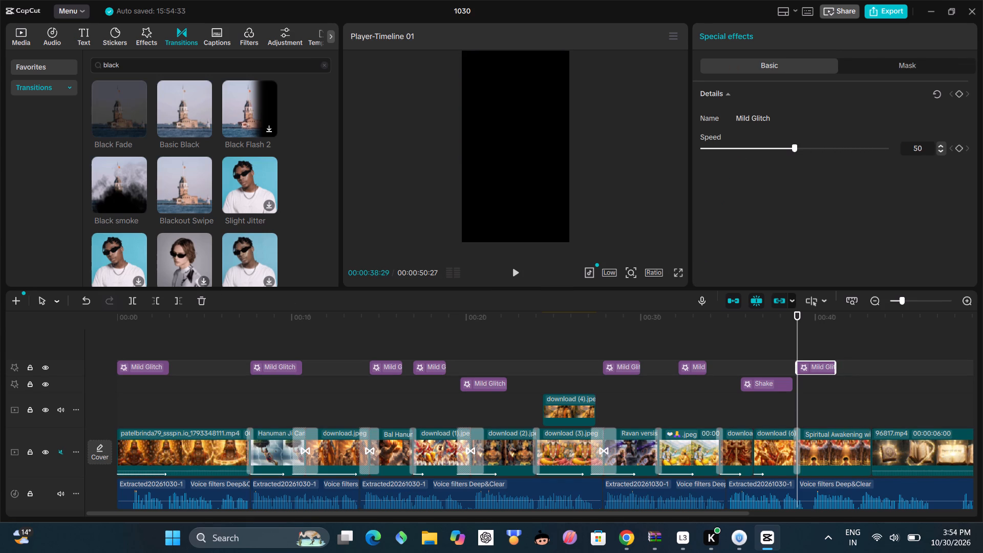
Apply the Zoom Out entrance animation to the Spiritual Awakening clip with a duration of 2.7 s.
left_click(854, 458)
left_click(771, 34)
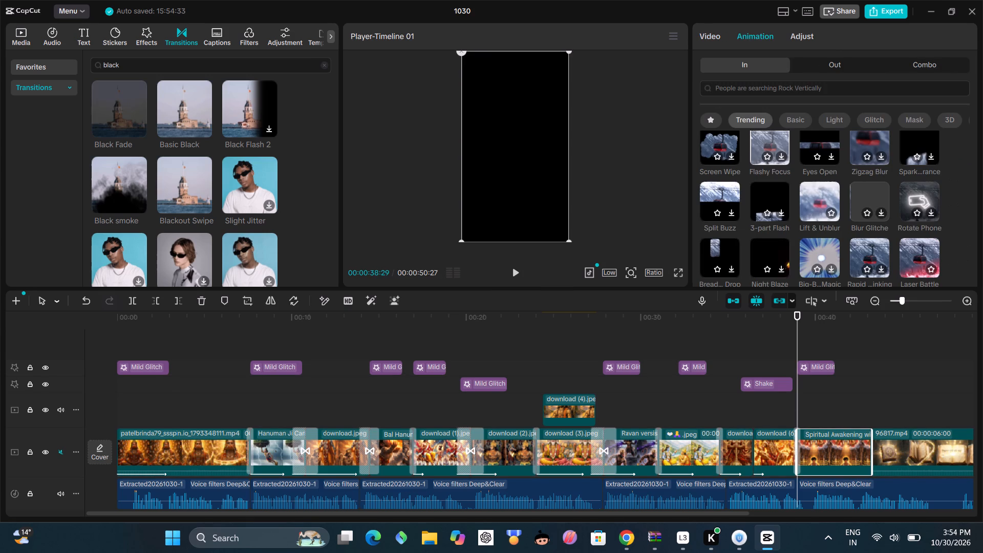
scroll(785, 225, "up", 13)
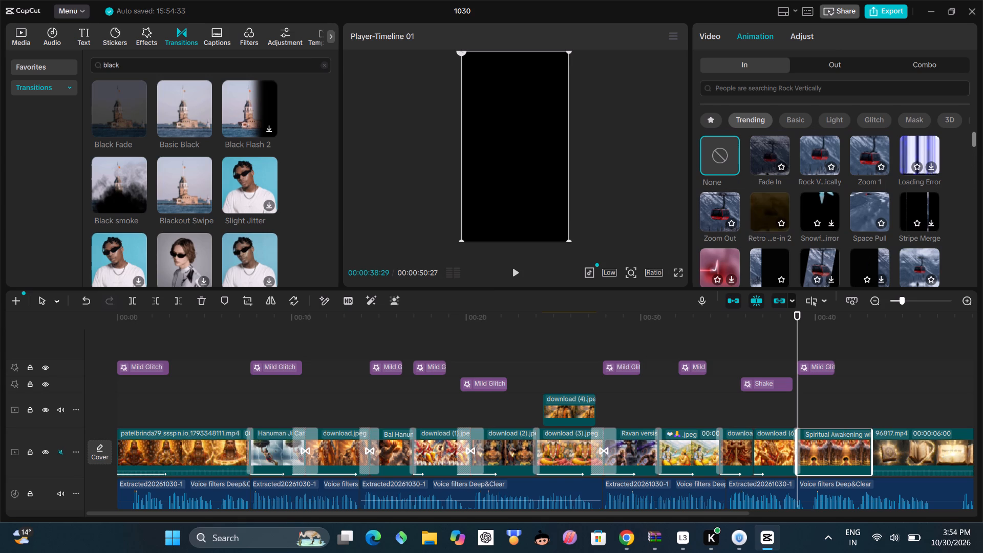
left_click(717, 217)
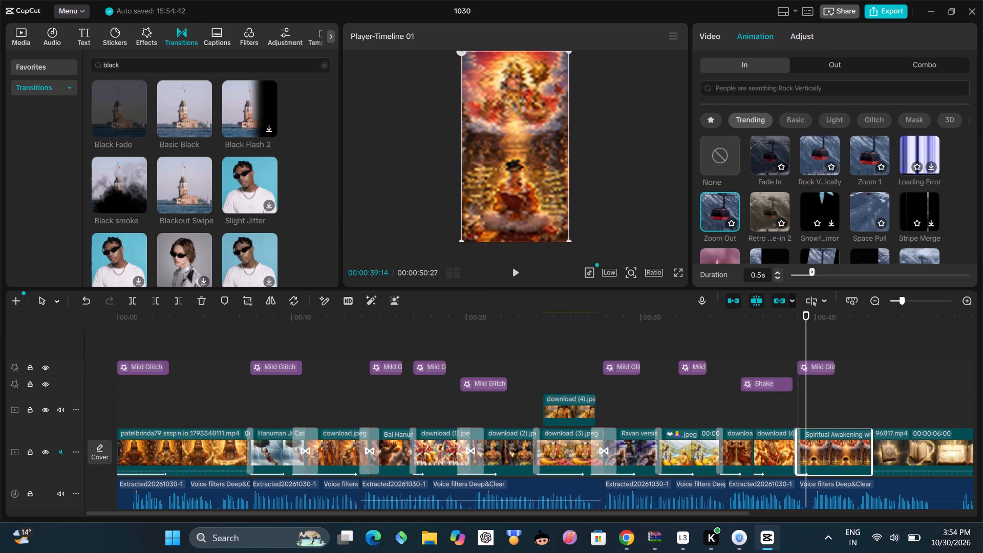
left_click_drag(824, 271, 842, 272)
left_click_drag(842, 272, 849, 272)
left_click(864, 269)
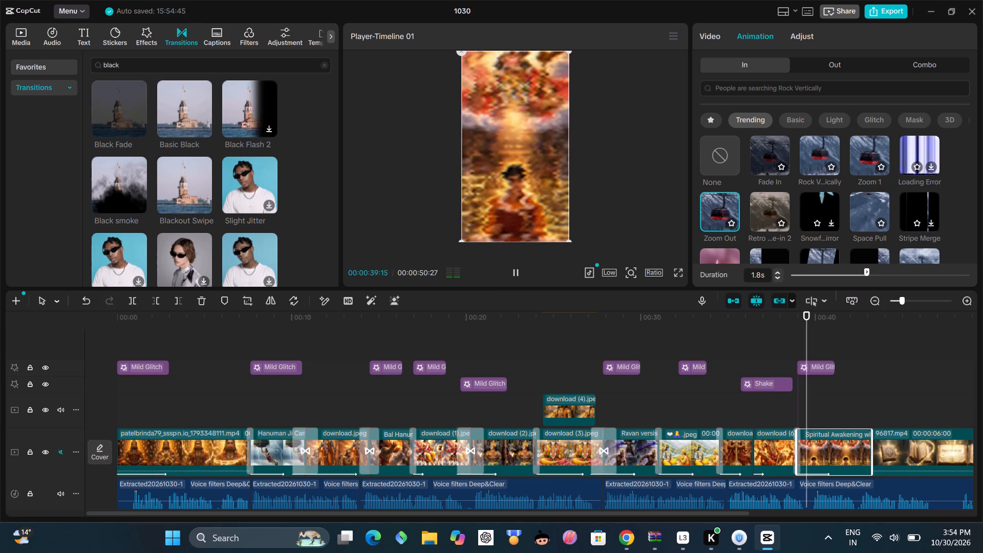
left_click_drag(882, 269, 902, 274)
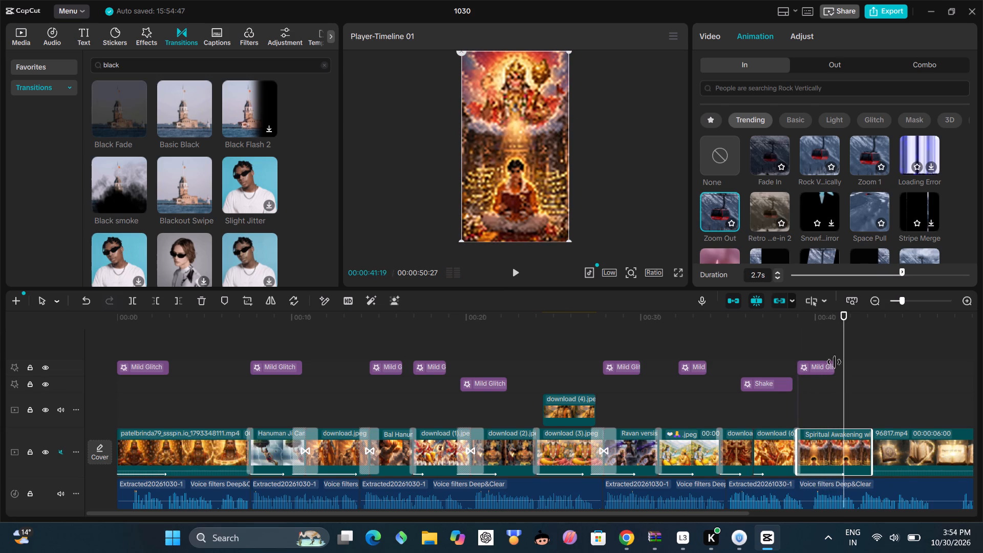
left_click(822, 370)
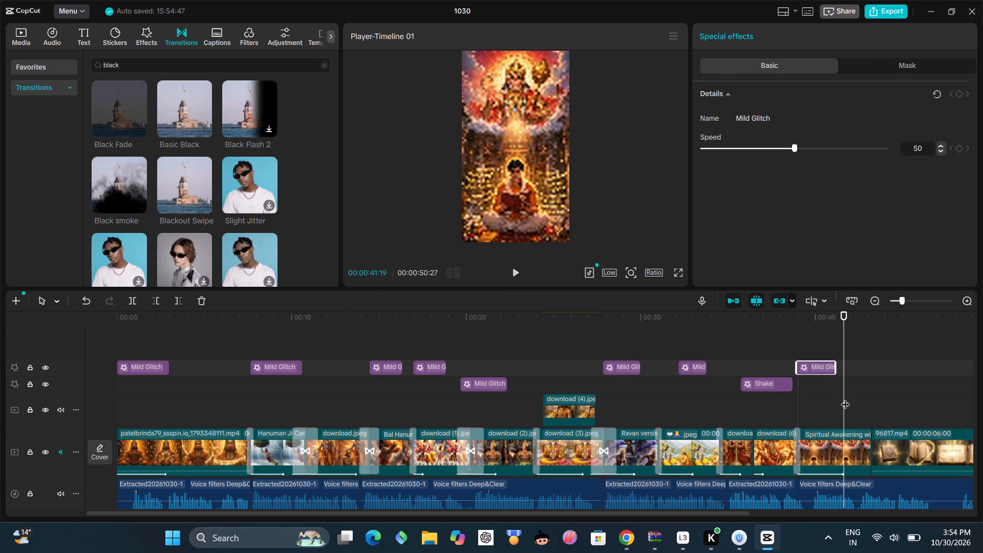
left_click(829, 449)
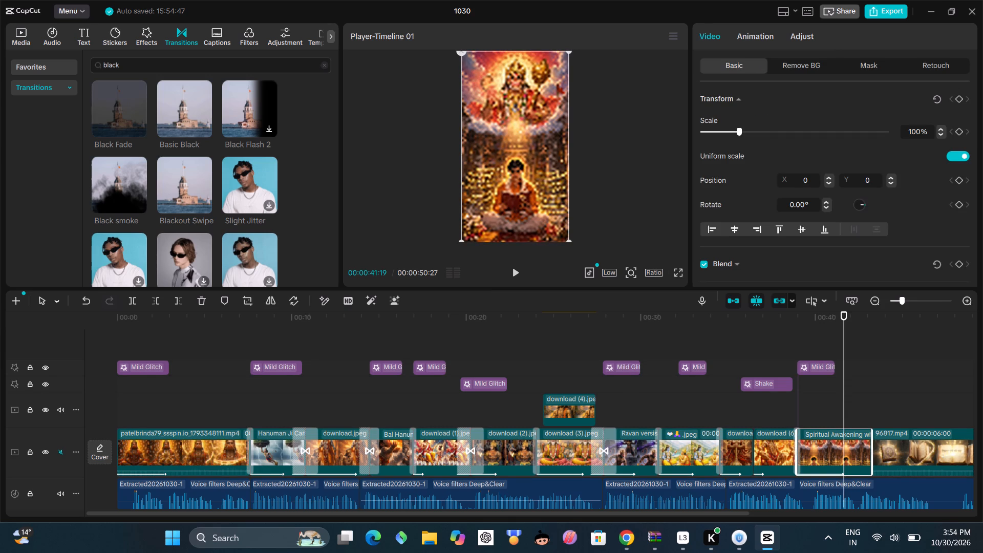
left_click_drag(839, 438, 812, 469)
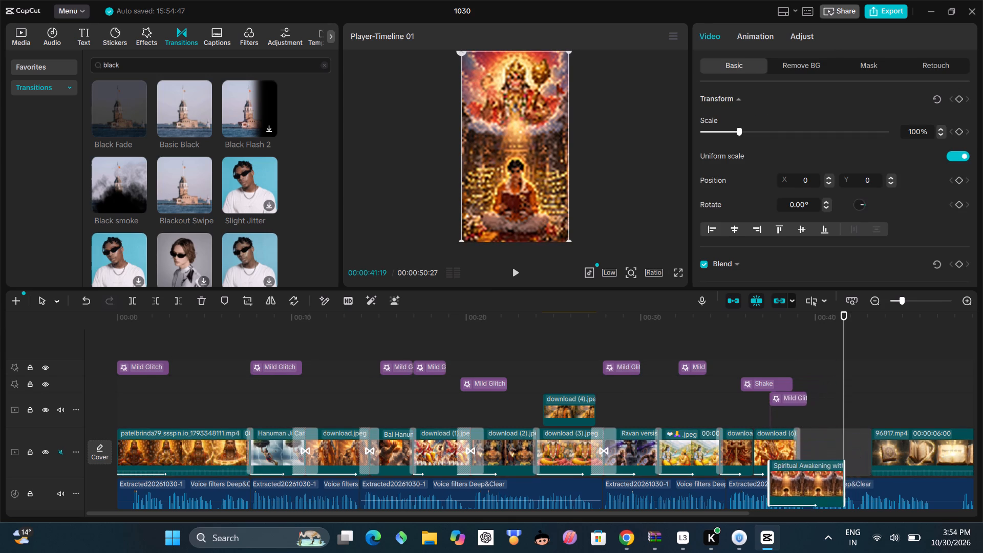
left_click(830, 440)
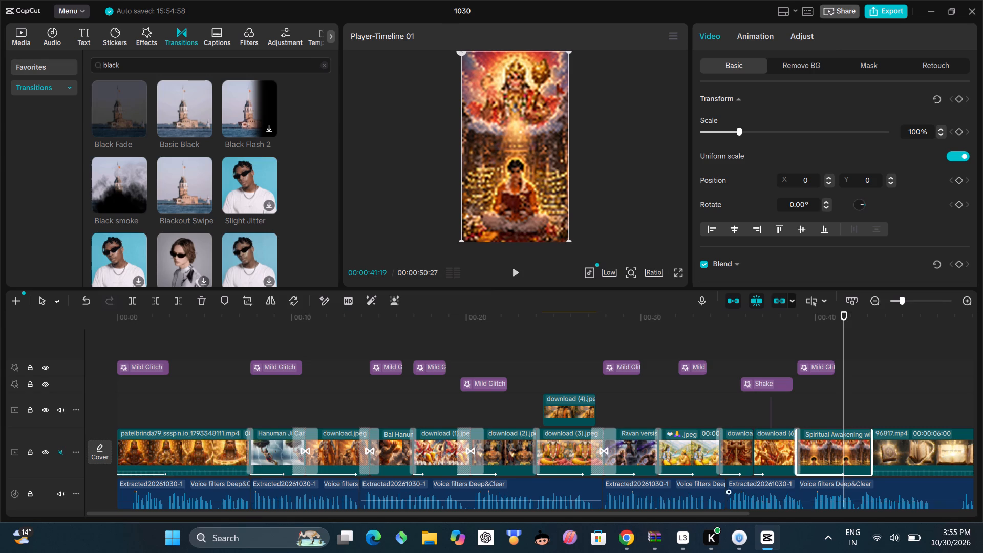
Play the preview from the Spiritual Awakening clip into the 96817 video, and review part of the opening clip from 00:00:02:16.
left_click(901, 450)
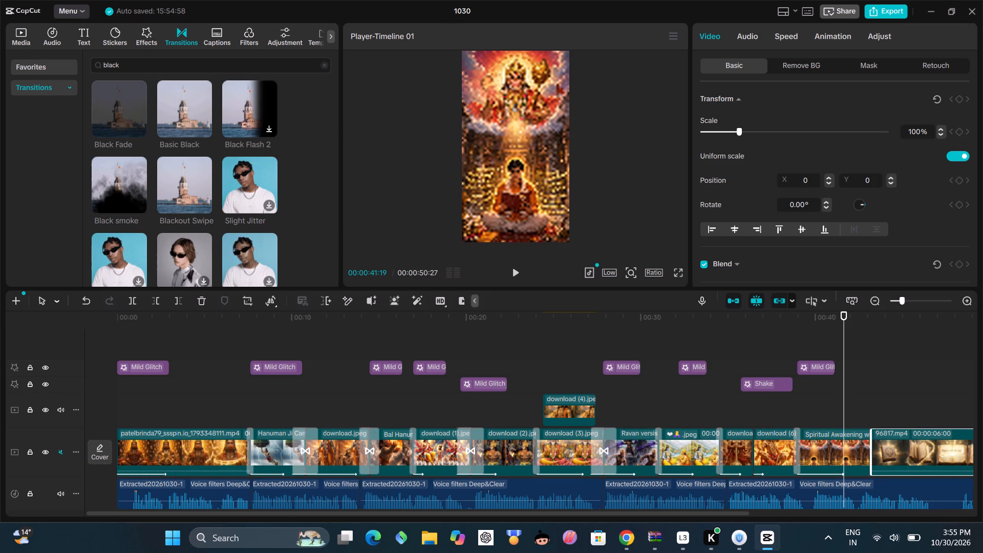
left_click(516, 271)
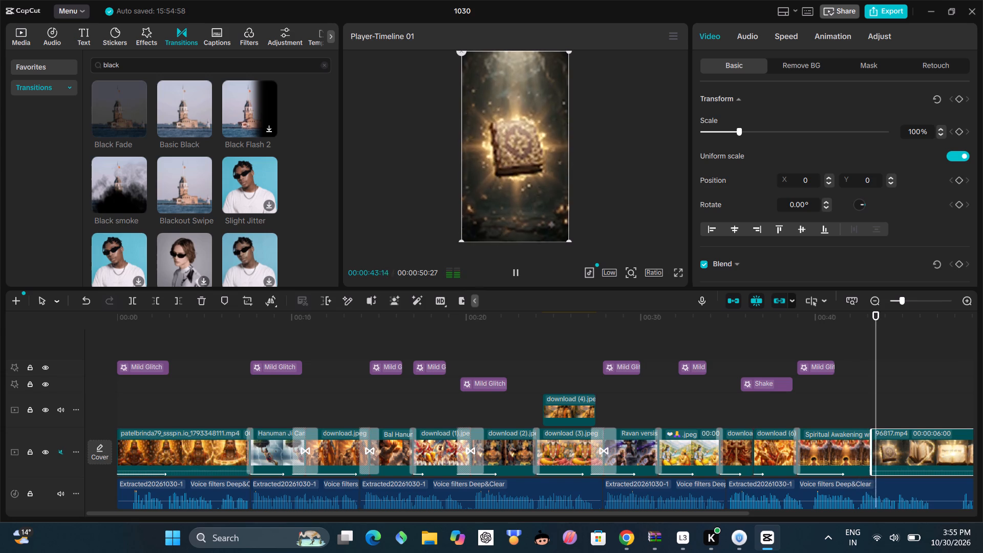
left_click(516, 272)
left_click(184, 446)
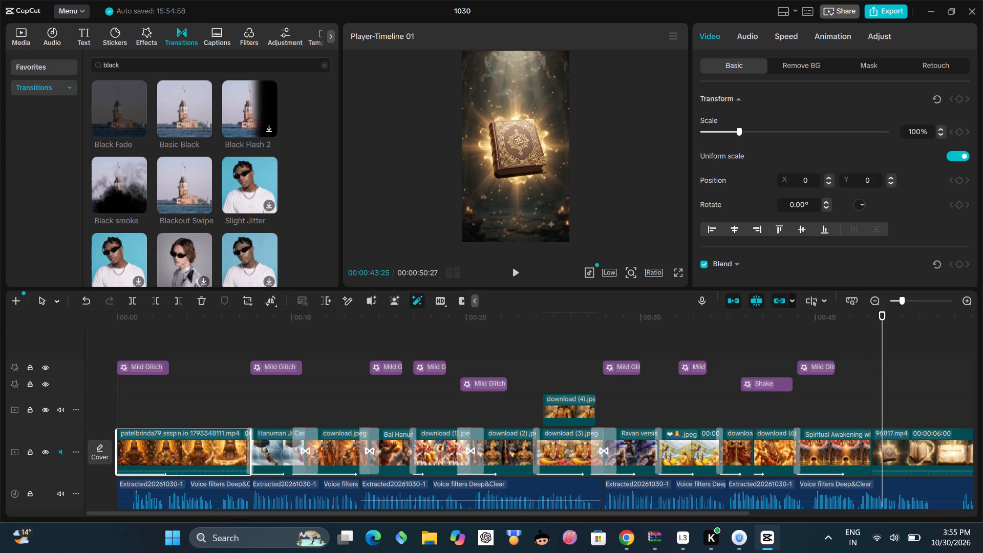
left_click(514, 266)
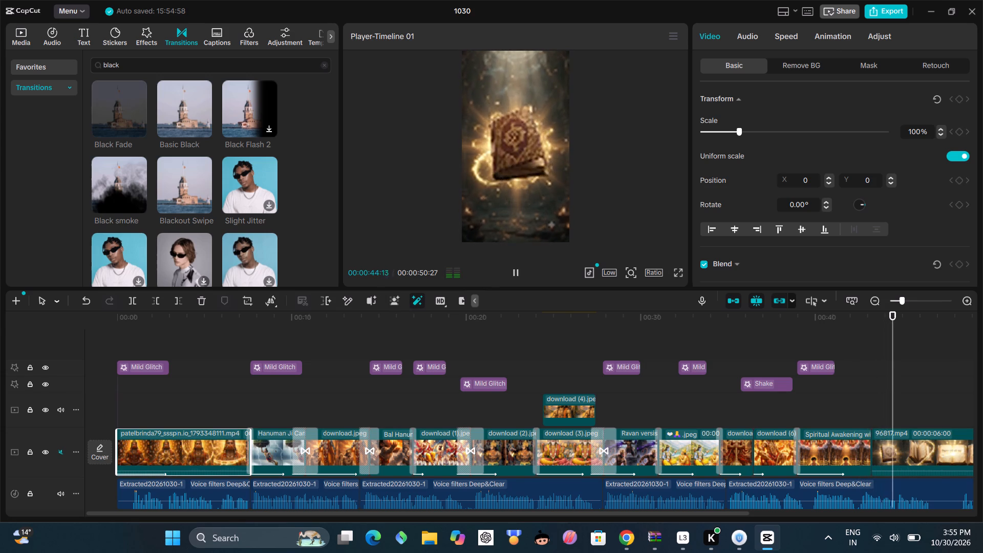
left_click(517, 282)
left_click(117, 387)
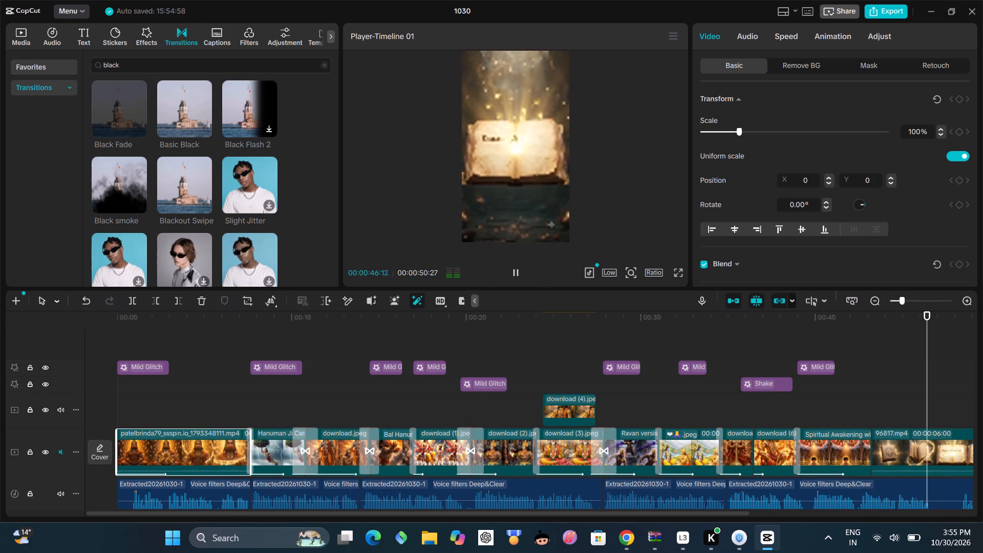
left_click(161, 419)
left_click(527, 264)
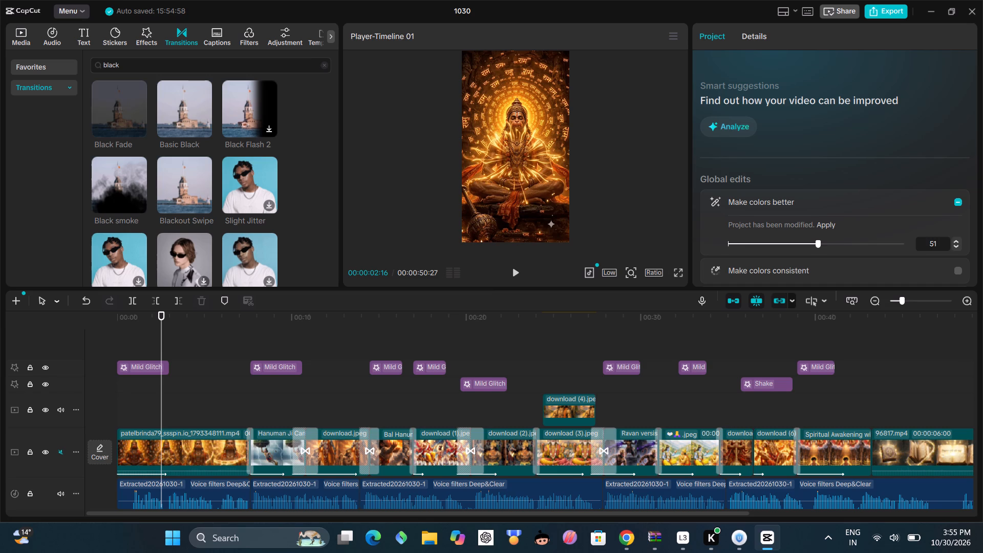
left_click(518, 275)
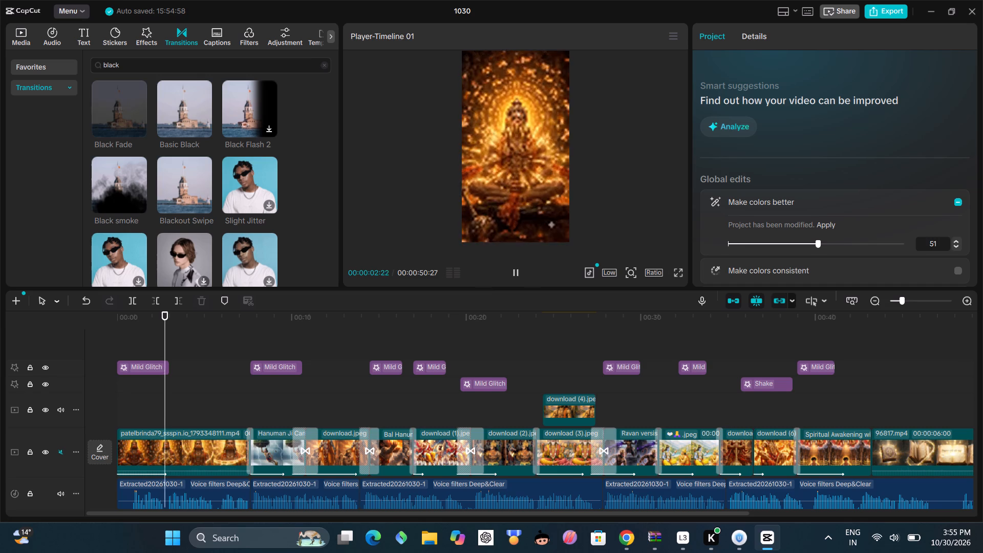
left_click(507, 285)
left_click(511, 265)
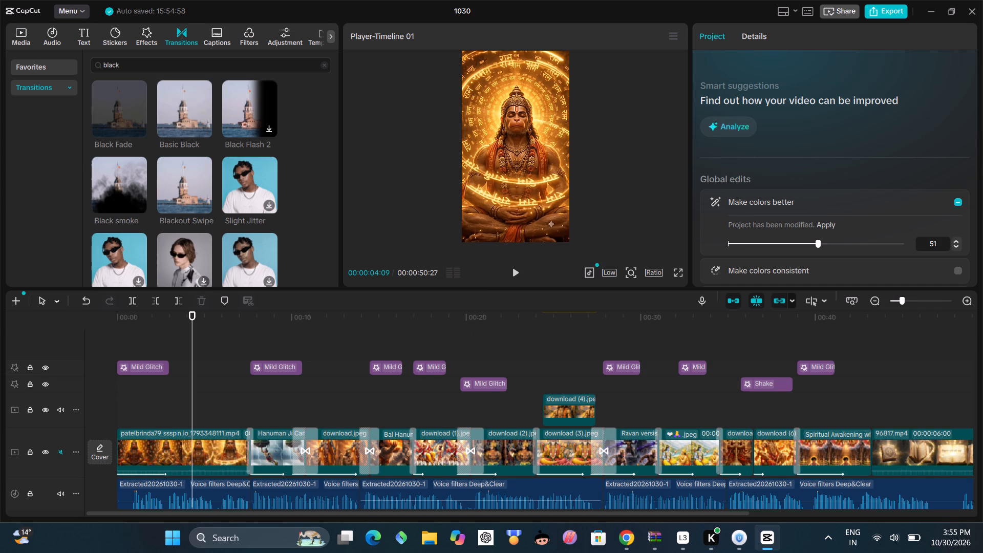
Set the preview playback quality to Full quality.
left_click(612, 271)
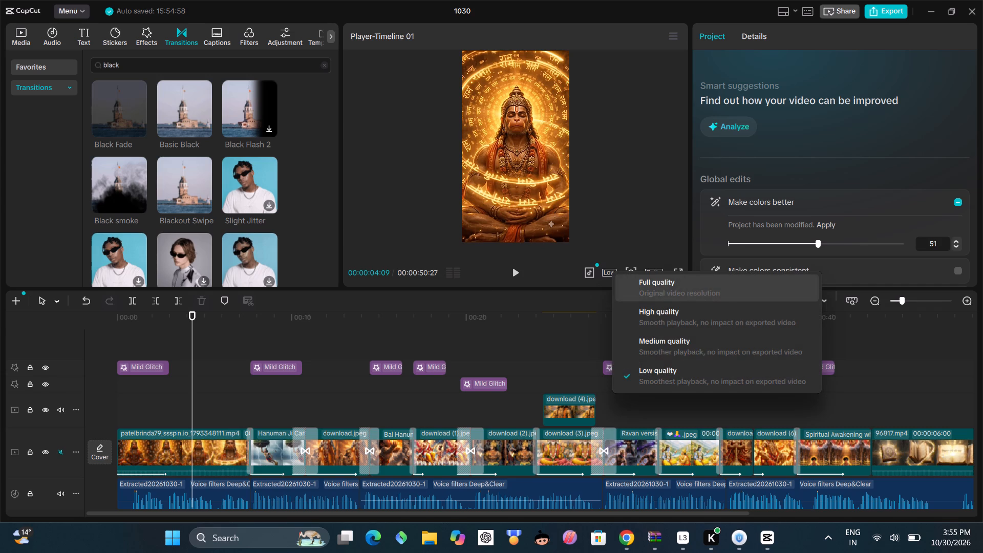
left_click(649, 288)
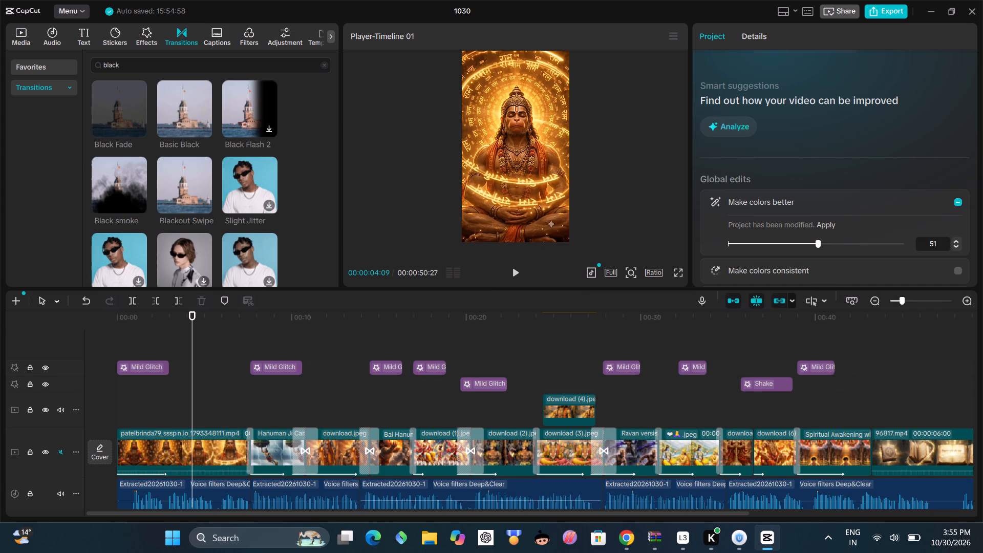
Examine frames of the 96817 clip and move the playhead to the voiceover's end at 00:00:50:27.
left_click_drag(943, 411, 879, 407)
left_click(931, 365)
left_click_drag(929, 397, 933, 397)
left_click(942, 397)
left_click(970, 396)
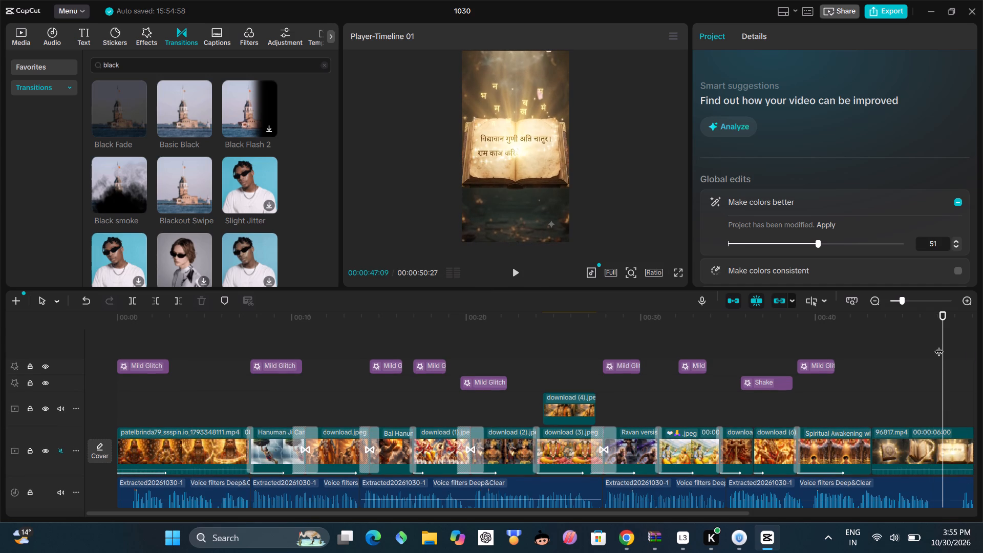
key("Right")
key("Right")
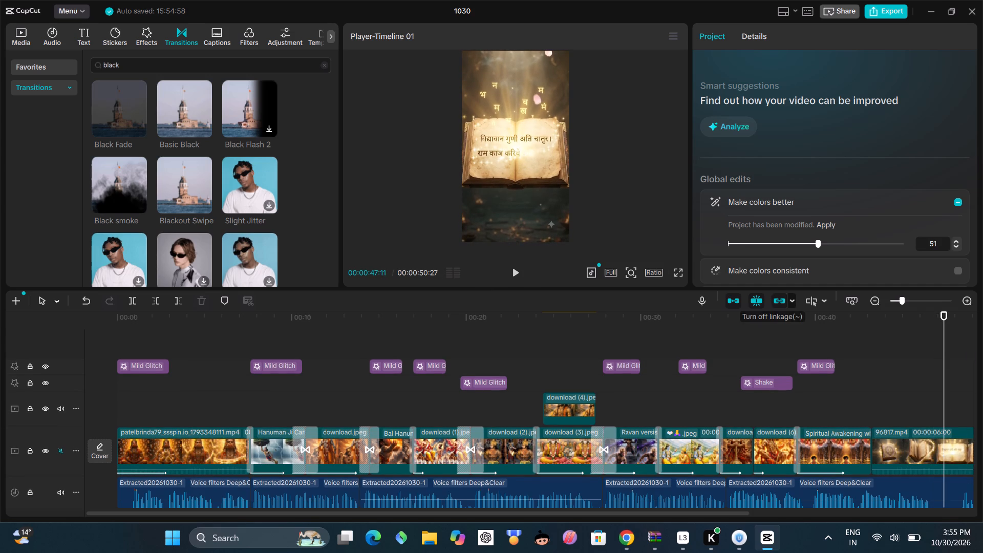
left_click_drag(941, 345, 976, 332)
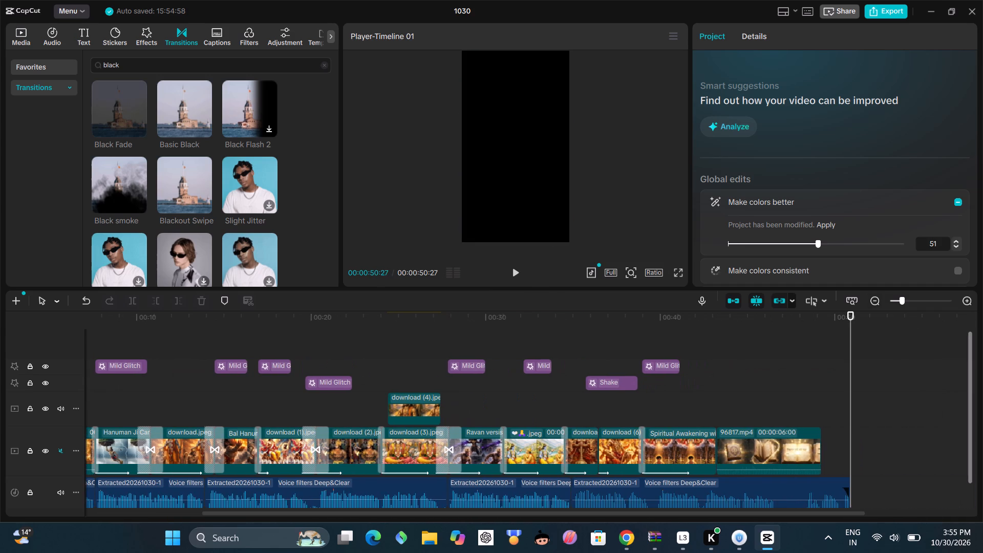
Check the Zoom Out entrance animation on the Spiritual Awakening clip and play the preview through the end of that clip.
left_click(747, 448)
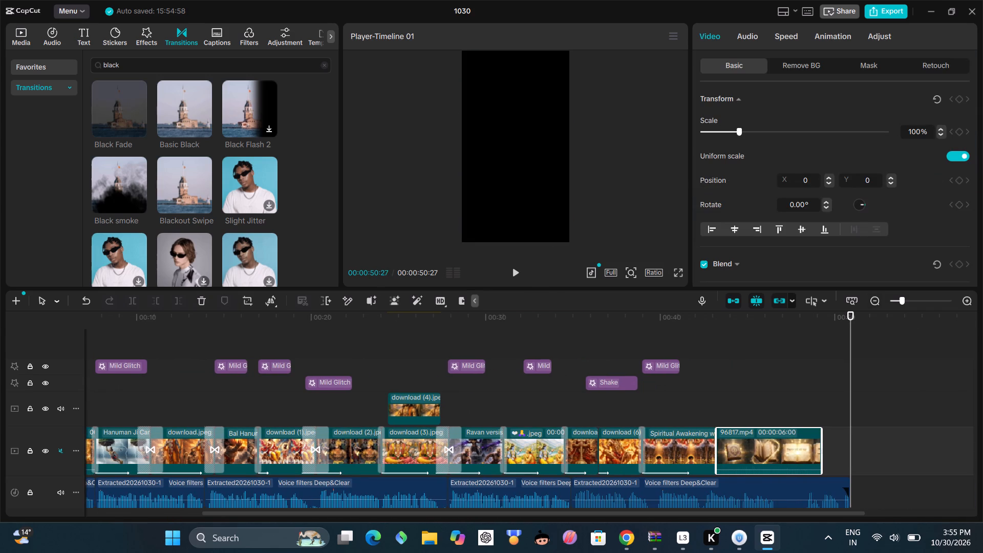
left_click(674, 457)
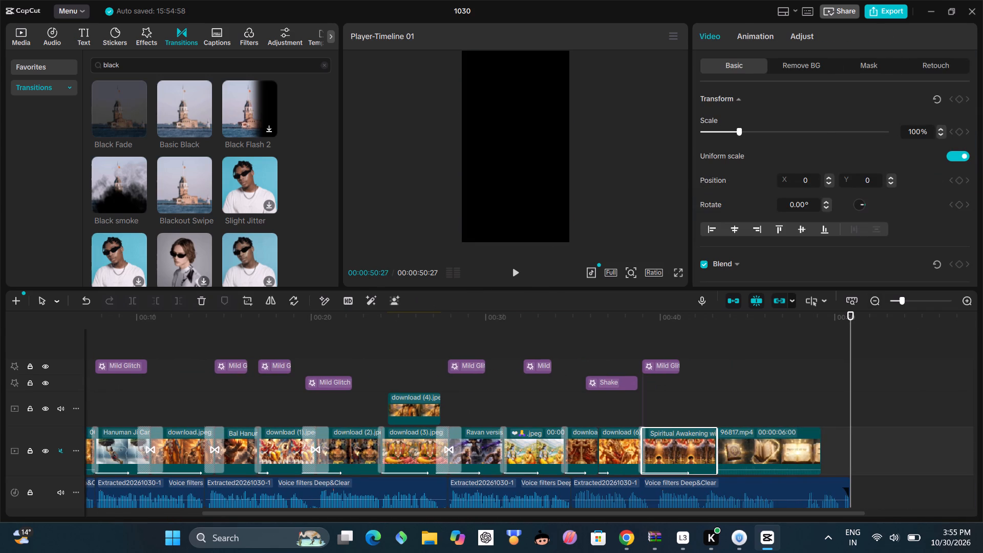
left_click(759, 38)
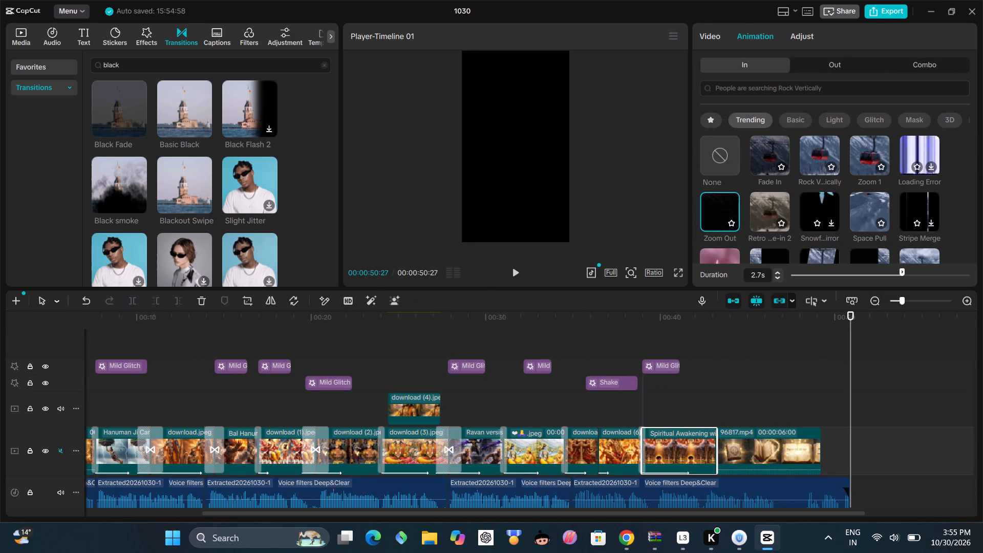
left_click_drag(717, 201, 718, 206)
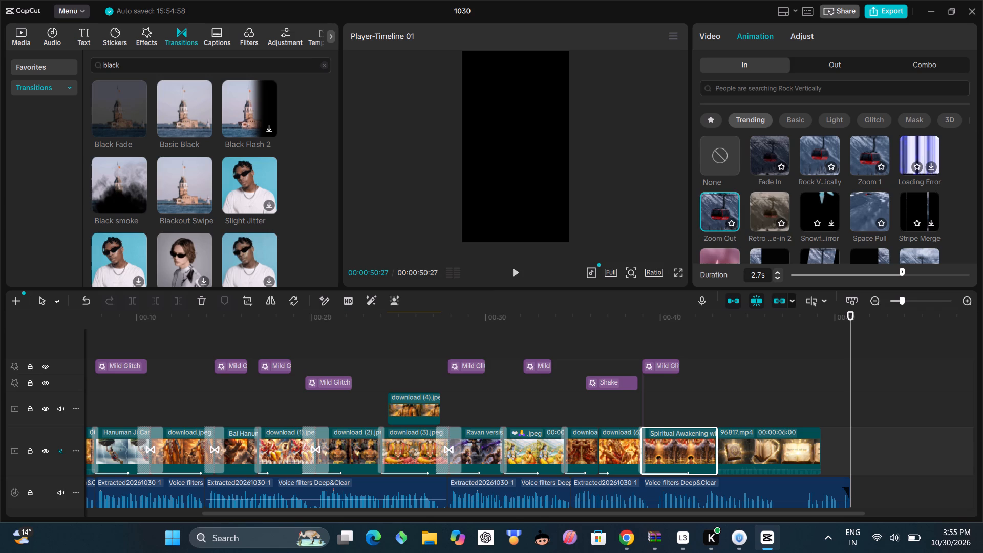
left_click(513, 276)
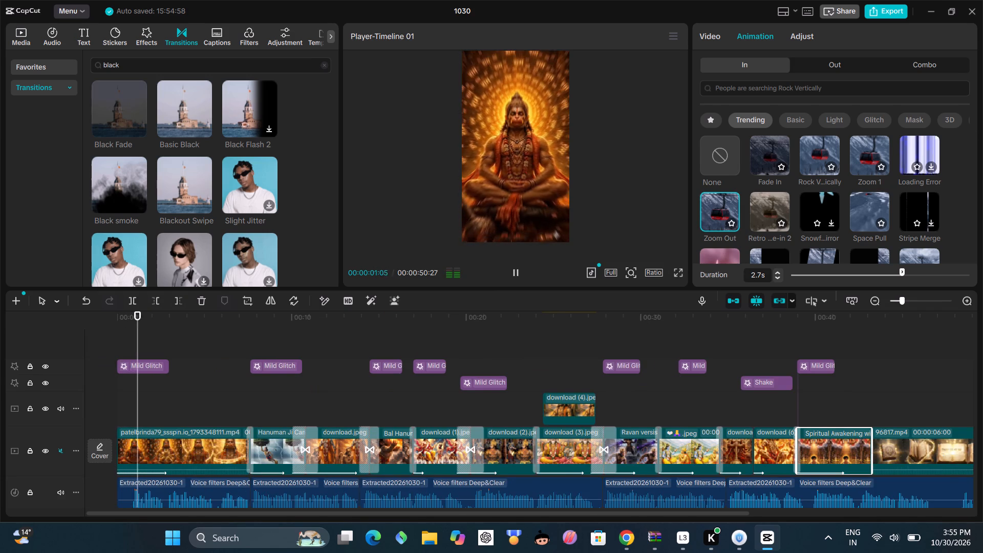
left_click(861, 376)
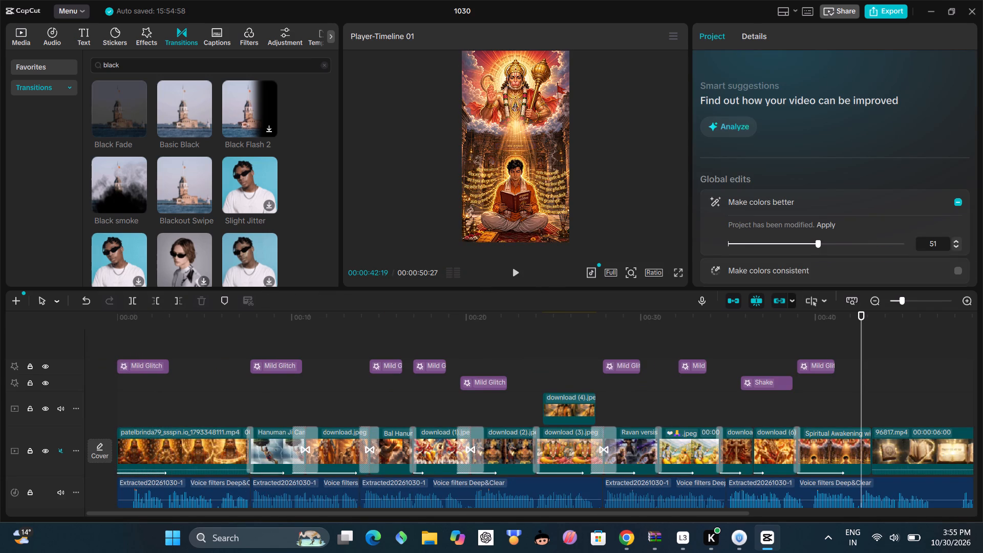
left_click(780, 348)
left_click(512, 267)
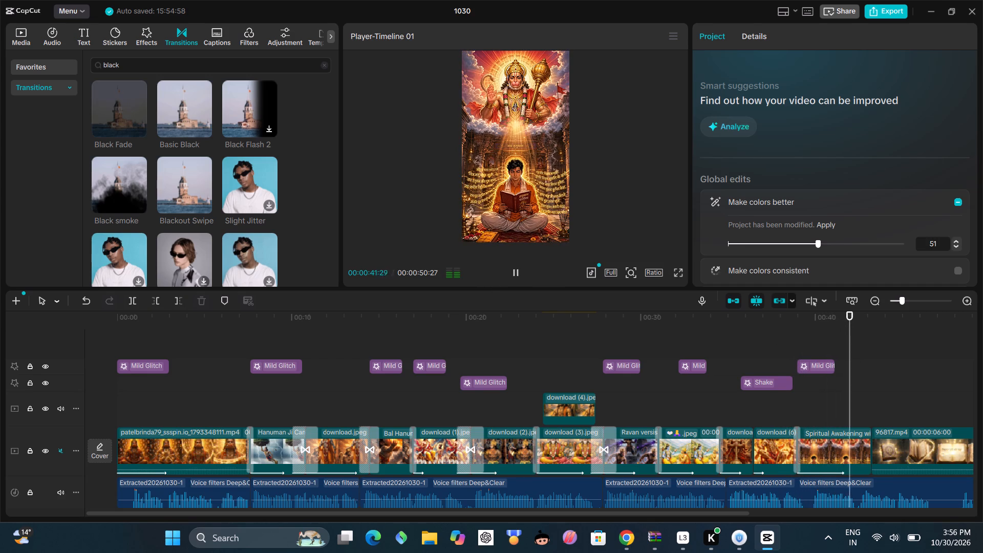
left_click(517, 270)
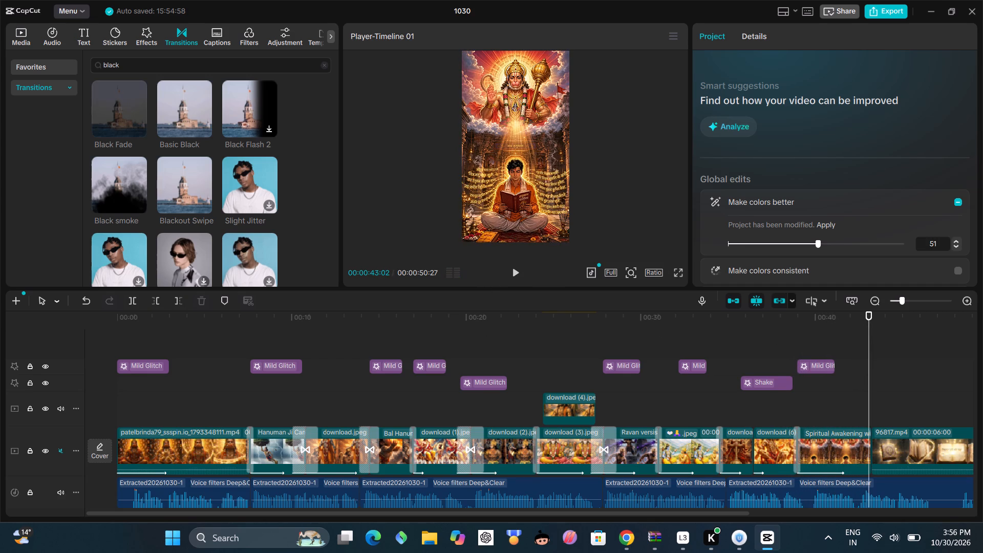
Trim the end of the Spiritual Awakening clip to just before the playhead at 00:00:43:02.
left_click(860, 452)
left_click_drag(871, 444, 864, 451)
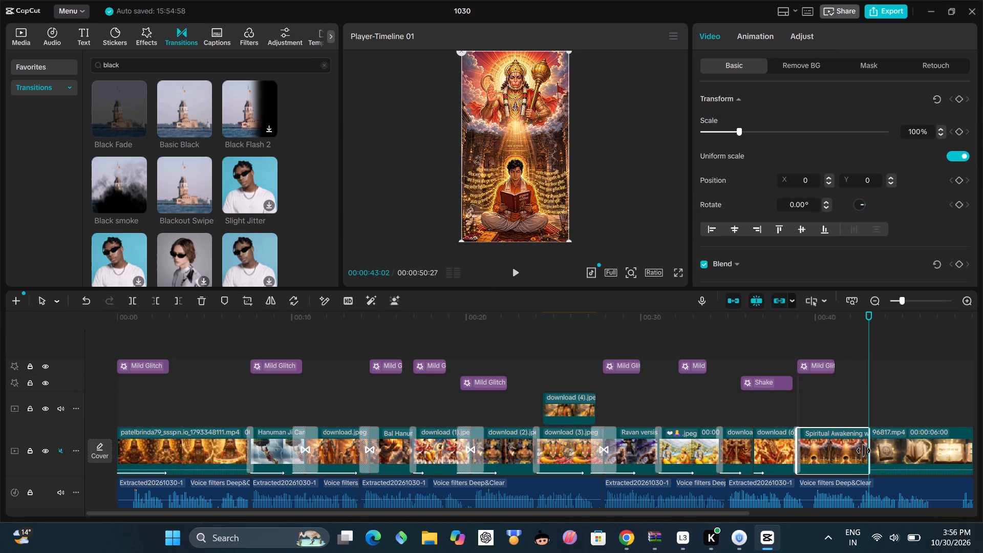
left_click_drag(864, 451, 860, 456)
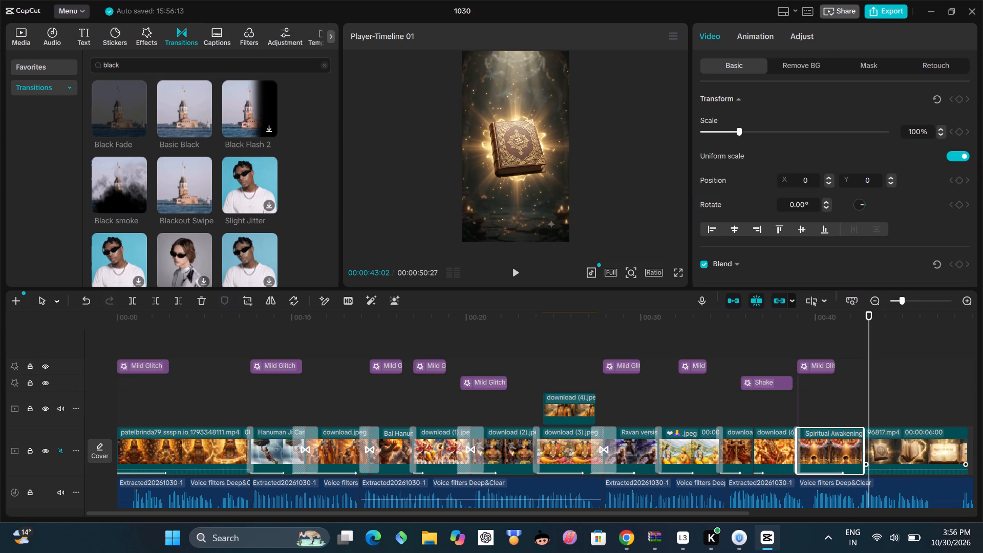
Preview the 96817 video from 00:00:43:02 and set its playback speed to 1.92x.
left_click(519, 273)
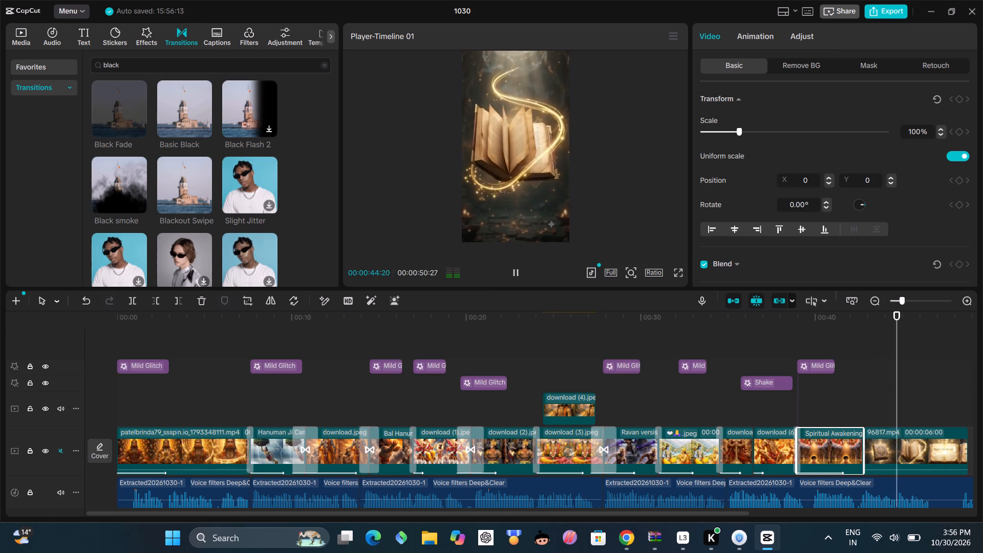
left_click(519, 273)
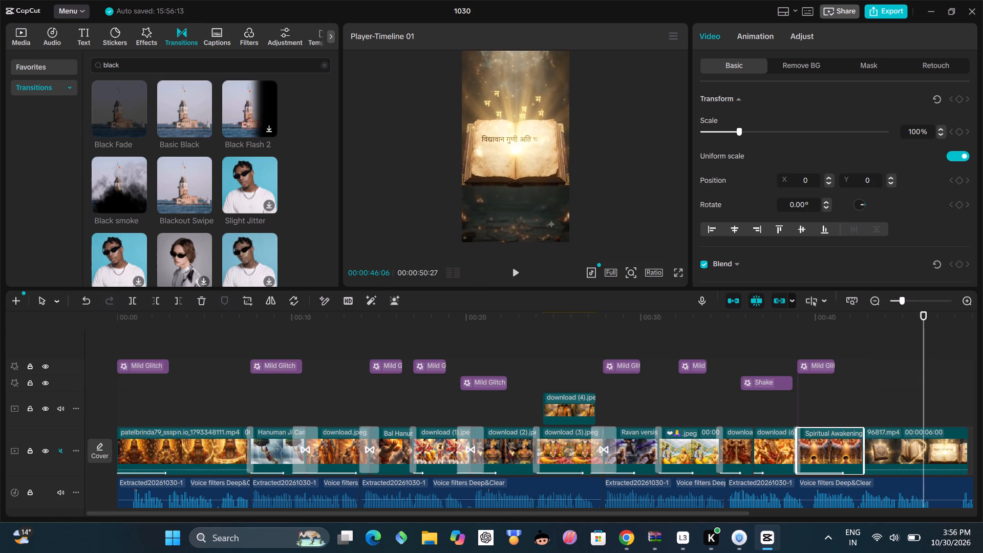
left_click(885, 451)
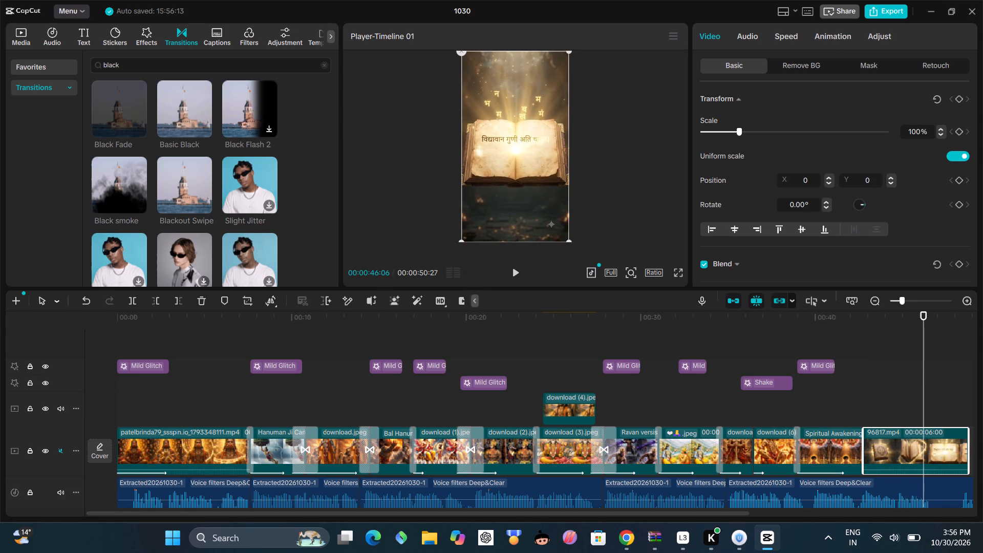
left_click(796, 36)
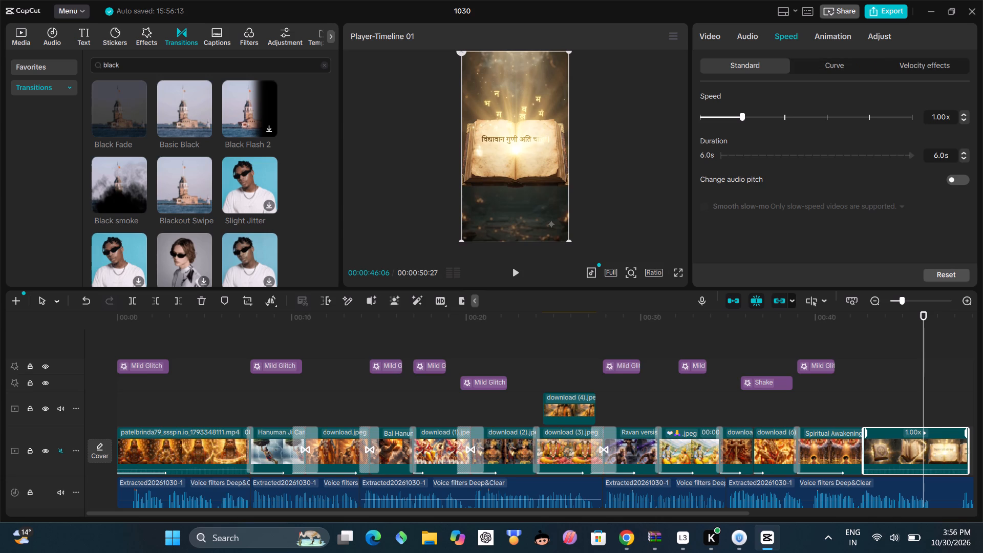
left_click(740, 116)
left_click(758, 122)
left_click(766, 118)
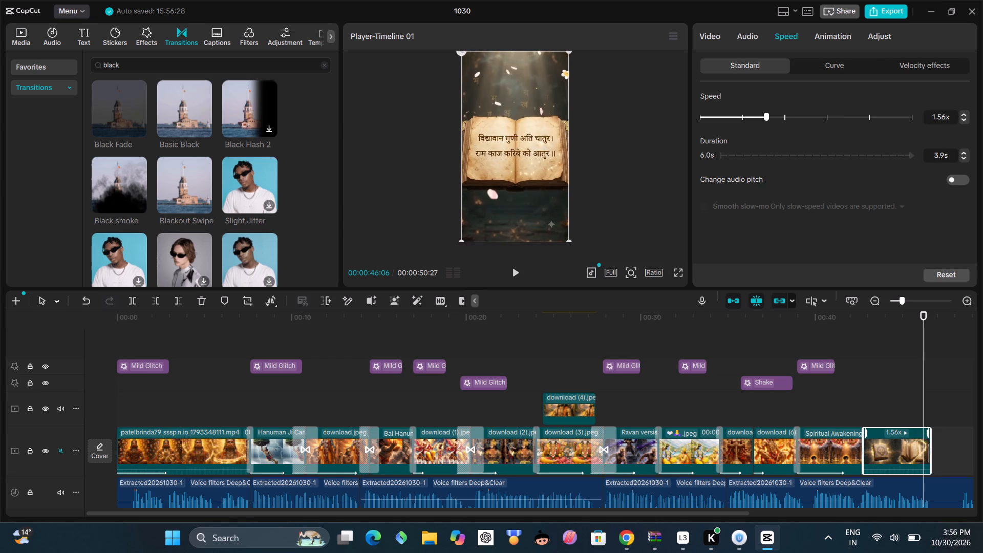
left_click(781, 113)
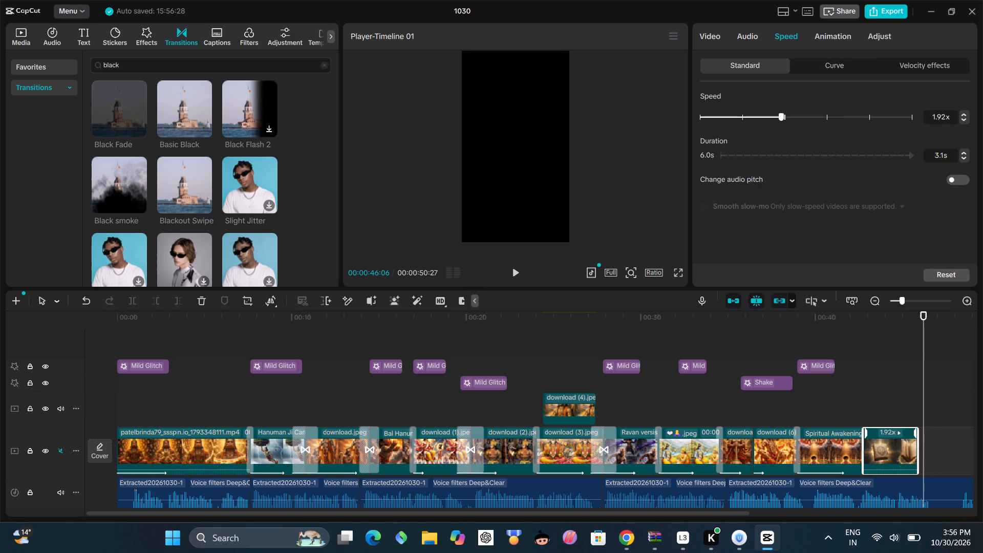
Replay the change into the 96817 video from 00:00:41:04 and set that clip's speed to 1.42x.
left_click_drag(923, 407, 839, 442)
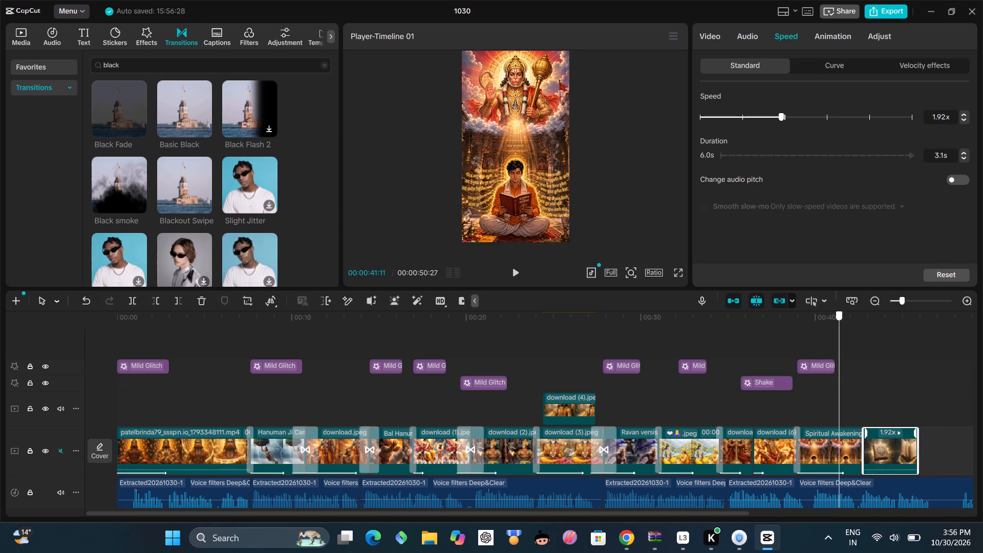
left_click_drag(839, 442, 833, 448)
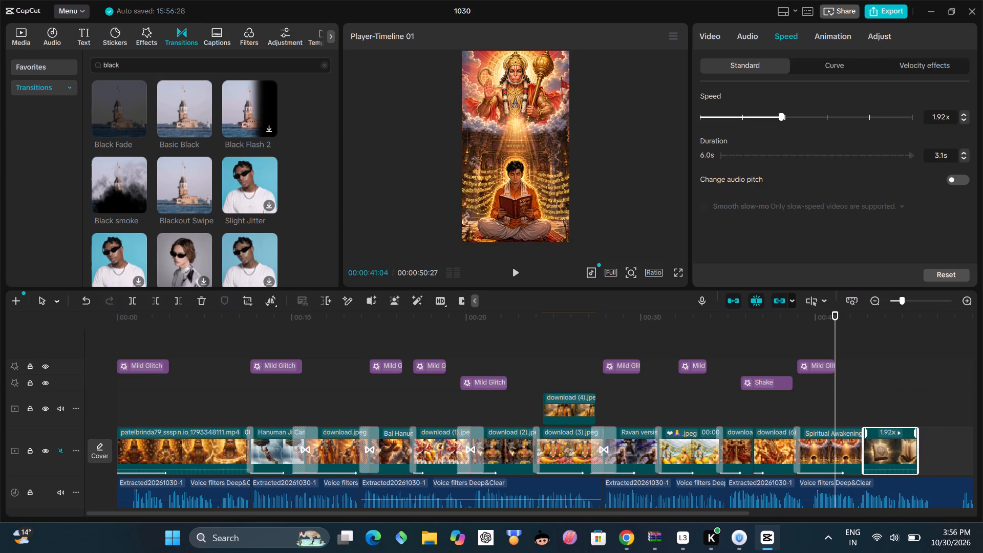
left_click(518, 276)
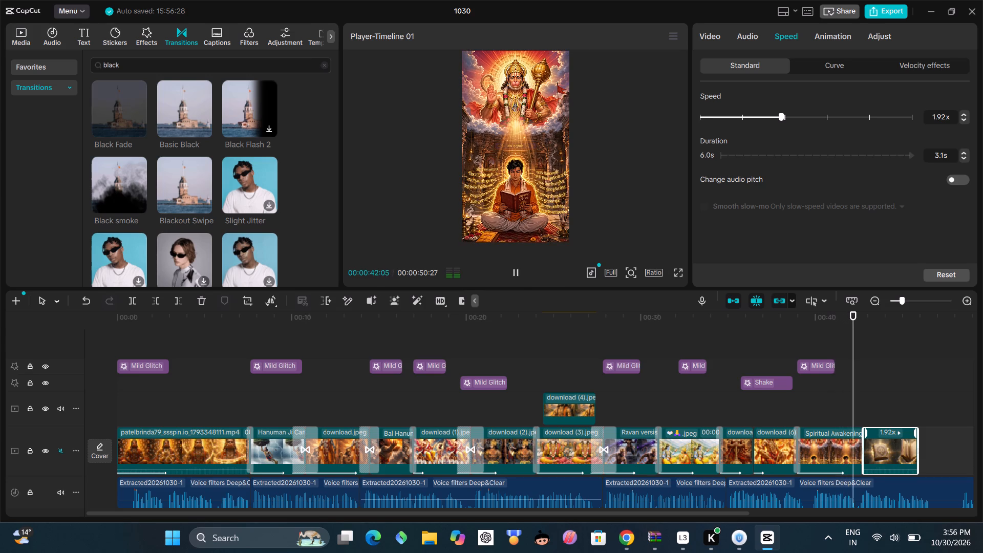
left_click(518, 276)
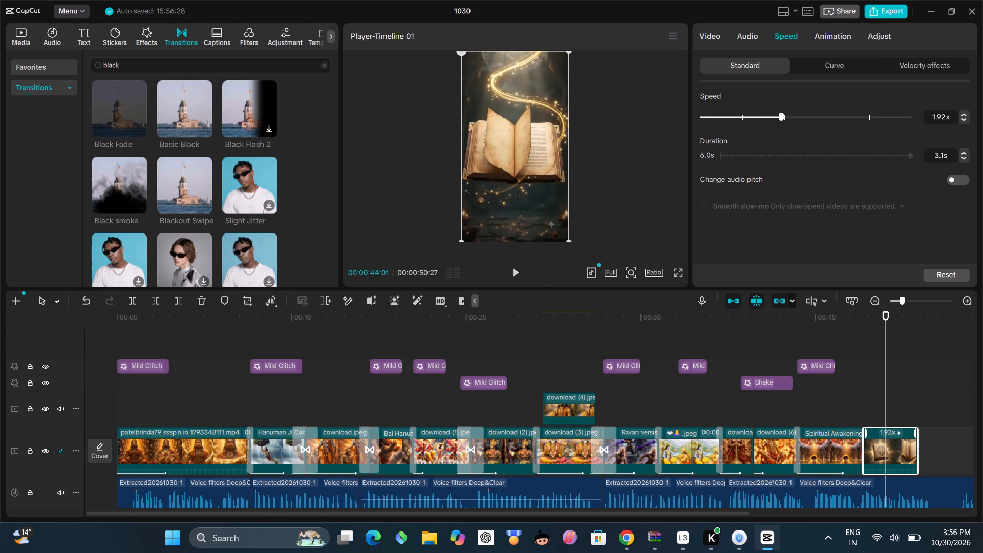
left_click_drag(781, 117, 795, 121)
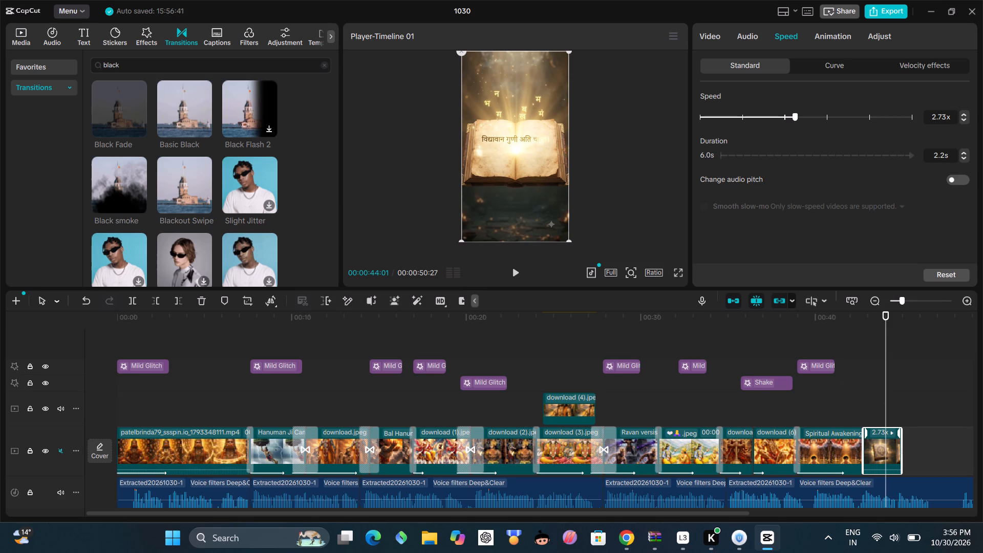
left_click(773, 114)
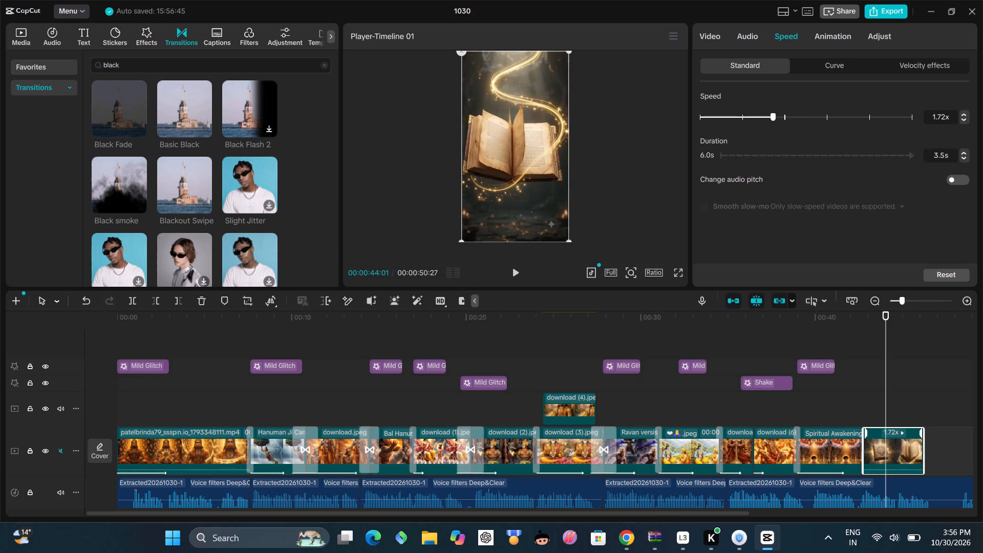
left_click(760, 119)
Trim the end of the Spiritual Awakening clip to about 00:00:42 and preview from 00:00:39:06 into the 96817 video.
left_click(826, 451)
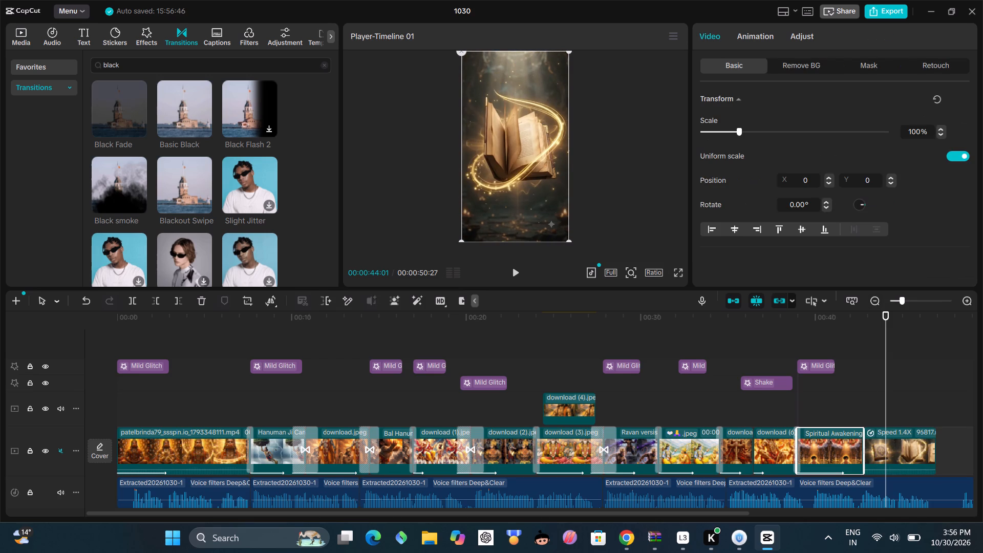
left_click_drag(864, 445, 848, 468)
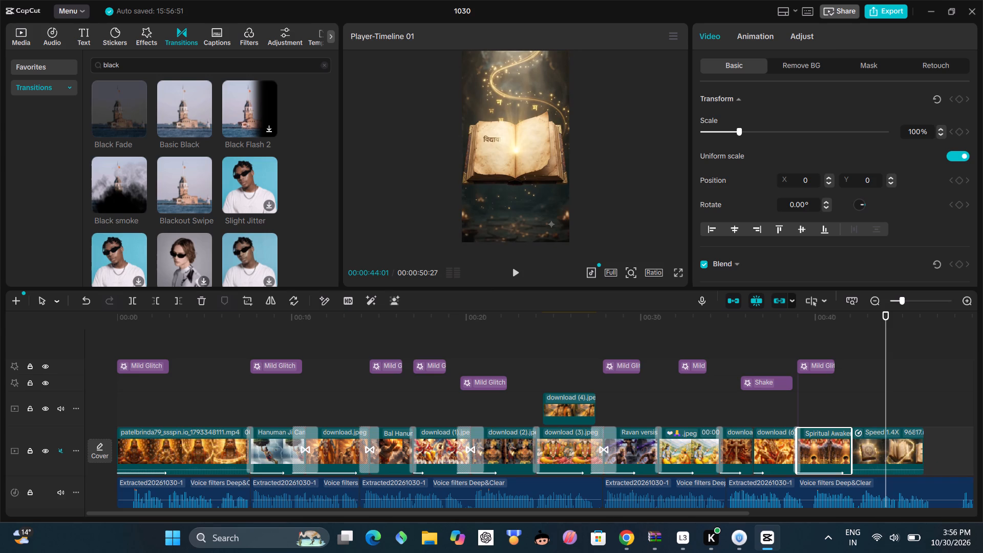
left_click(803, 347)
left_click(525, 271)
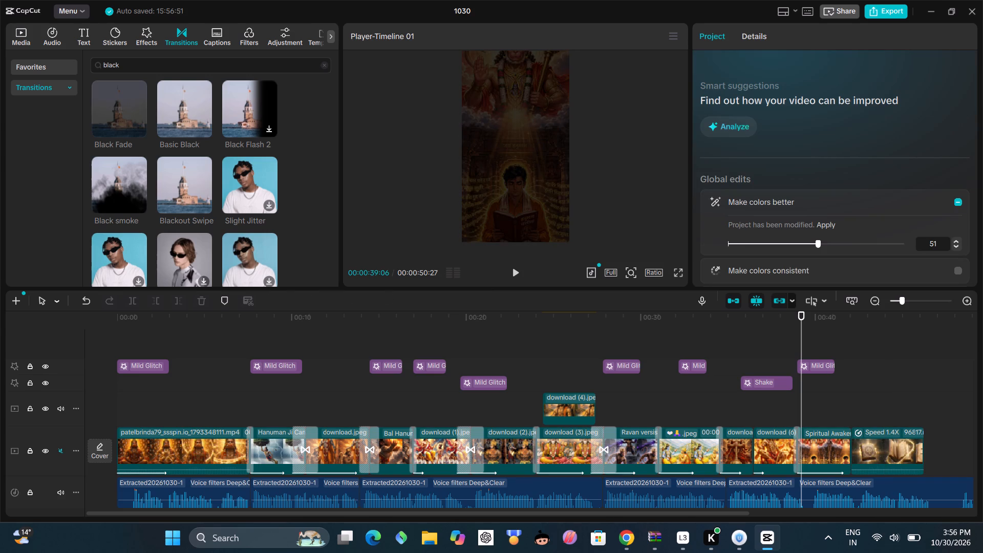
left_click(521, 274)
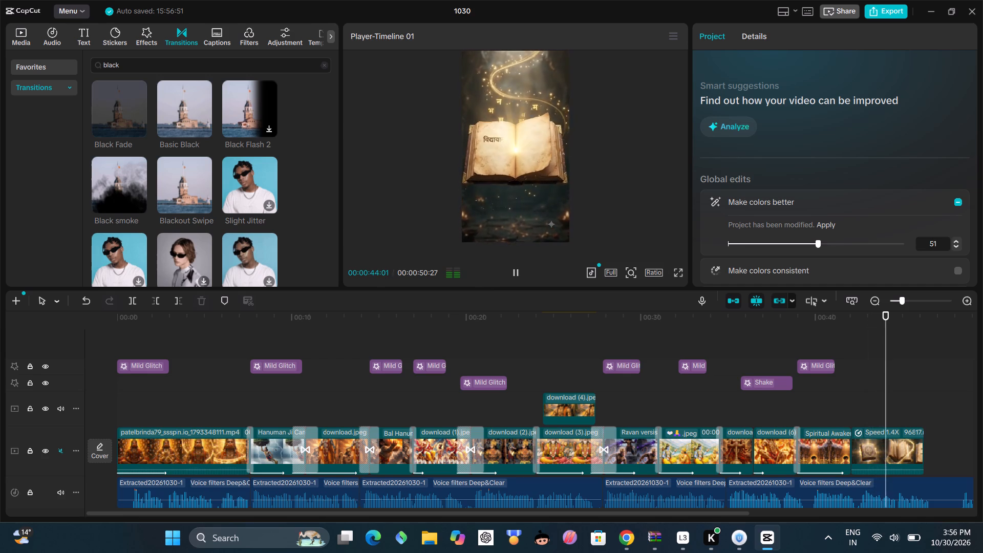
left_click(520, 274)
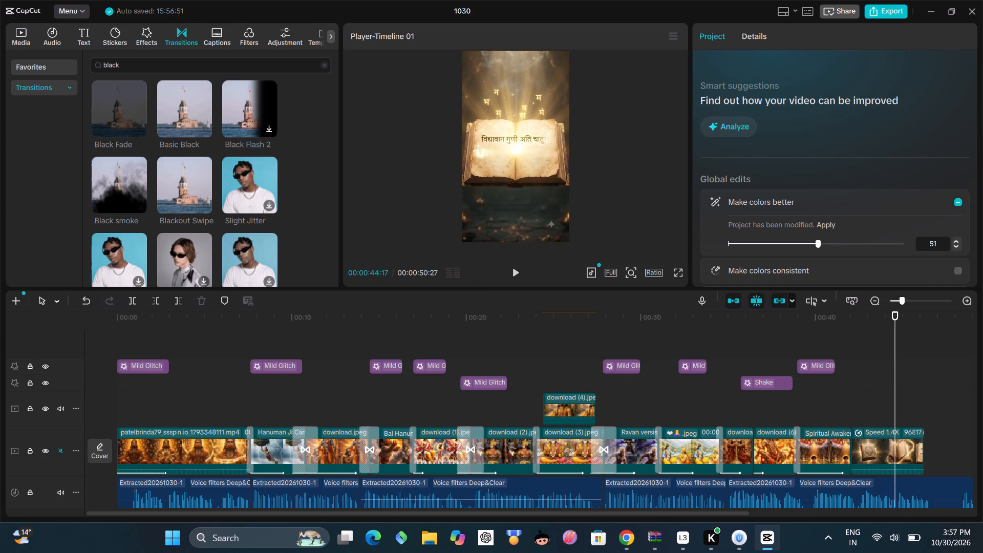
Move the Spiritual Awakening clip off the main track onto the overlay track, starting at 00:00:44:17.
left_click(875, 442)
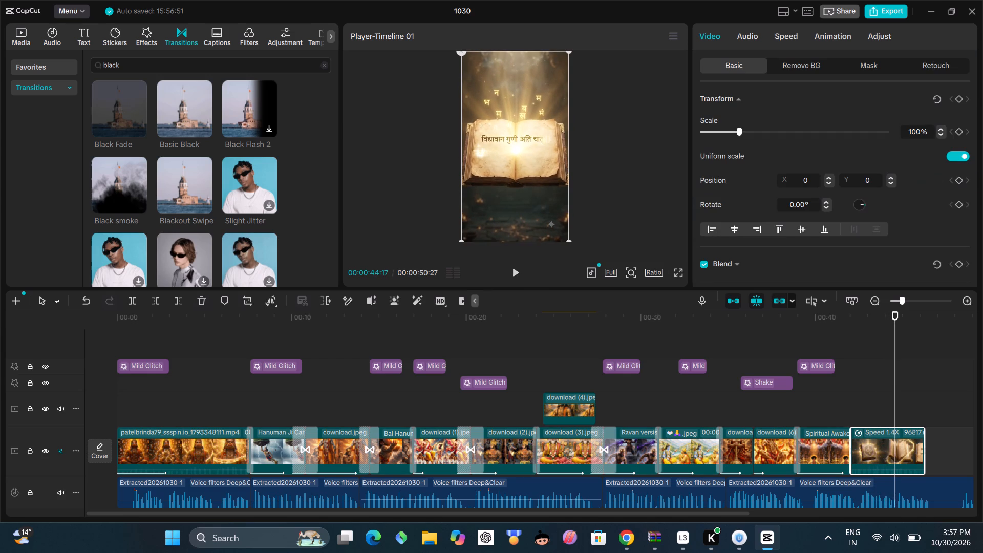
left_click_drag(834, 442, 832, 442)
left_click_drag(832, 442, 930, 411)
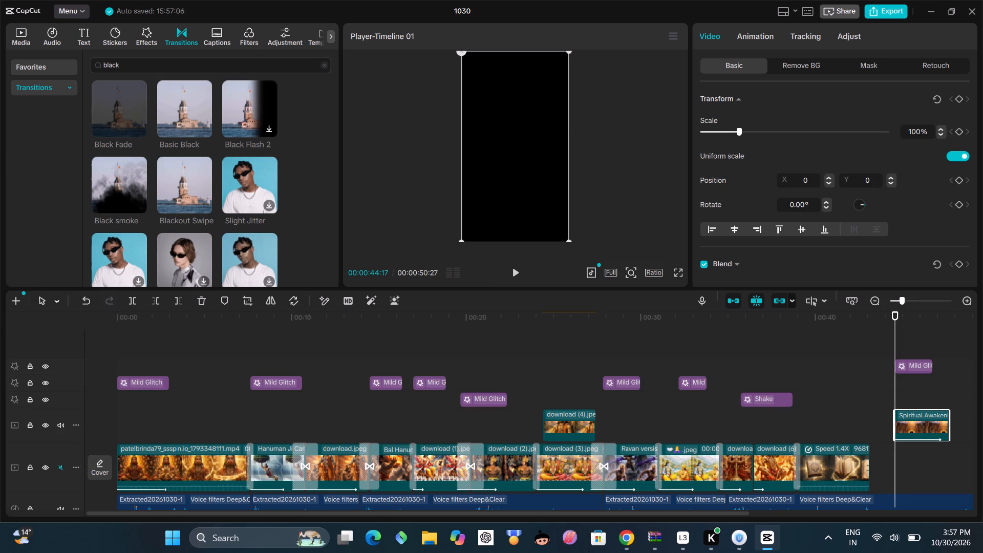
Play the preview from 00:00:37:25 across the download (6) image into the 96817 video.
left_click(777, 431)
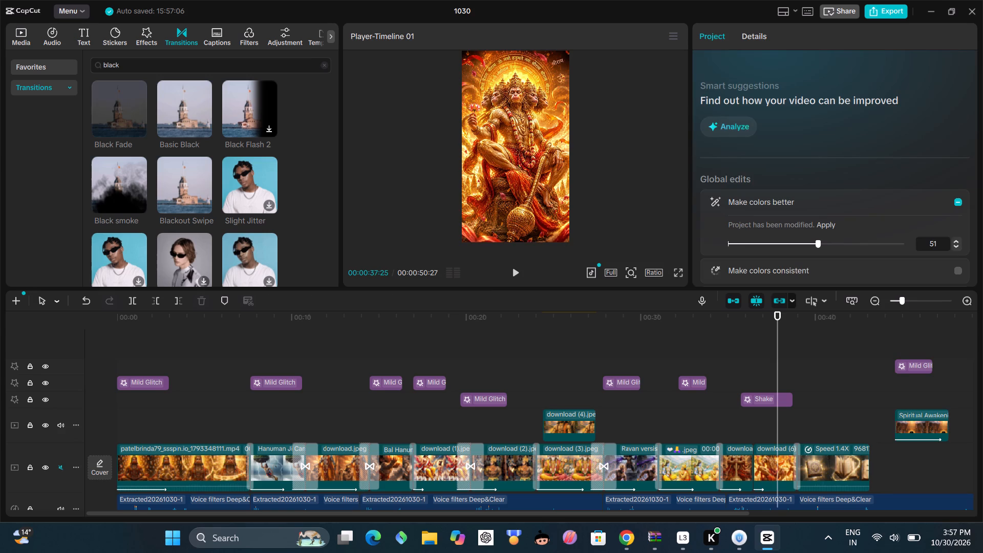
left_click(518, 271)
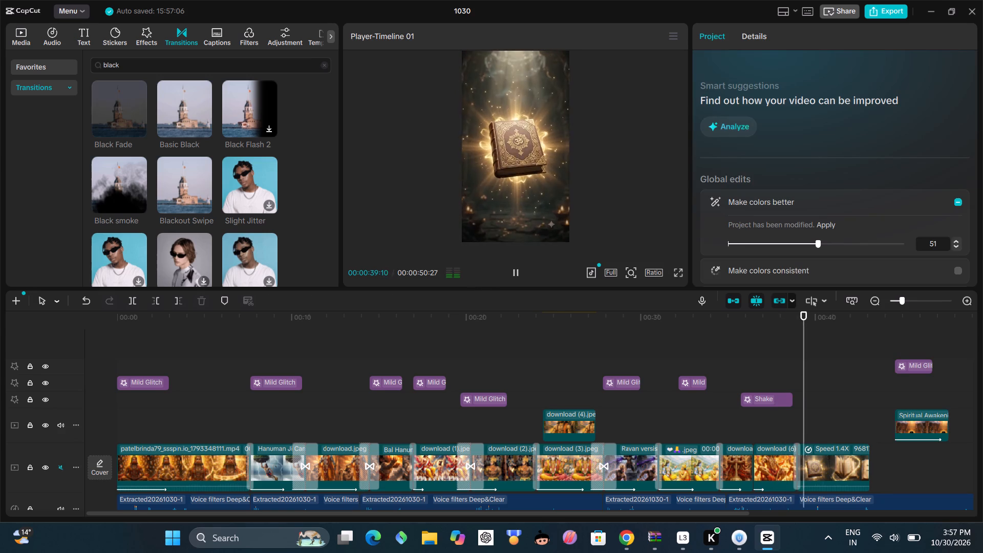
left_click(518, 271)
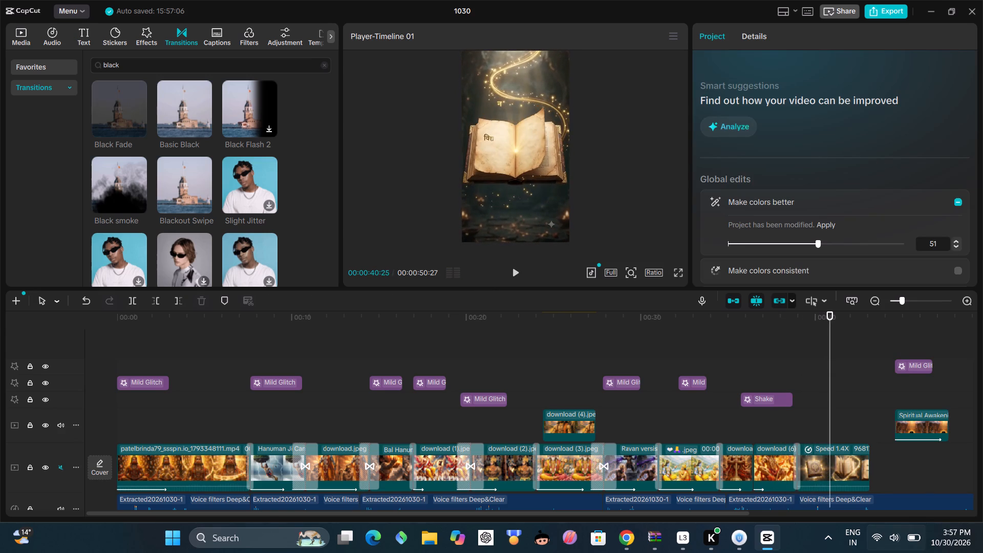
Set the 96817 video clip's speed back to 1.00x.
left_click(830, 464)
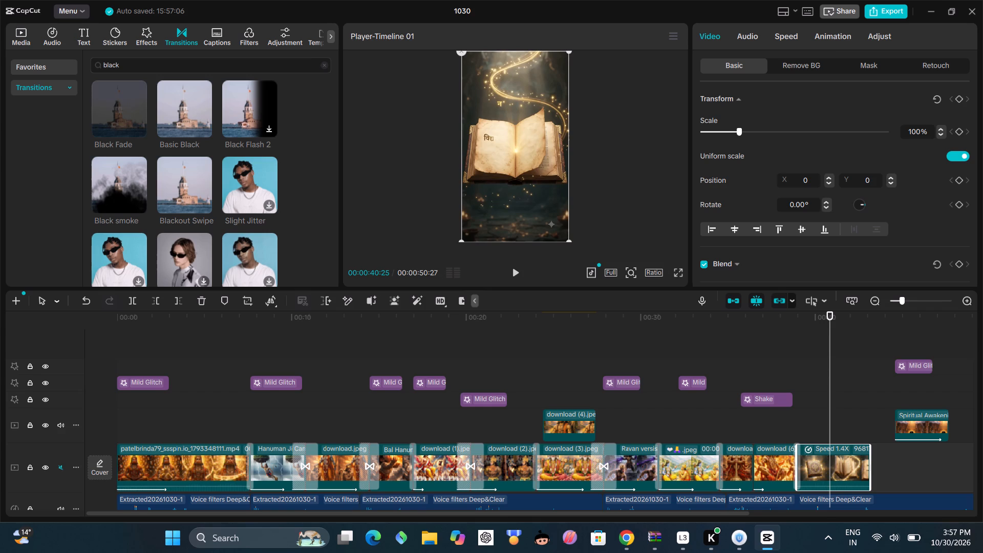
left_click(789, 34)
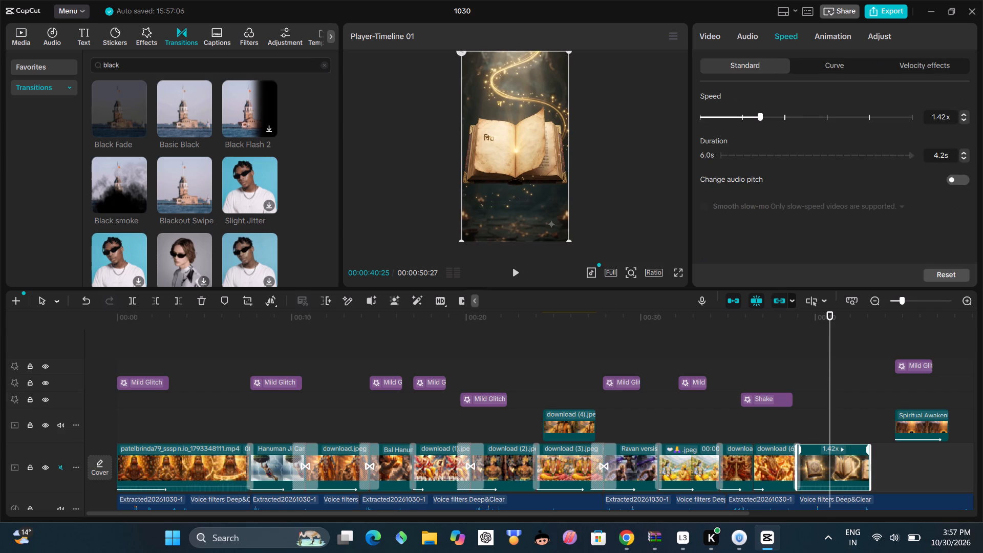
left_click_drag(760, 119, 739, 134)
left_click_drag(739, 134, 745, 134)
left_click_drag(749, 134, 709, 166)
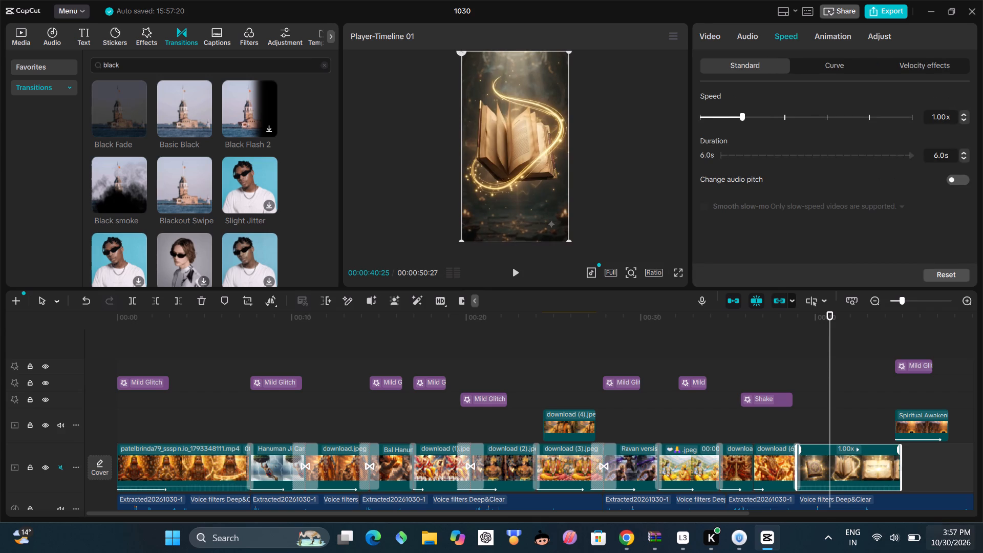
Play the preview from 00:00:36:23 through the download (6) image, the 96817 video and the Spiritual Awakening clip.
left_click(759, 418)
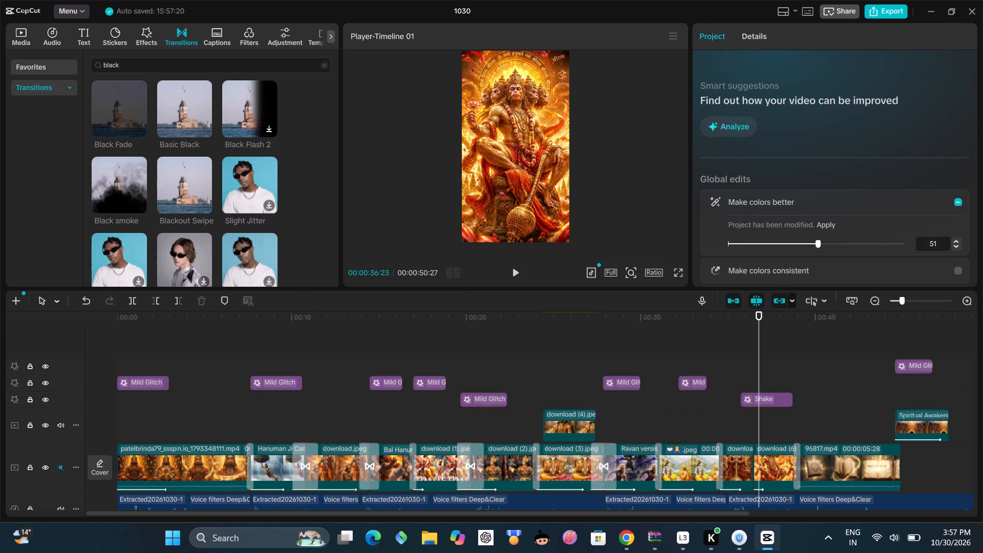
left_click(527, 273)
left_click(524, 276)
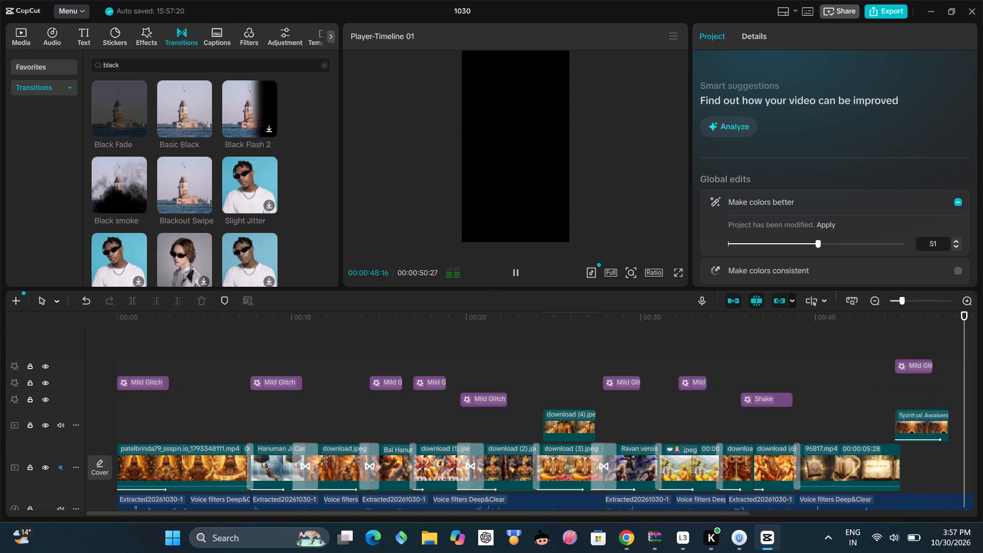
left_click(508, 273)
Move the Spiritual Awakening clip from the overlay track onto the main track, directly after the 96817 video.
left_click(902, 423)
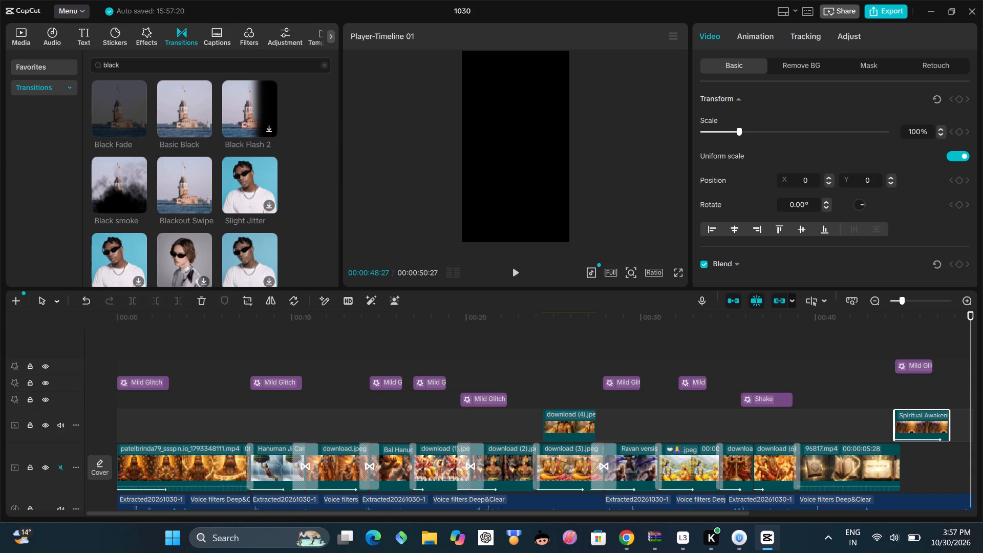
left_click_drag(974, 387, 982, 403)
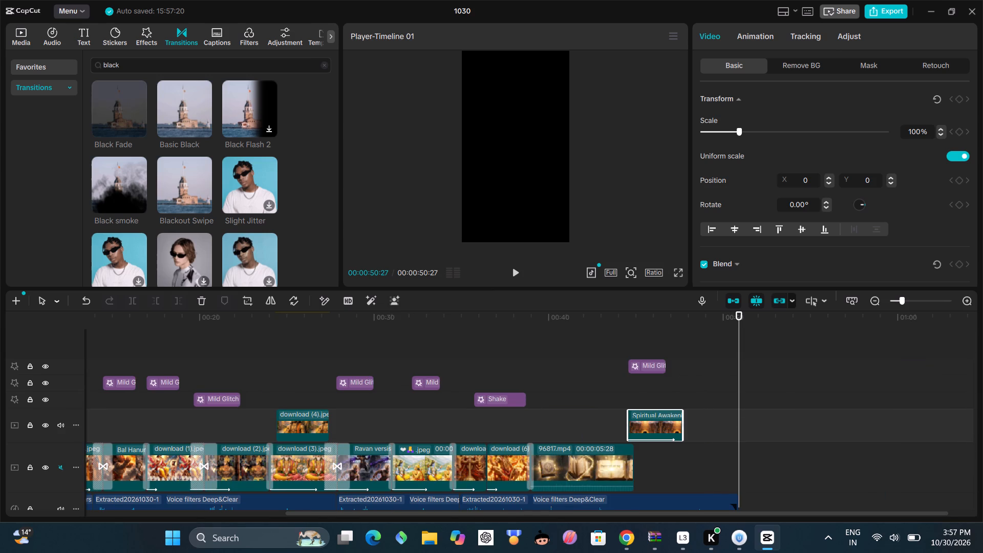
left_click(667, 423)
left_click(599, 395)
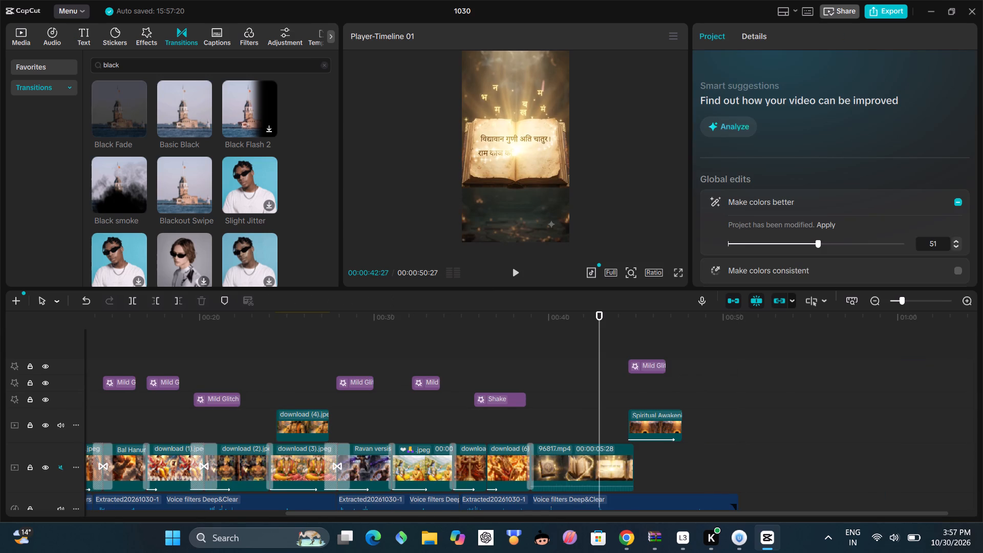
left_click(643, 424)
left_click_drag(668, 419, 716, 467)
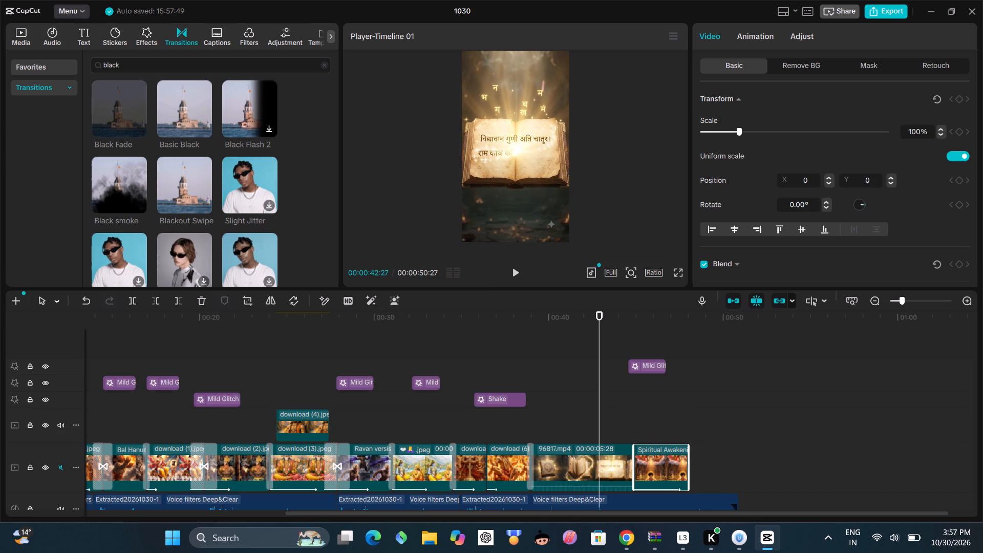
left_click(691, 501)
scroll(777, 446, "down", 1)
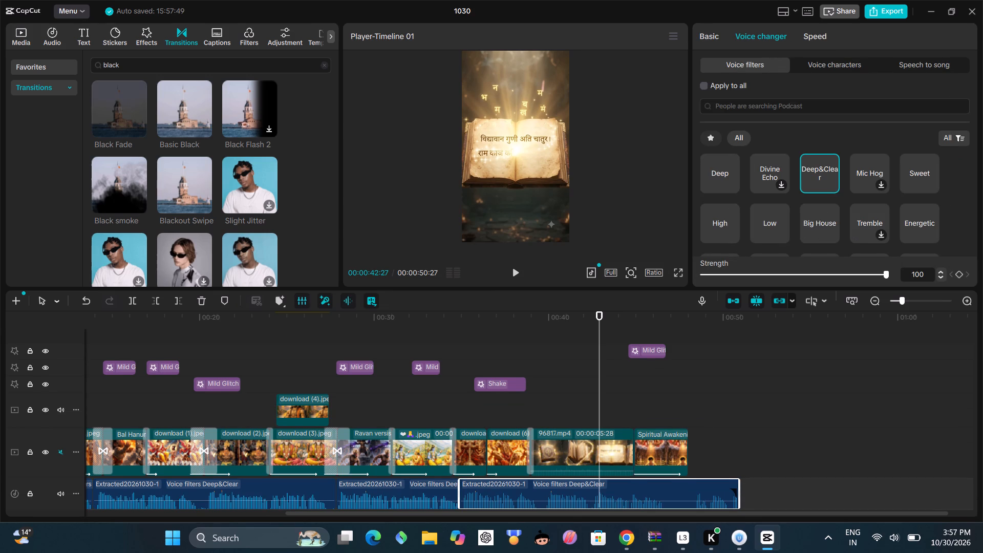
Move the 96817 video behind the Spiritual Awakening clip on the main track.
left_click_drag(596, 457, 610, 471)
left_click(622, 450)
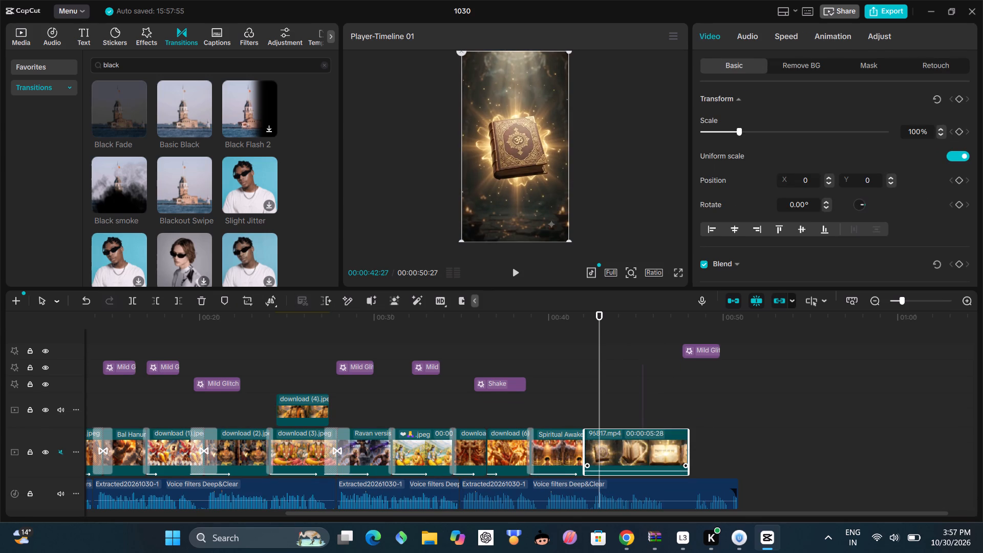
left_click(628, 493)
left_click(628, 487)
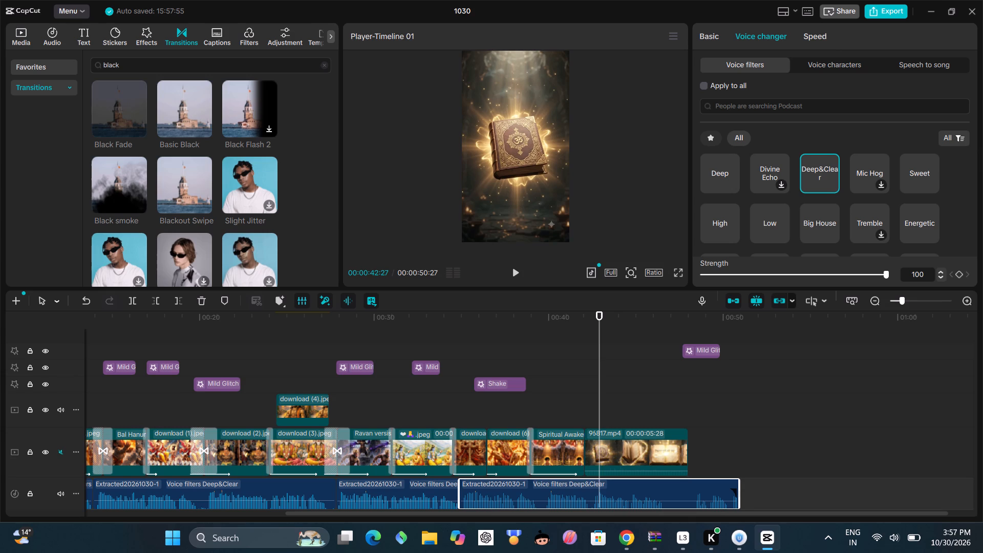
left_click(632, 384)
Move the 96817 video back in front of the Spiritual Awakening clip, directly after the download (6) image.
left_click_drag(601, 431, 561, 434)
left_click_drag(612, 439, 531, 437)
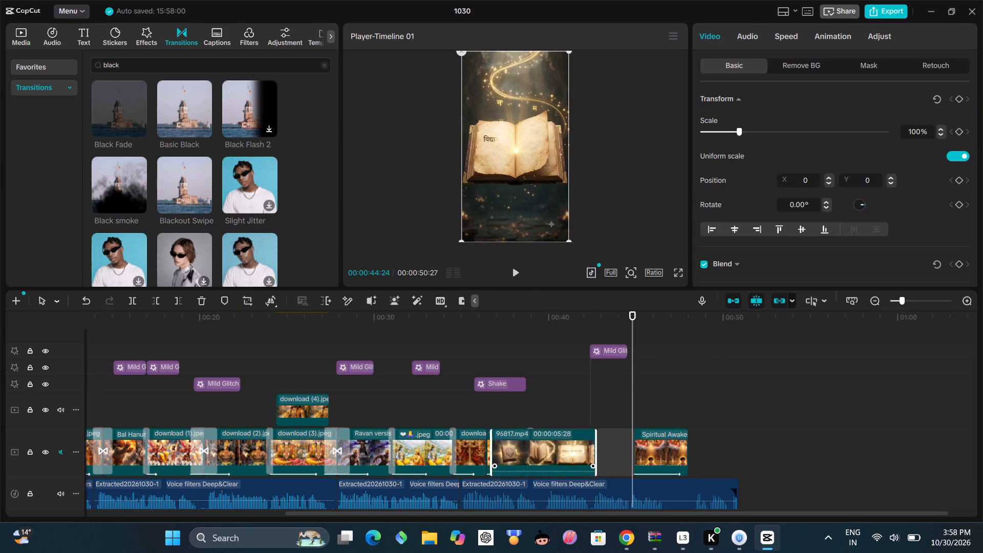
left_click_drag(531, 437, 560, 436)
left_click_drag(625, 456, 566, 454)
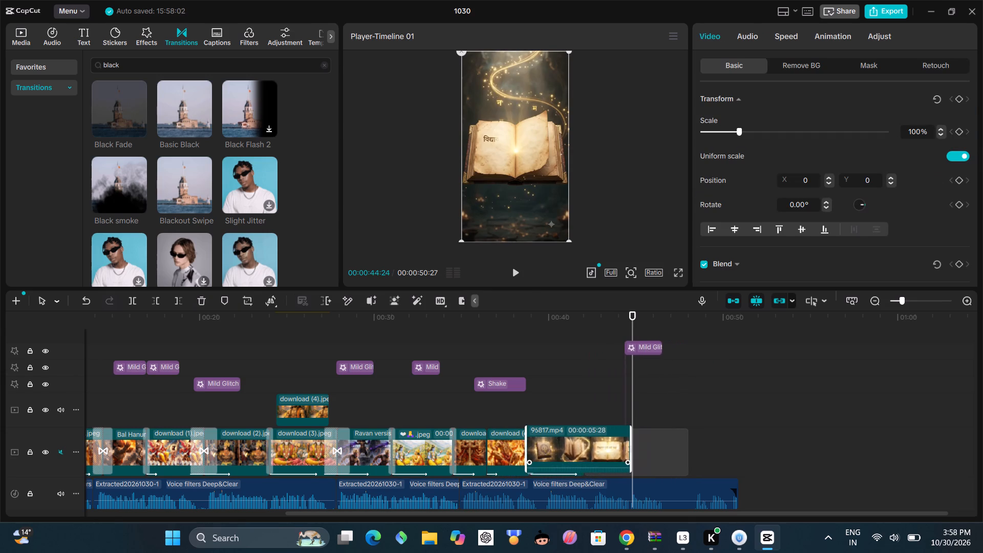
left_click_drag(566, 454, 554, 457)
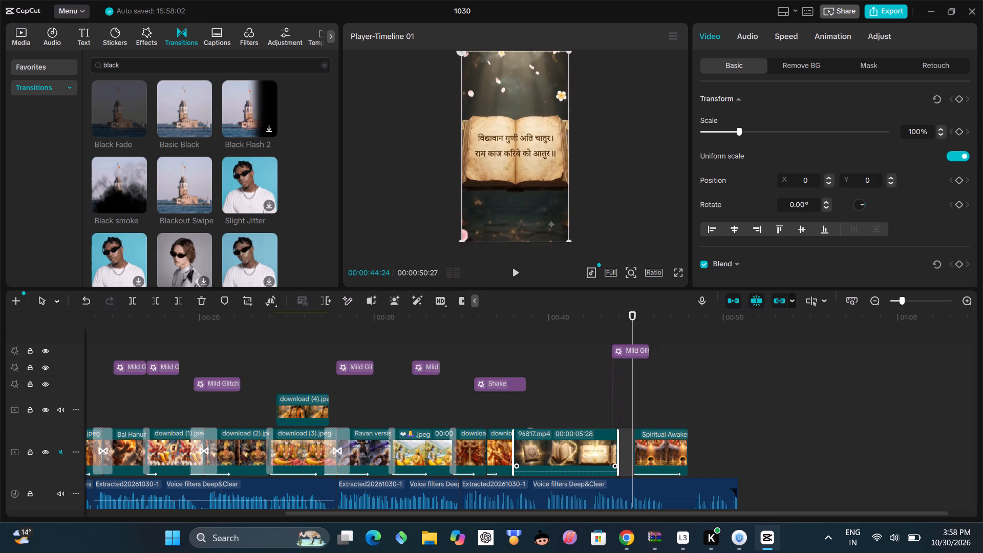
Play the end of the voiceover from 00:00:44:24 to about 00:00:49:09, checking it against the last clip.
left_click(634, 493)
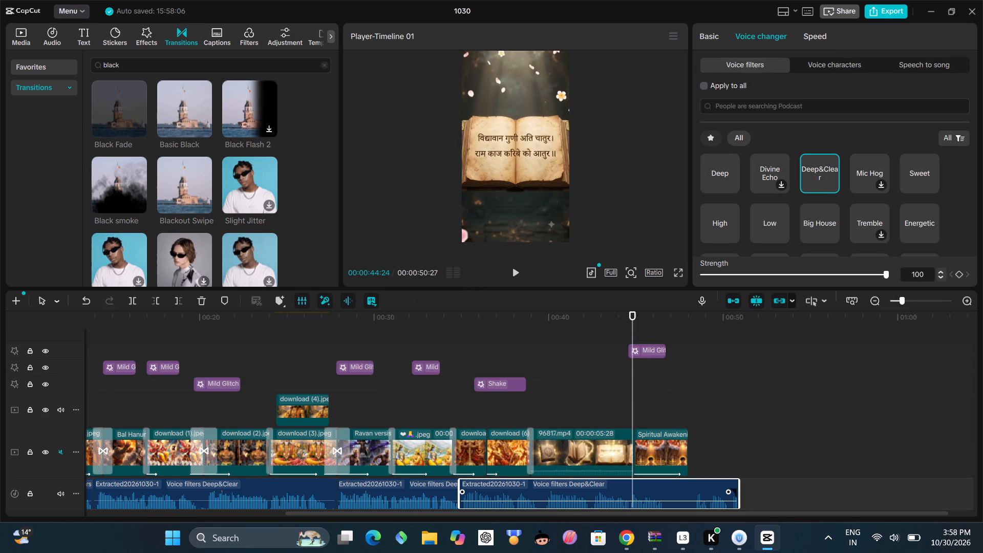
left_click(615, 497)
left_click(606, 494)
key("space")
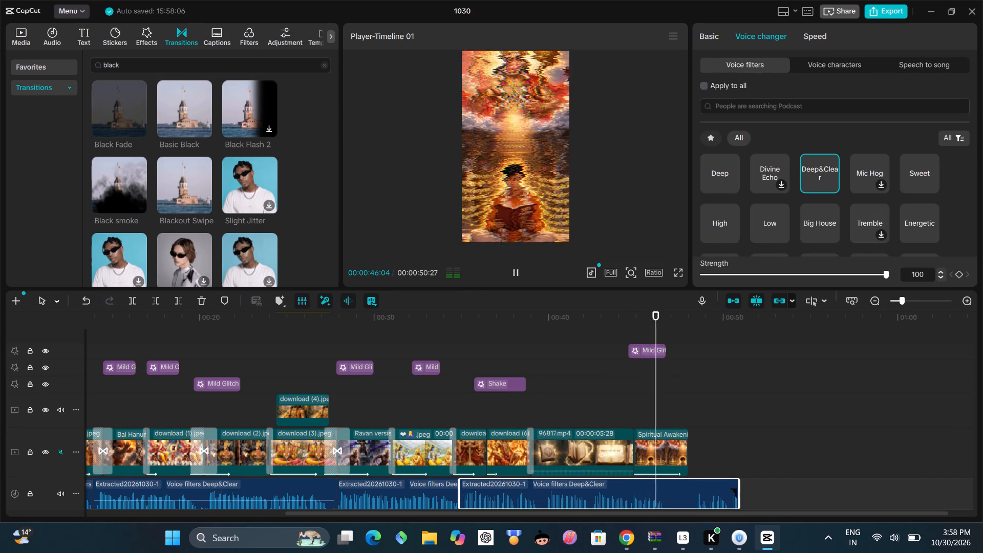
left_click(518, 272)
left_click(518, 272)
left_click(518, 272)
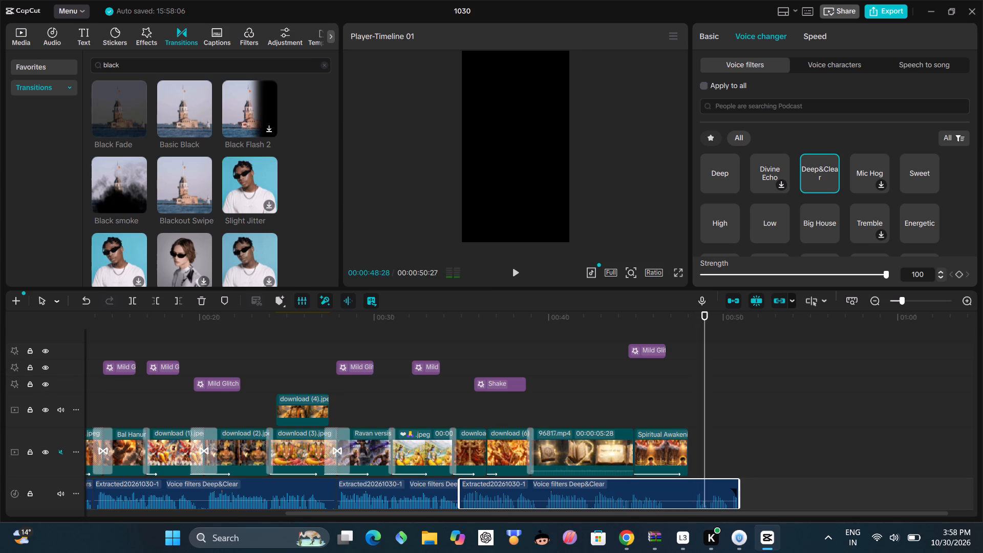
double_click(518, 272)
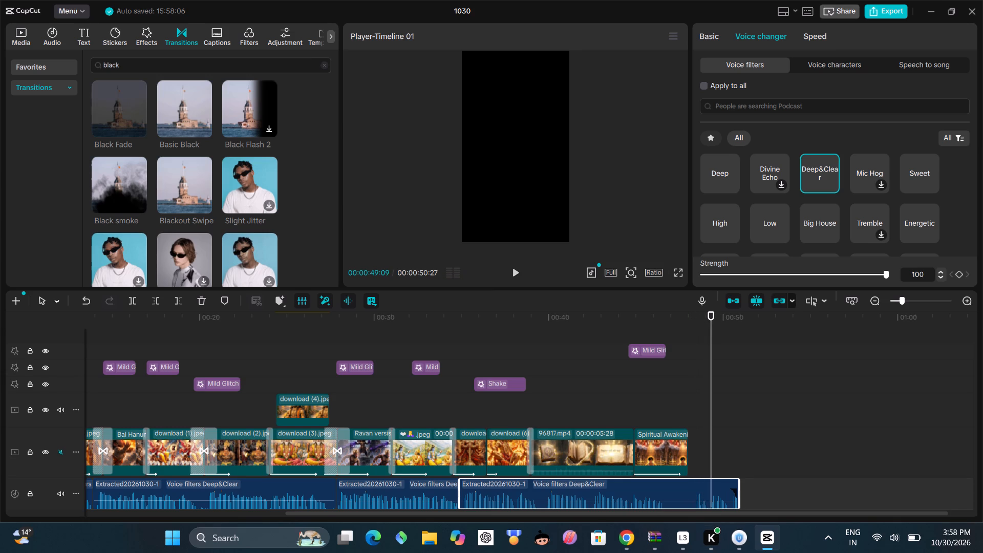
Split the last voiceover clip at 00:00:48:25 and again at about 00:00:46:22.
left_click(707, 463)
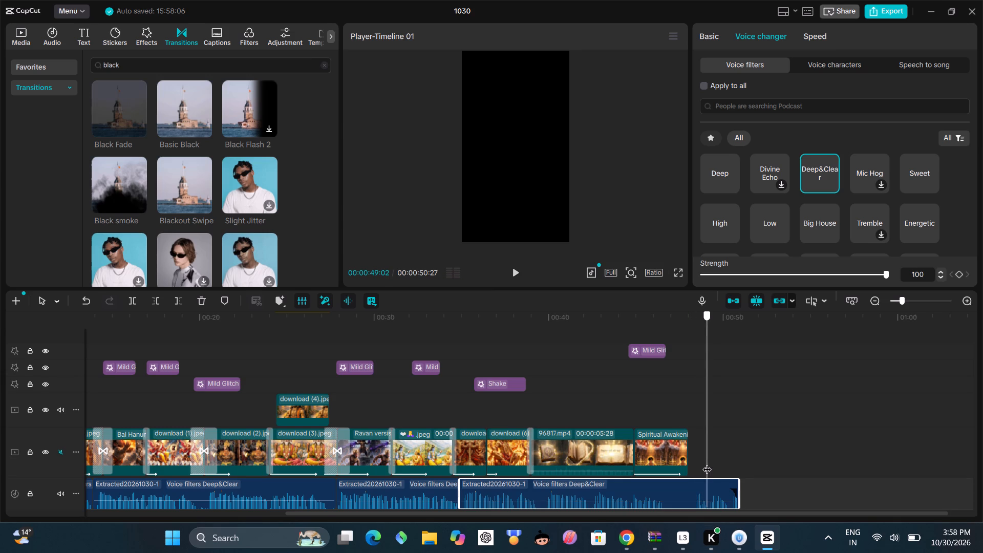
type("bb")
key("b")
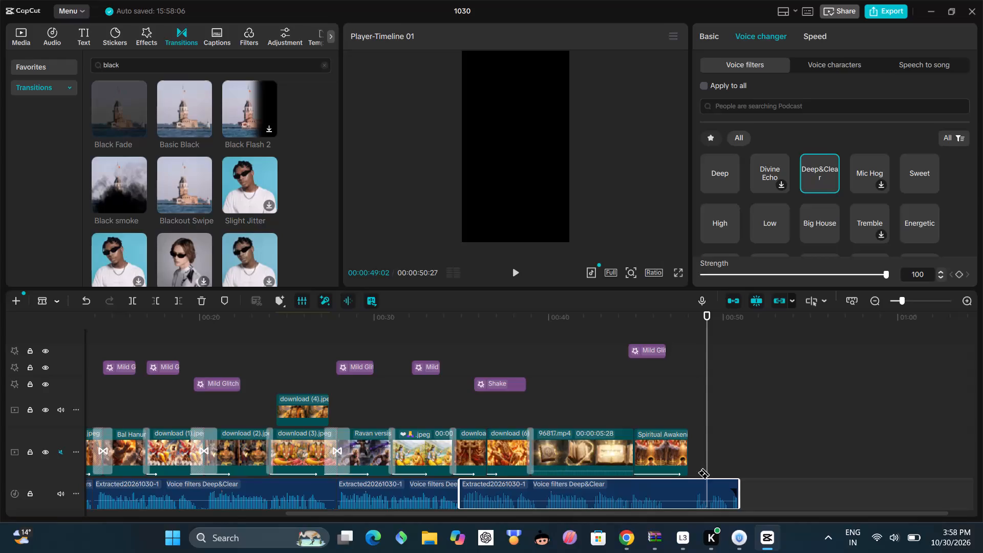
key("b")
key("b")
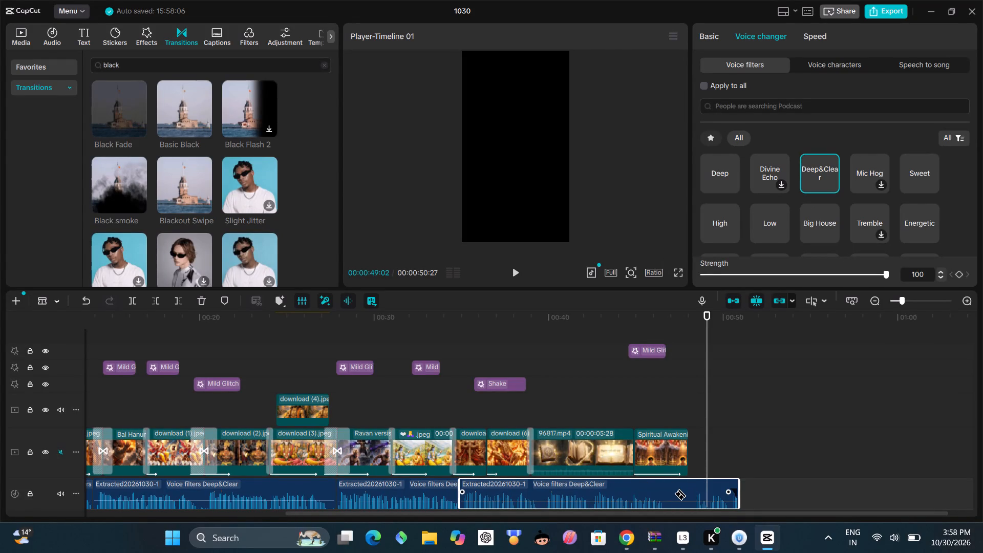
double_click(702, 492)
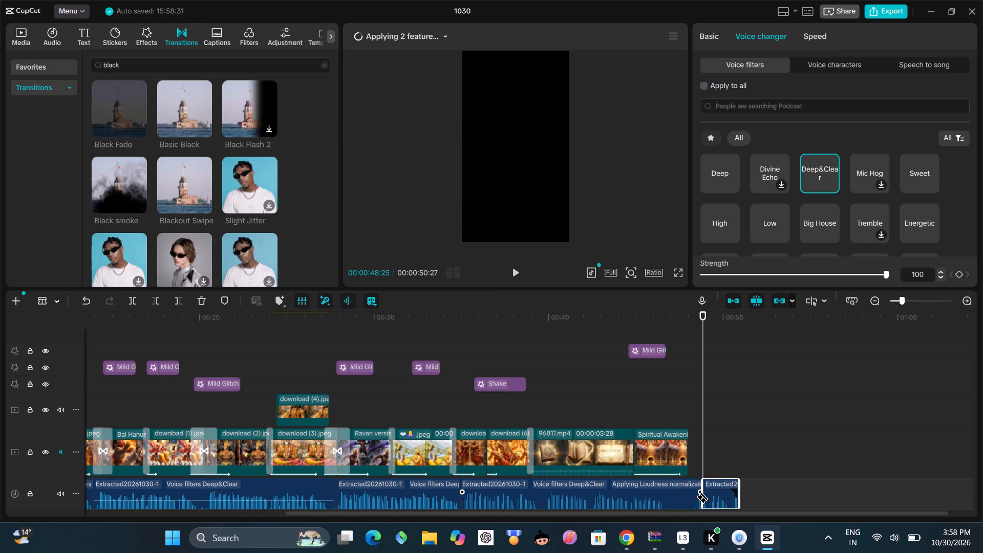
double_click(669, 492)
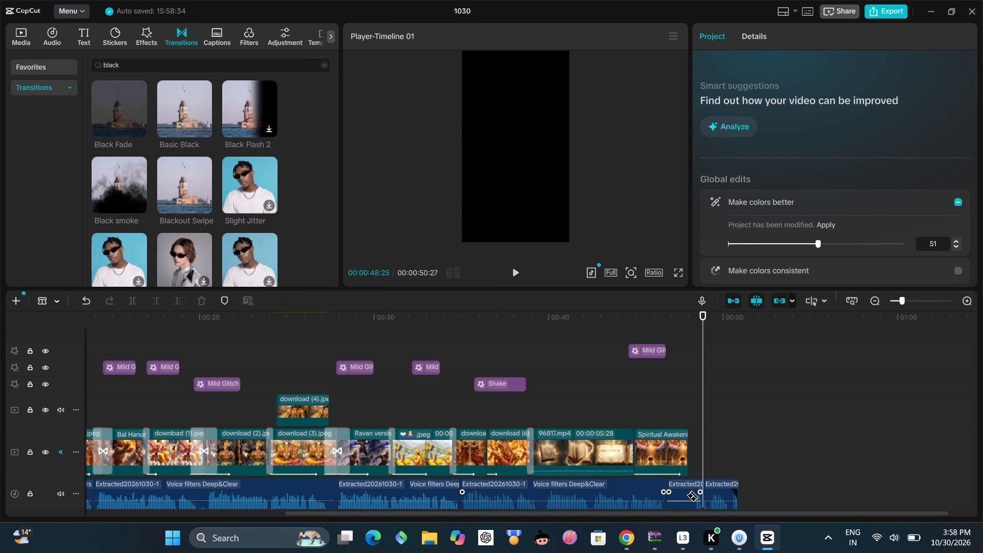
key("a")
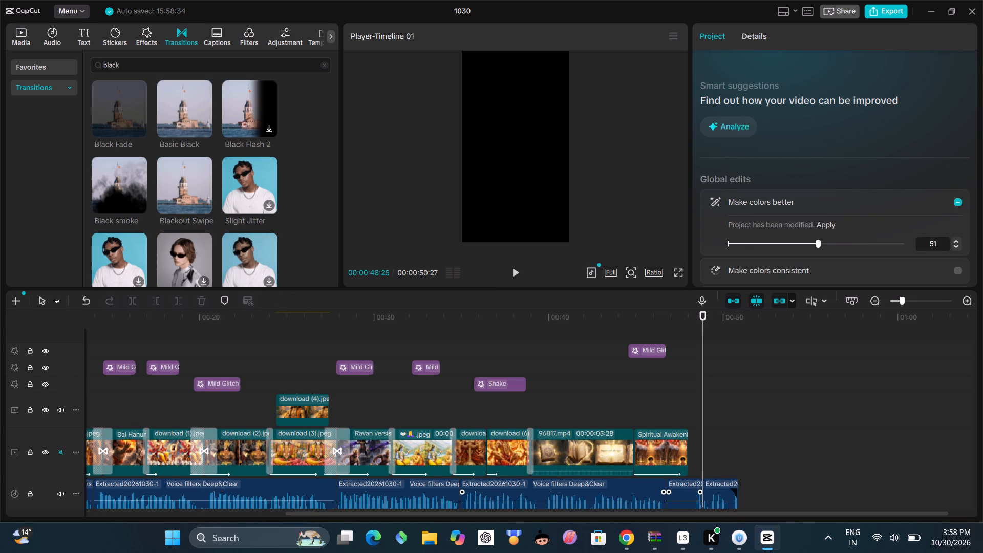
Listen to the voiceover's ending from 00:00:48:25, and delete the short middle segment between the two splits.
left_click(685, 492)
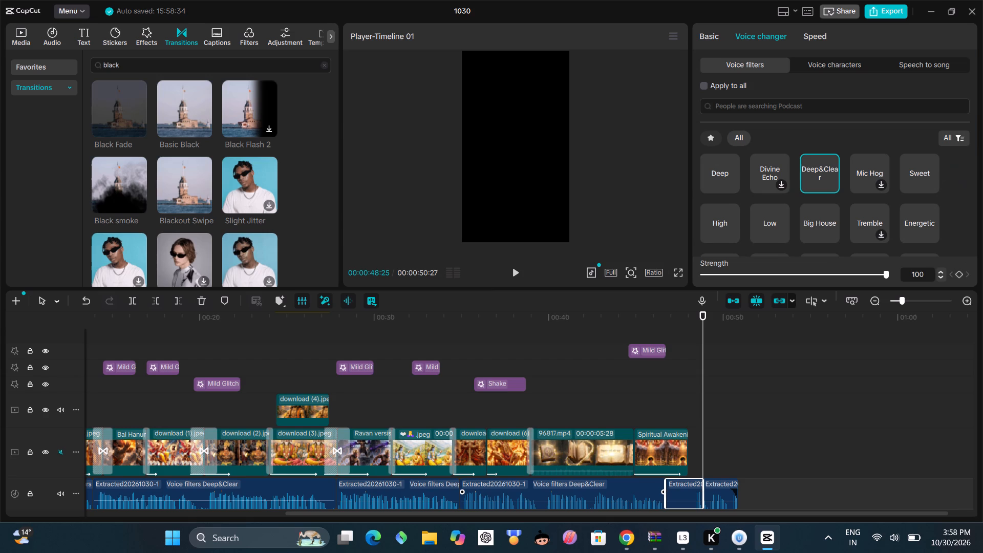
left_click(518, 275)
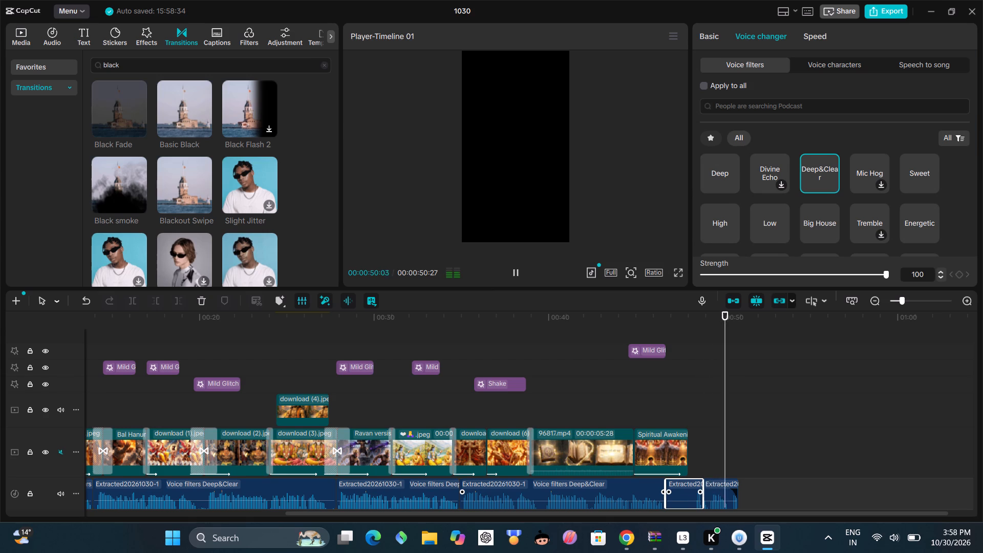
left_click(667, 495)
left_click(674, 493)
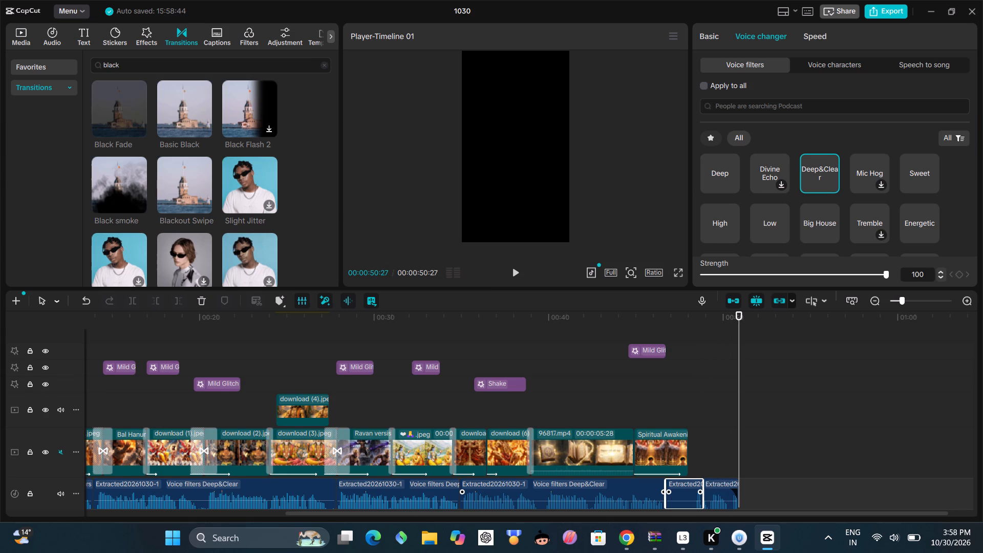
left_click(202, 301)
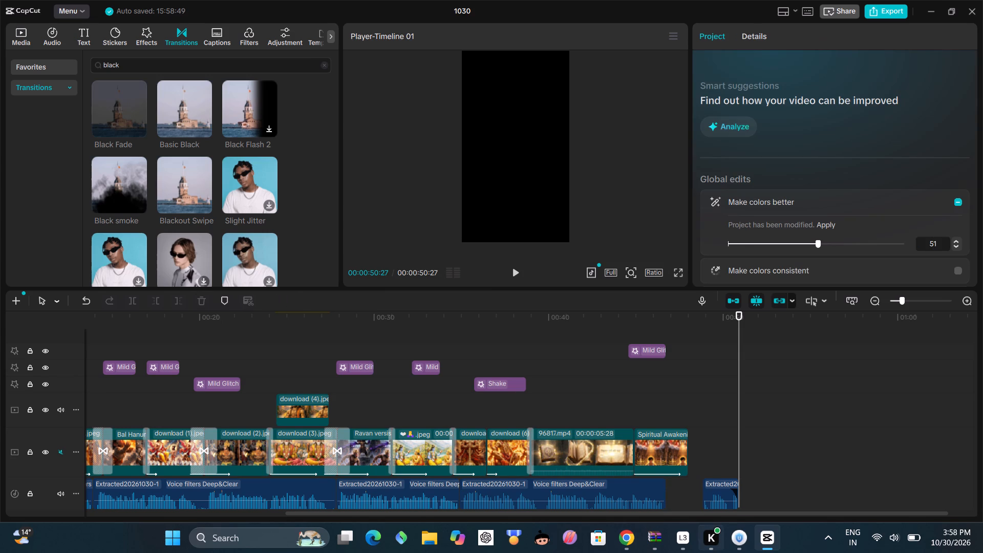
Move the final voiceover segment earlier to close the gap, and place the playhead at 00:00:46:09.
left_click_drag(718, 496, 682, 500)
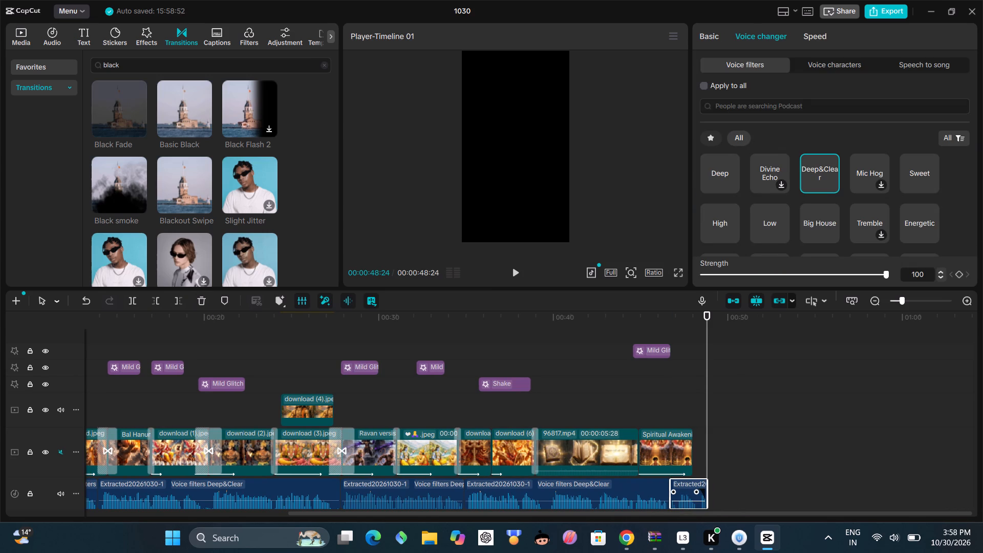
left_click(646, 504)
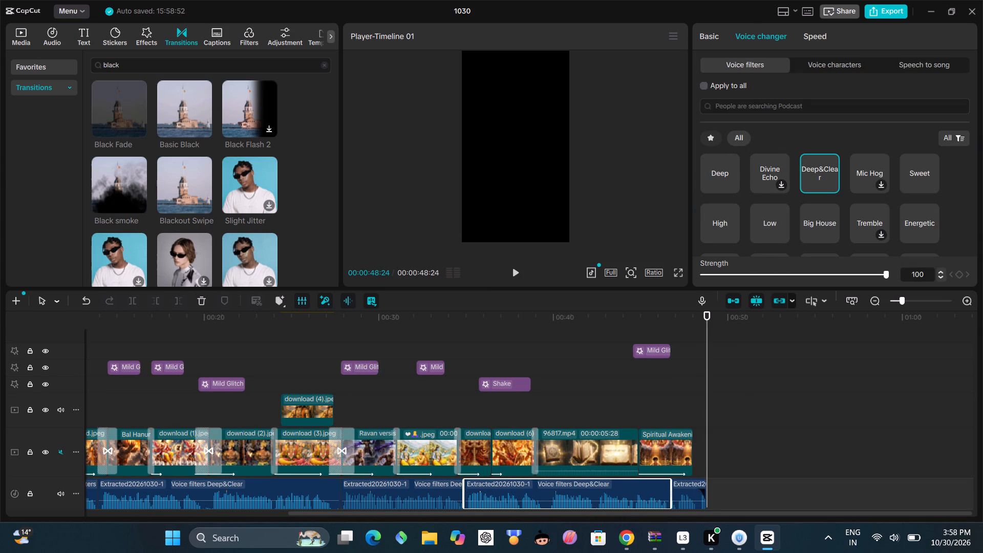
left_click(664, 405)
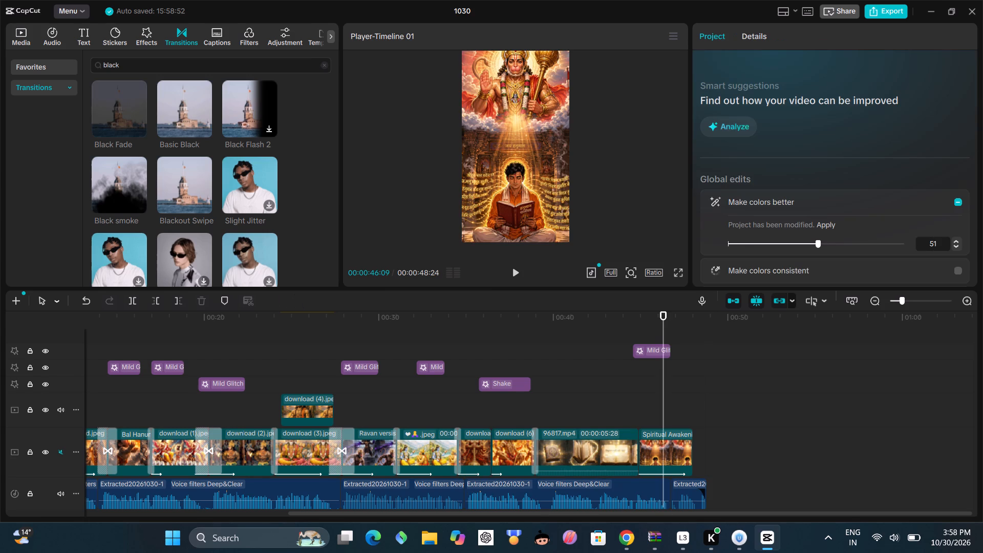
Play the ending from 00:00:46:09, and trim the end of the final voiceover segment to 00:00:48:13.
left_click(515, 271)
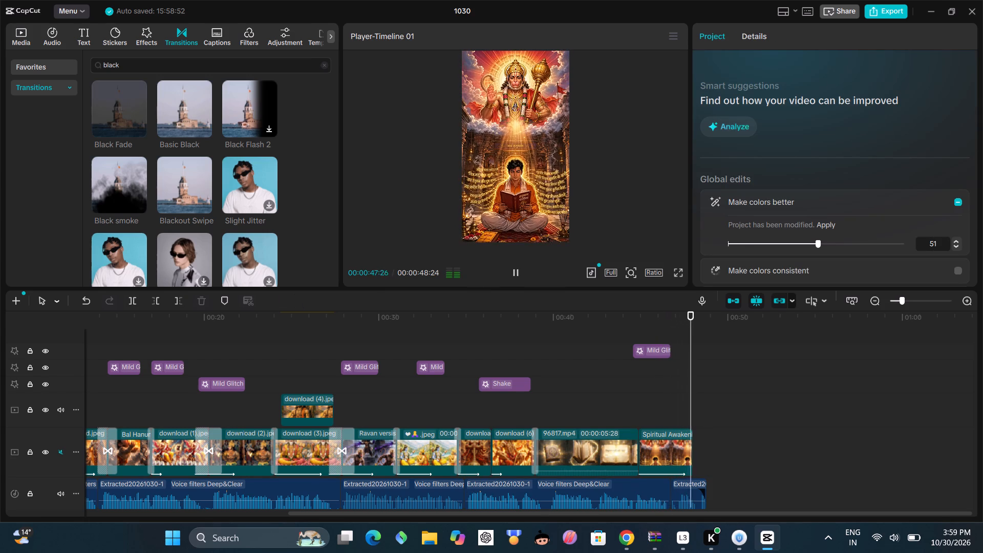
left_click(515, 271)
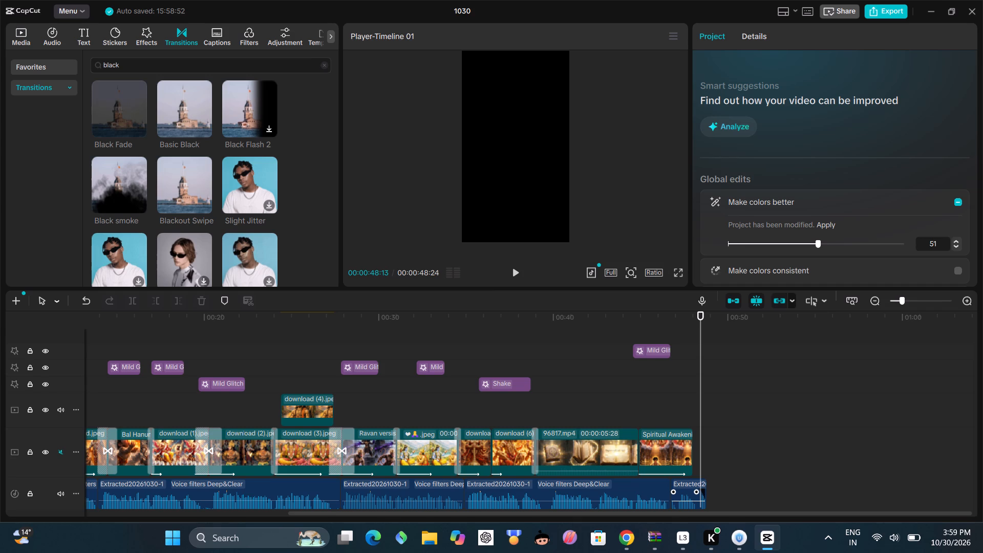
left_click(692, 469)
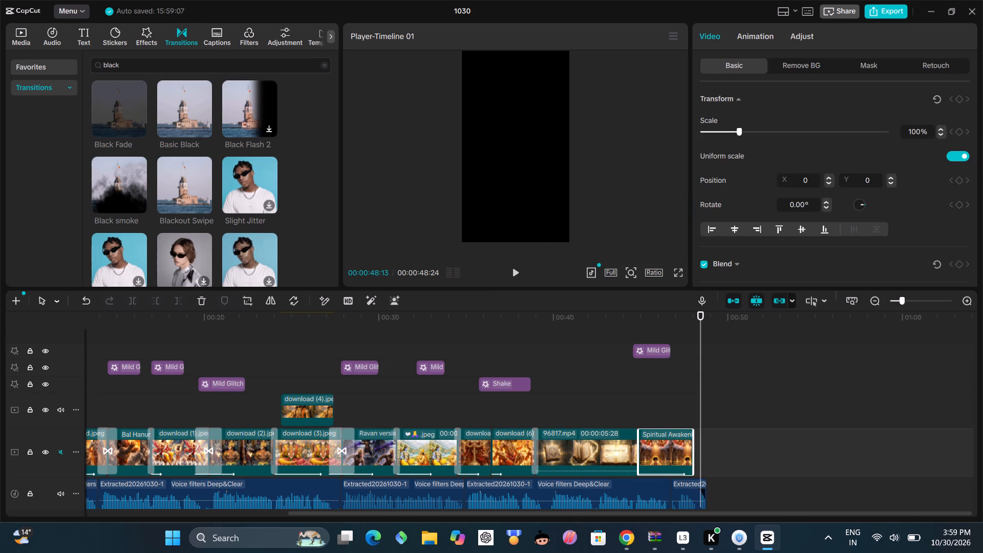
left_click(695, 503)
left_click(695, 503)
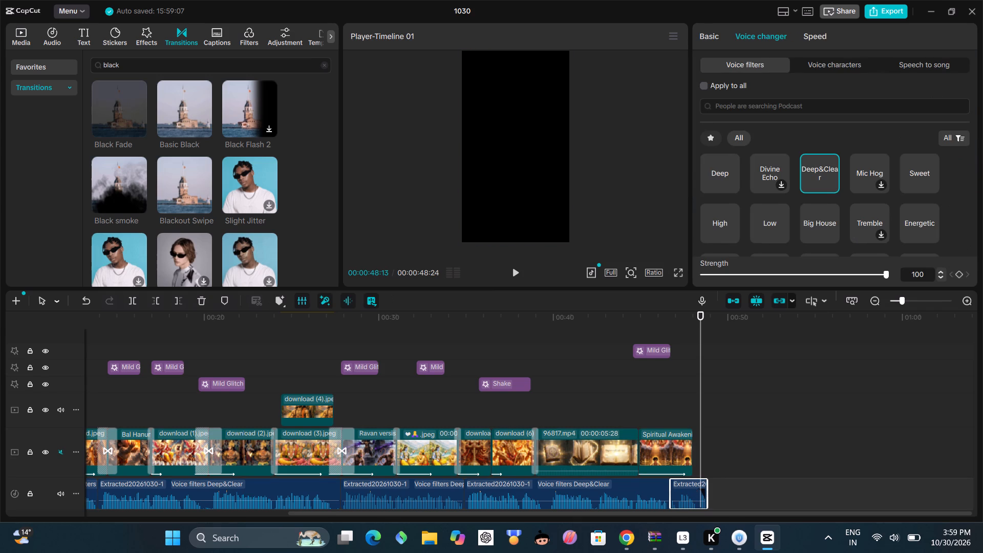
left_click(697, 501)
left_click_drag(708, 500, 695, 519)
left_click(695, 519)
left_click_drag(708, 506, 703, 512)
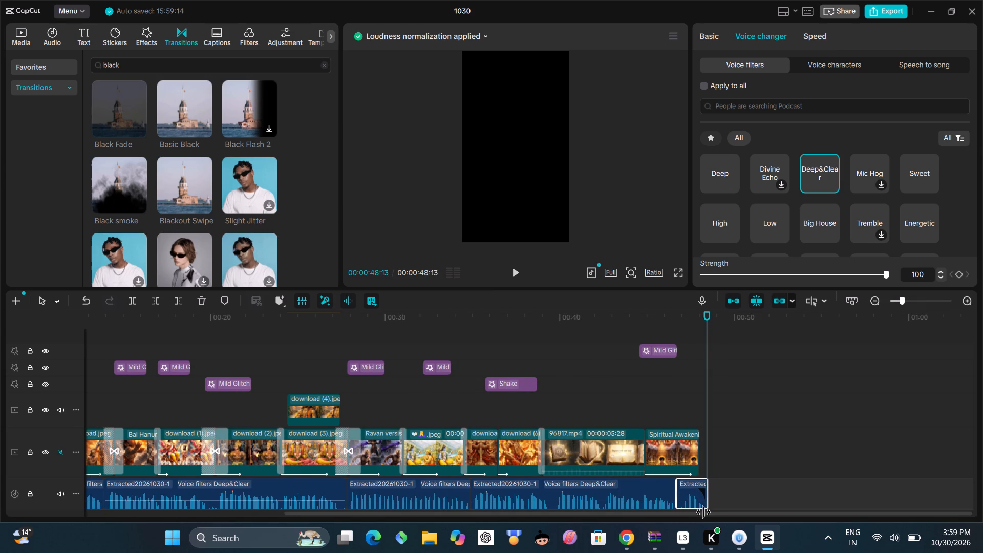
left_click_drag(703, 512, 703, 515)
left_click_drag(704, 497, 701, 505)
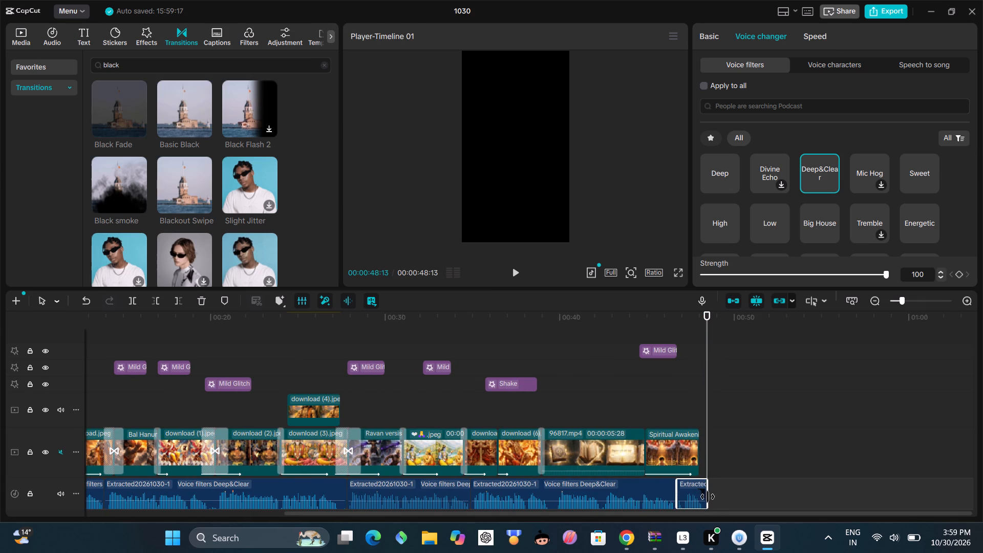
left_click(722, 488)
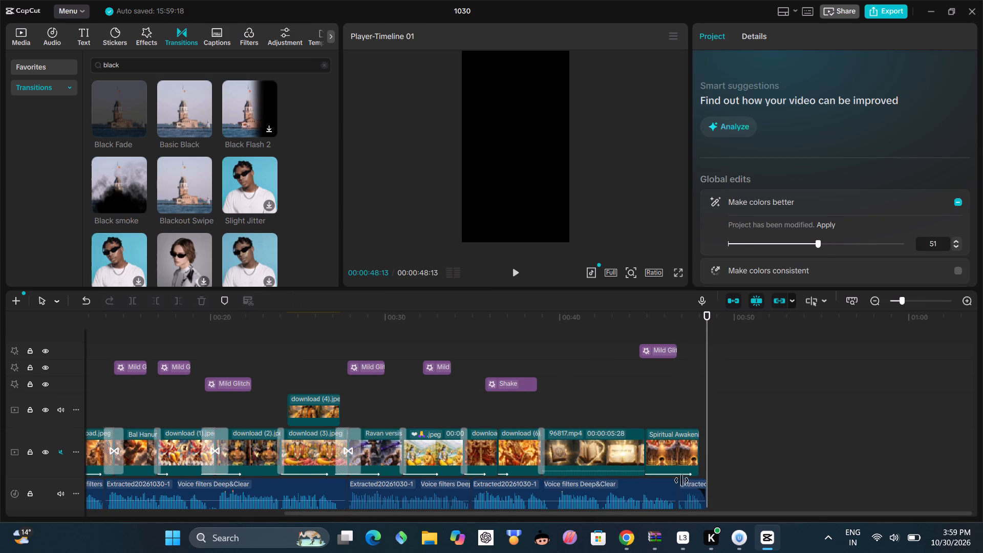
left_click(745, 495)
Play the video from 00:00:34:16 through its ending, checking the clips against the voiceover.
left_click(605, 360)
left_click(523, 274)
left_click_drag(708, 415, 582, 488)
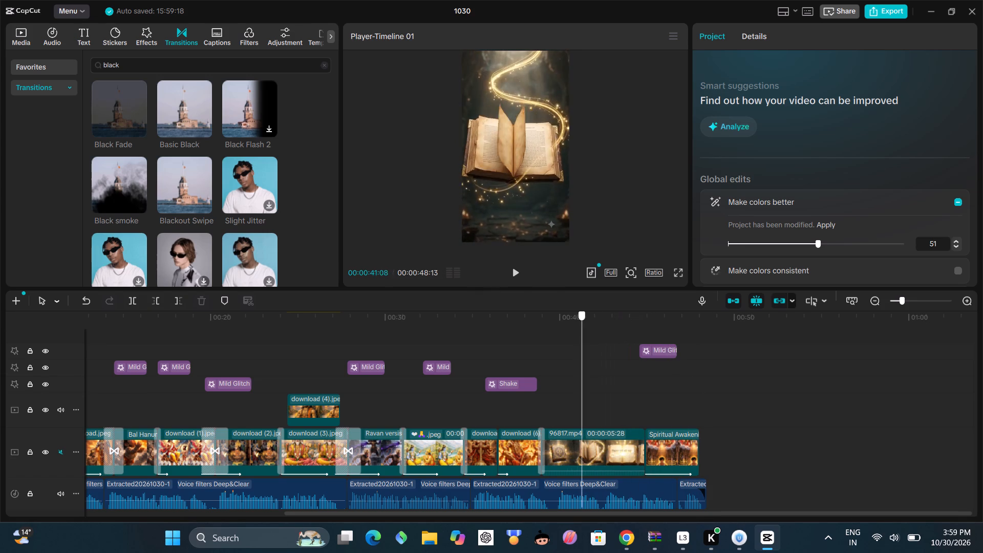
left_click_drag(582, 488, 652, 530)
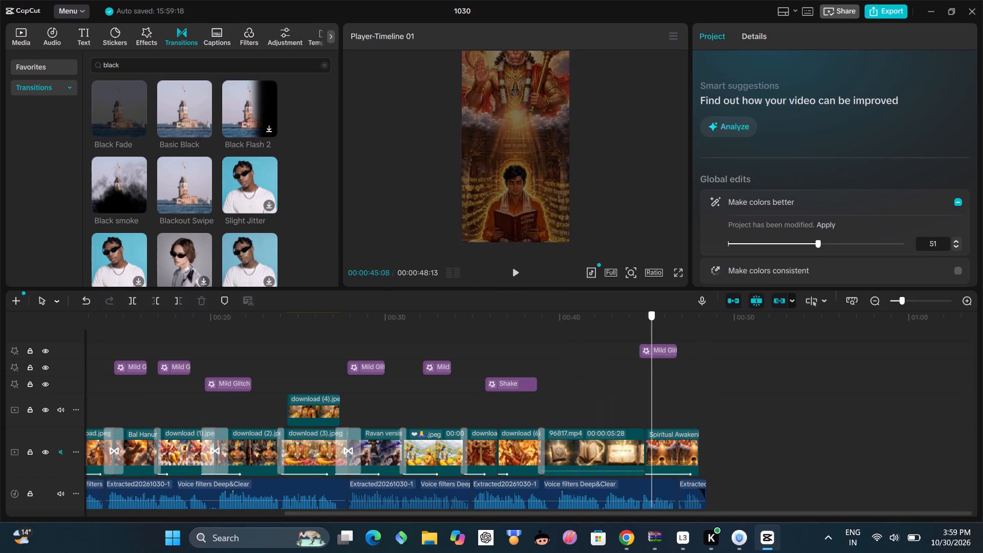
left_click_drag(652, 530, 461, 497)
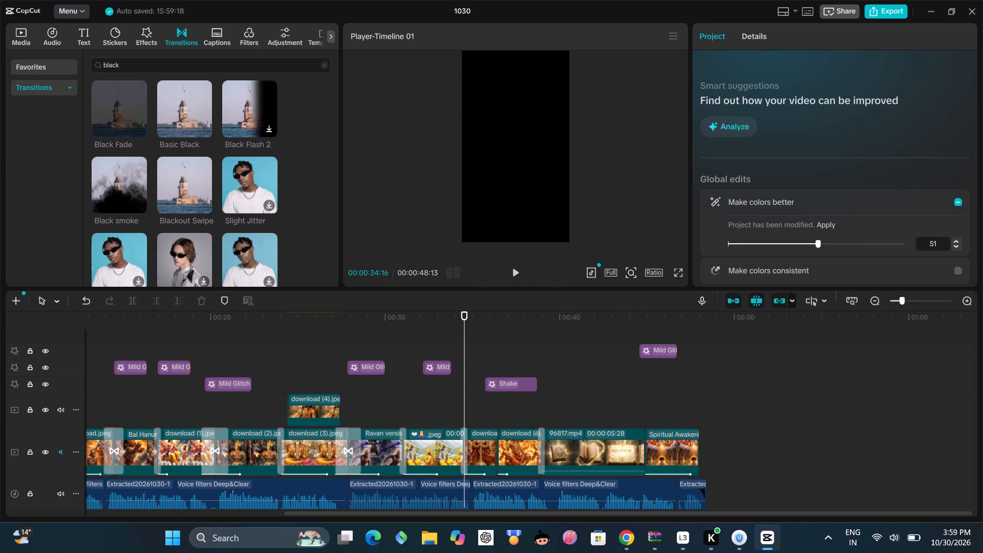
left_click(515, 266)
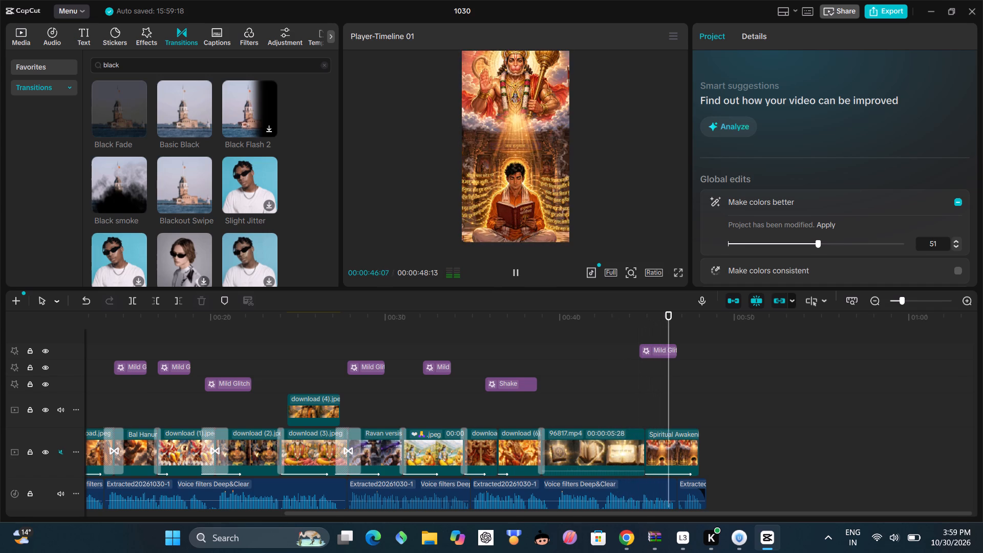
Slow the 96817.mp4 book clip to a speed of 0.85x, for a duration of 7.0 s.
left_click(606, 453)
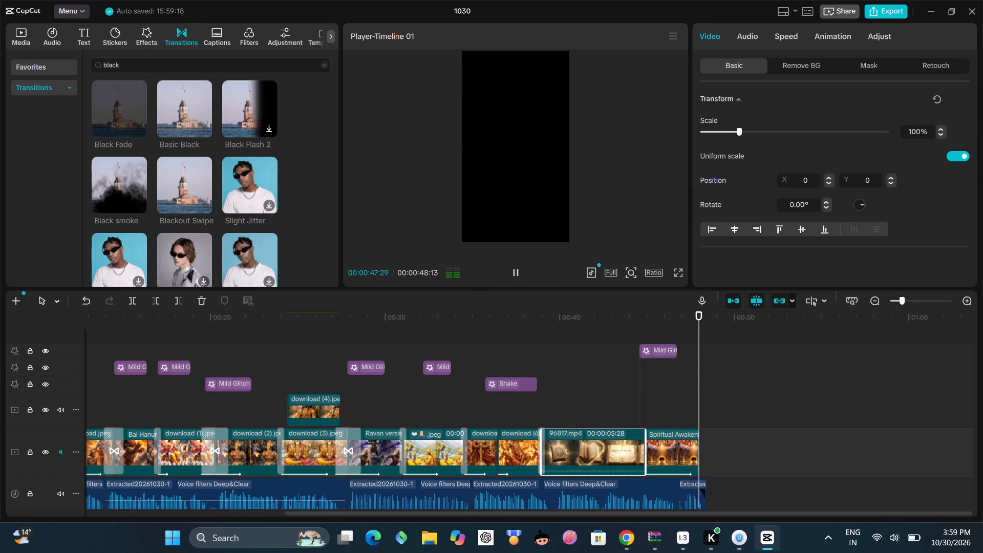
left_click(789, 37)
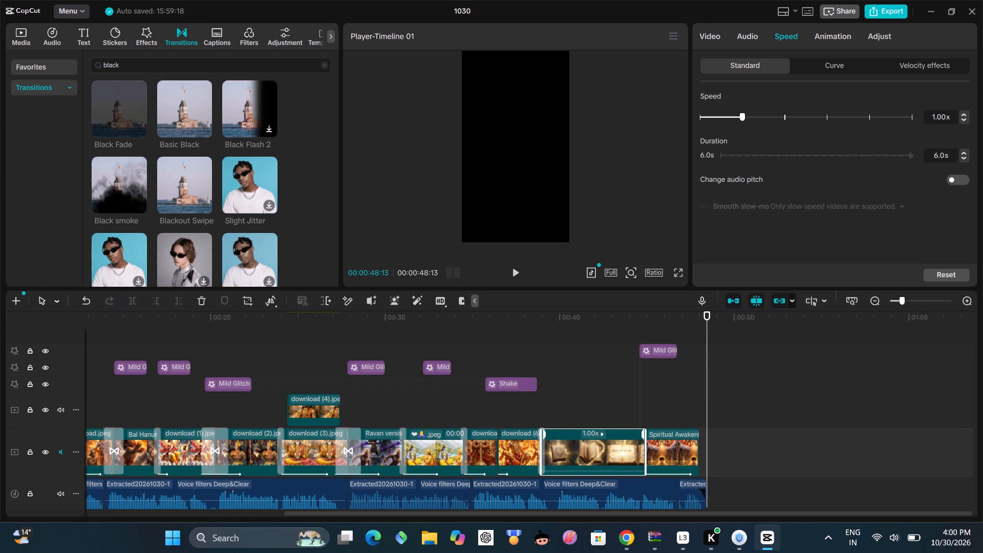
left_click_drag(741, 116, 722, 140)
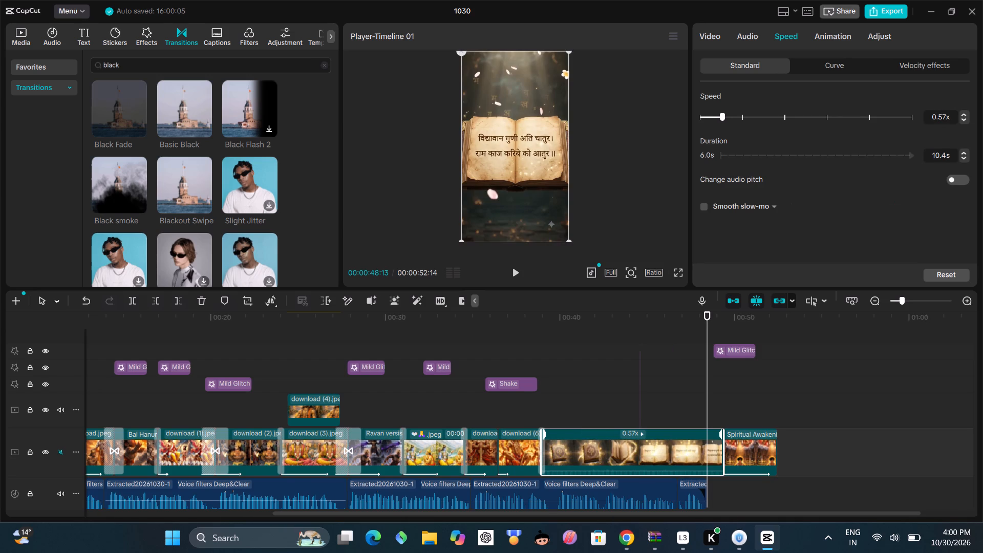
left_click_drag(722, 119, 729, 122)
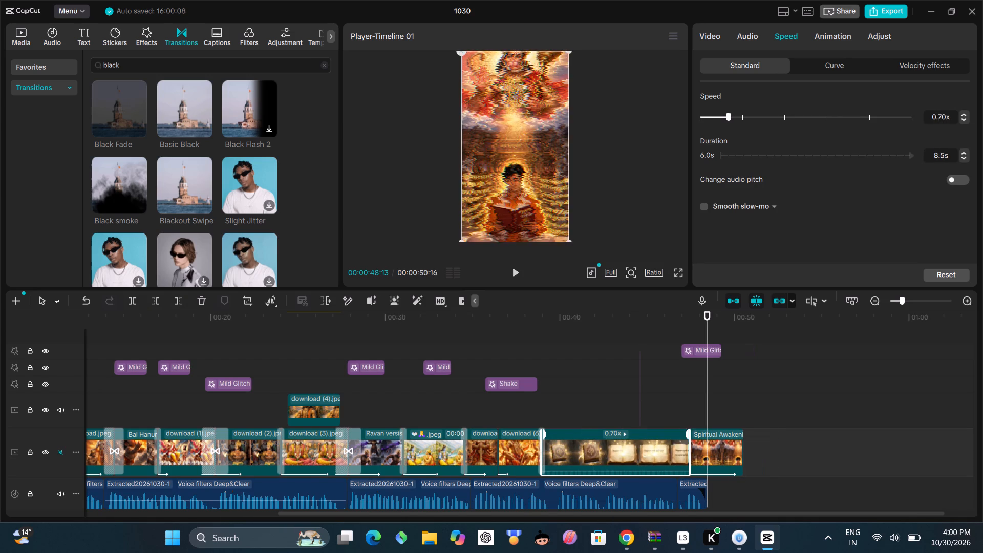
left_click(735, 122)
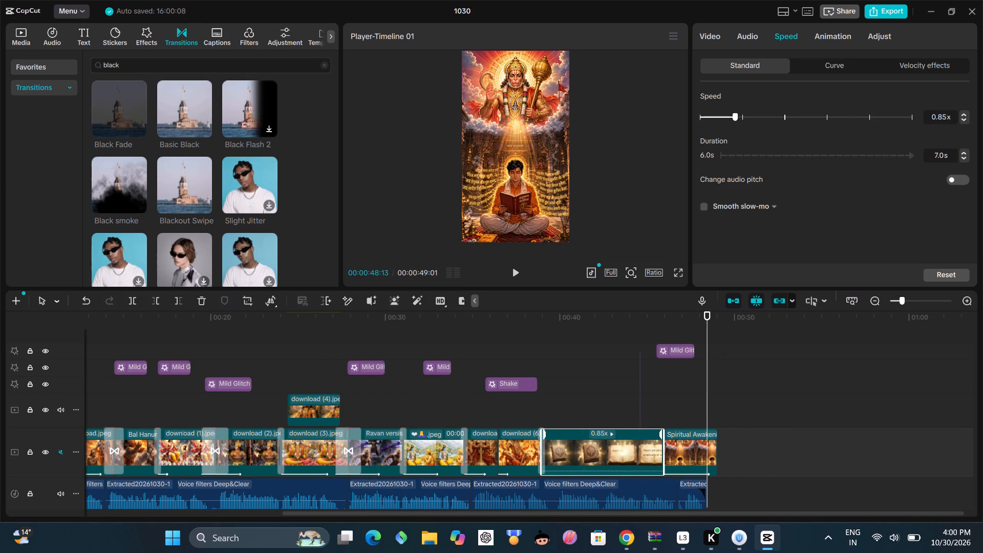
left_click(834, 343)
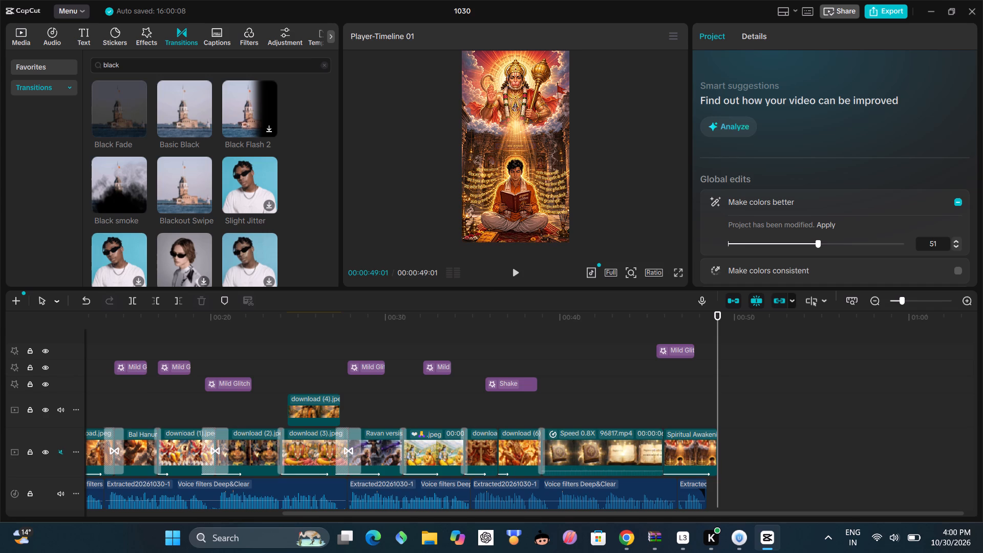
Replay the ending, and trim the end of the last Spiritual Awakening image clip to the voiceover's end at 00:00:48:13.
left_click(538, 412)
left_click(519, 270)
left_click(707, 451)
left_click_drag(718, 438, 707, 467)
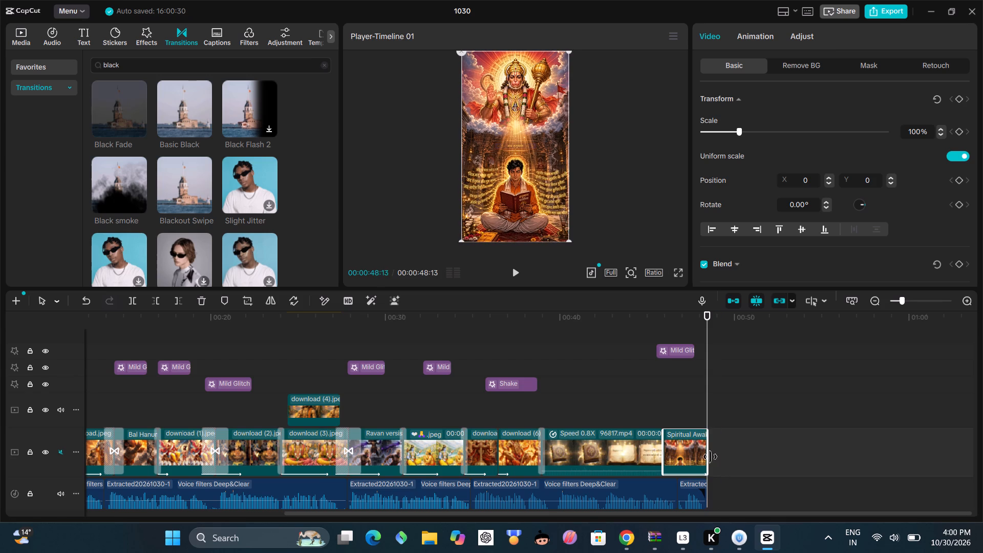
left_click(717, 449)
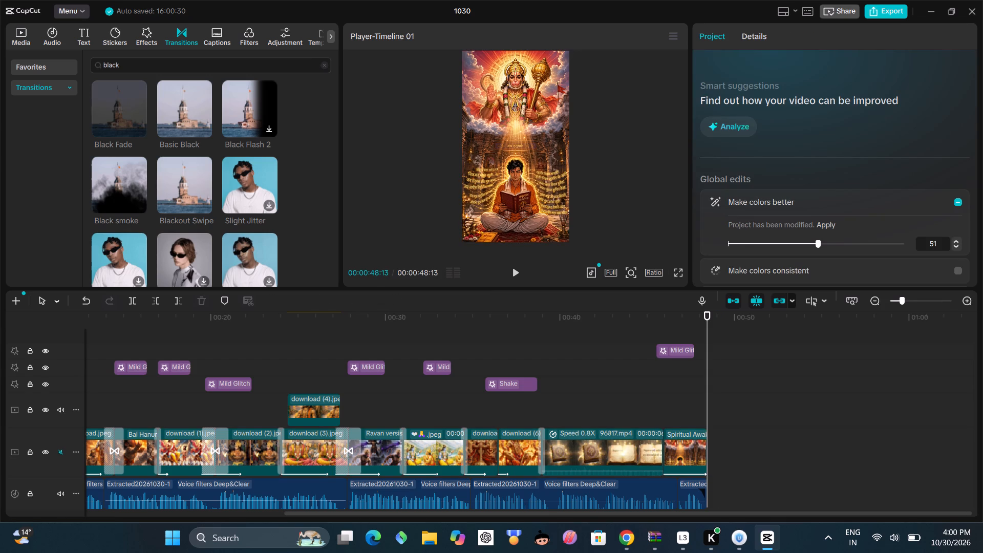
Add the plain black image from the library's trending stock media after the last clip at 00:00:48:13.
left_click(25, 29)
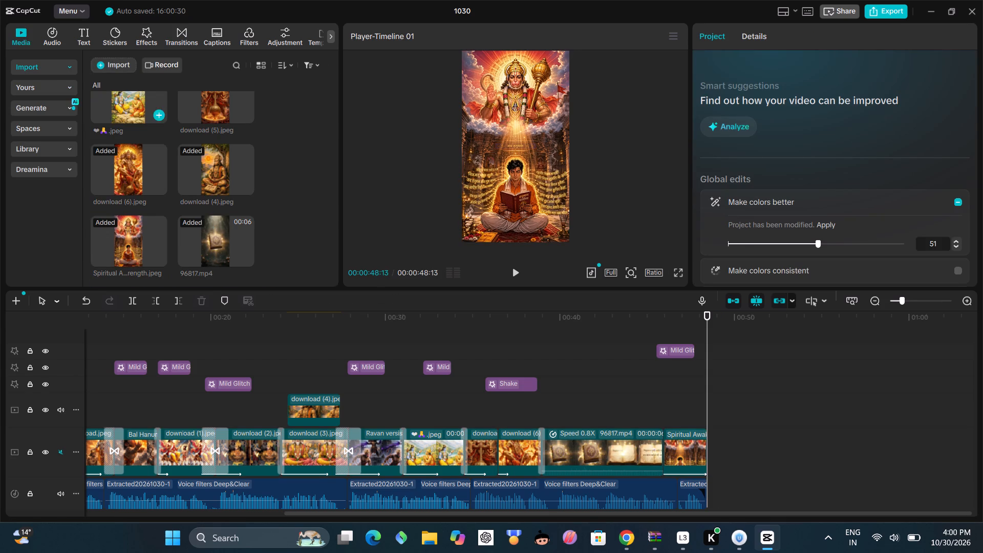
left_click(65, 139)
left_click(65, 143)
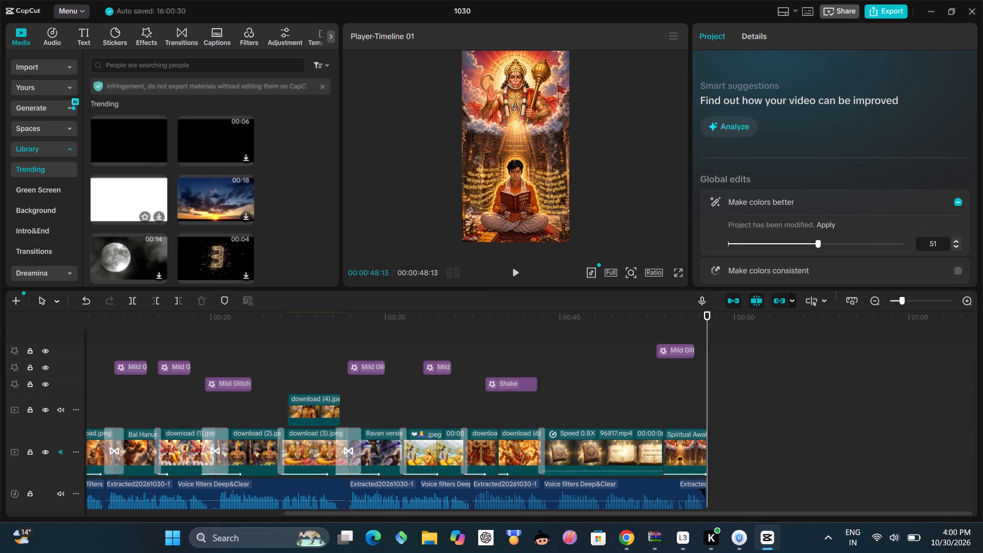
left_click(106, 128)
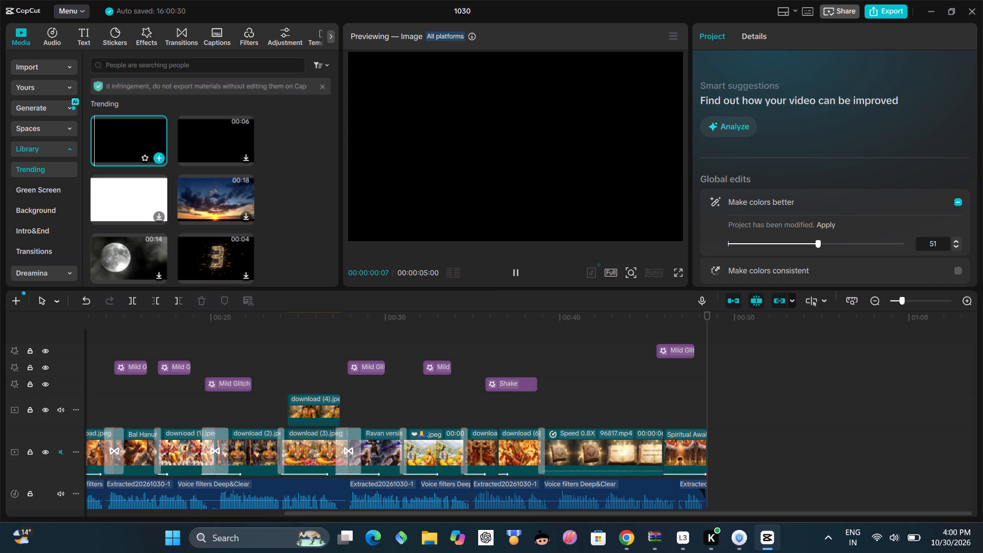
left_click(159, 159)
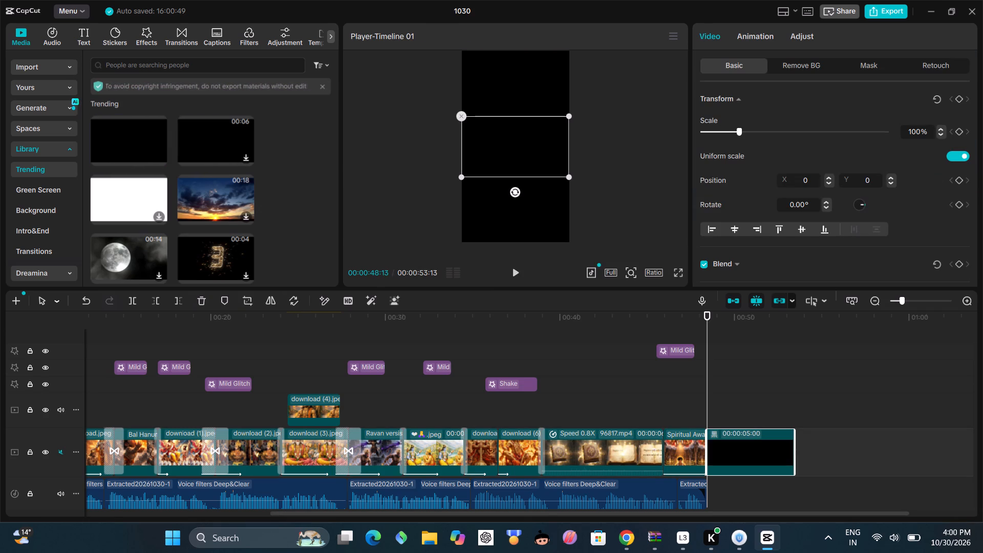
left_click(742, 441)
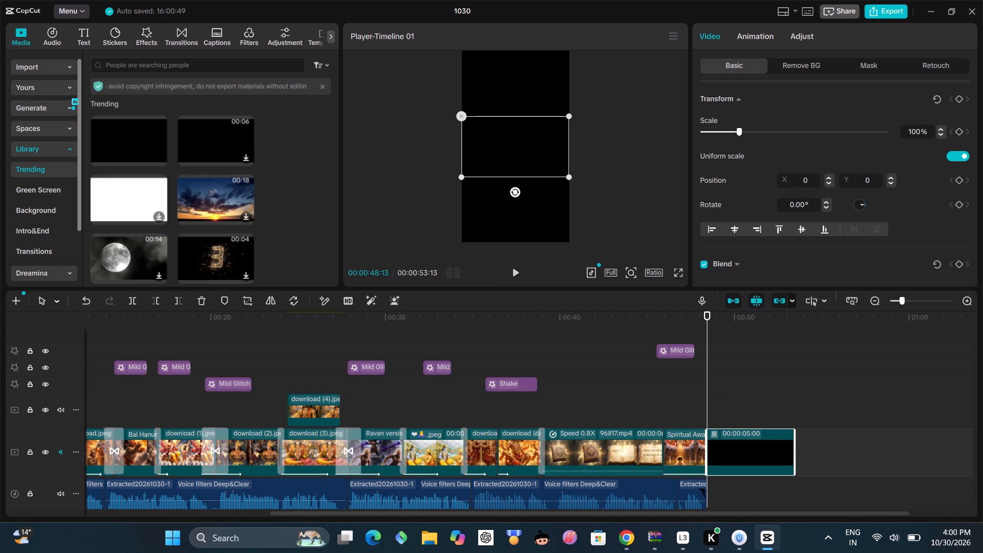
Add a default text clip over the black closing clip at 00:00:48:13.
left_click(210, 41)
left_click(223, 30)
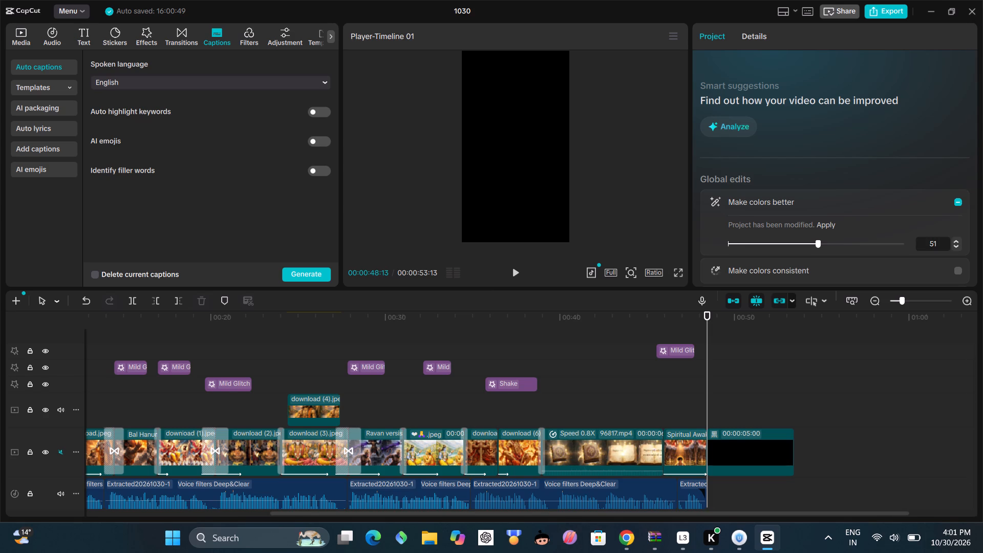
left_click(90, 33)
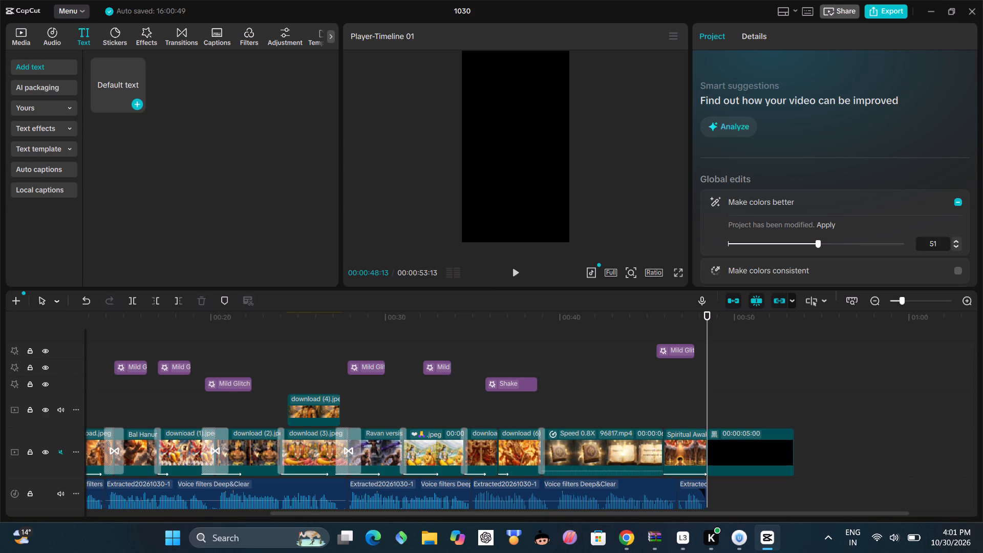
left_click(136, 105)
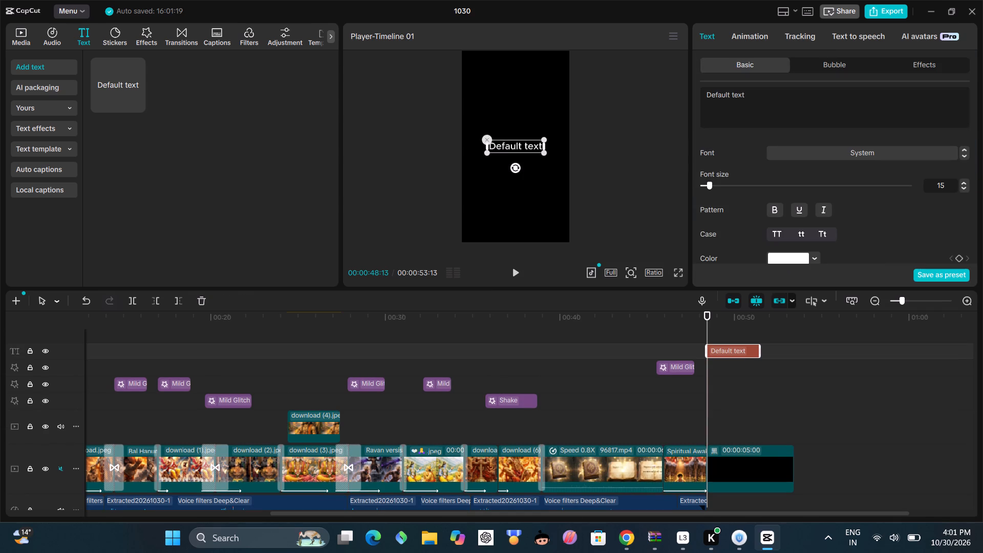
Replace the default text on the closing clip with DIVINE DIARIES.
double_click(804, 107)
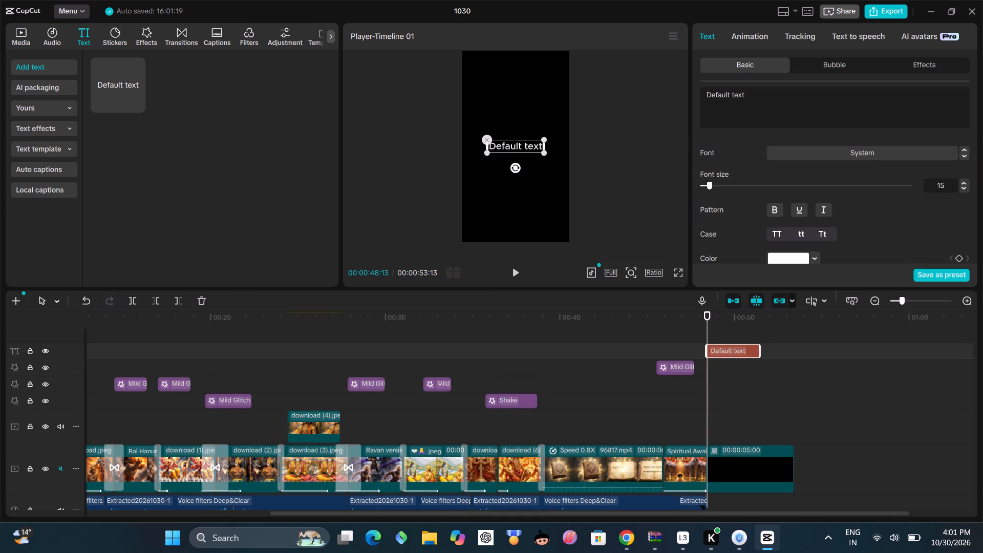
left_click(803, 99)
left_click(729, 101)
left_click_drag(740, 104, 742, 109)
left_click(749, 99)
left_click_drag(752, 94, 749, 105)
double_click(747, 105)
triple_click(747, 99)
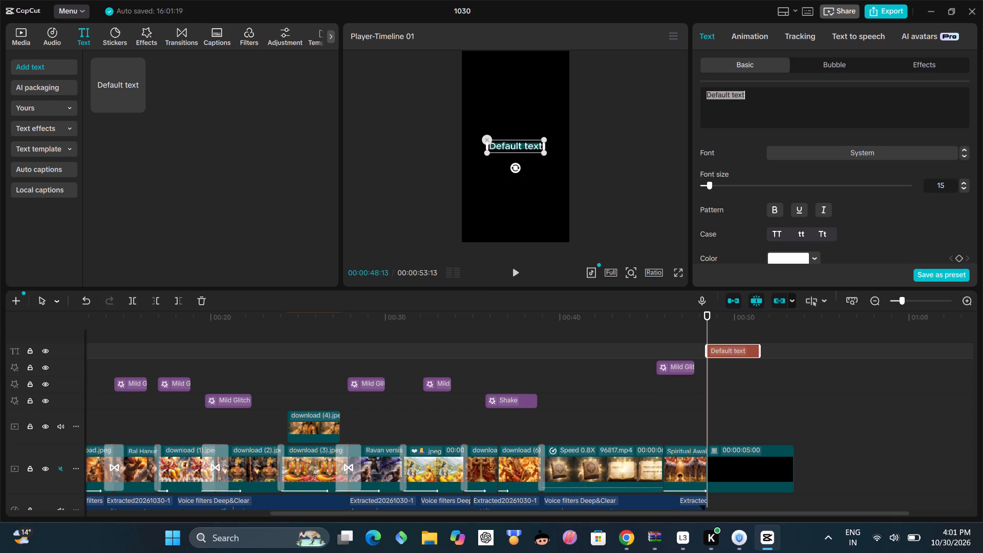
key("d")
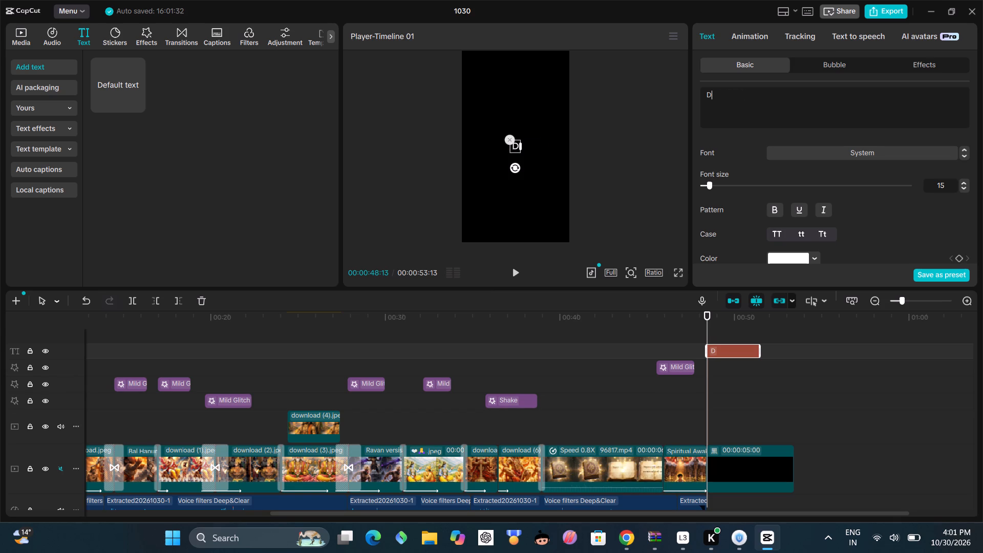
type("IVINE D")
key("i")
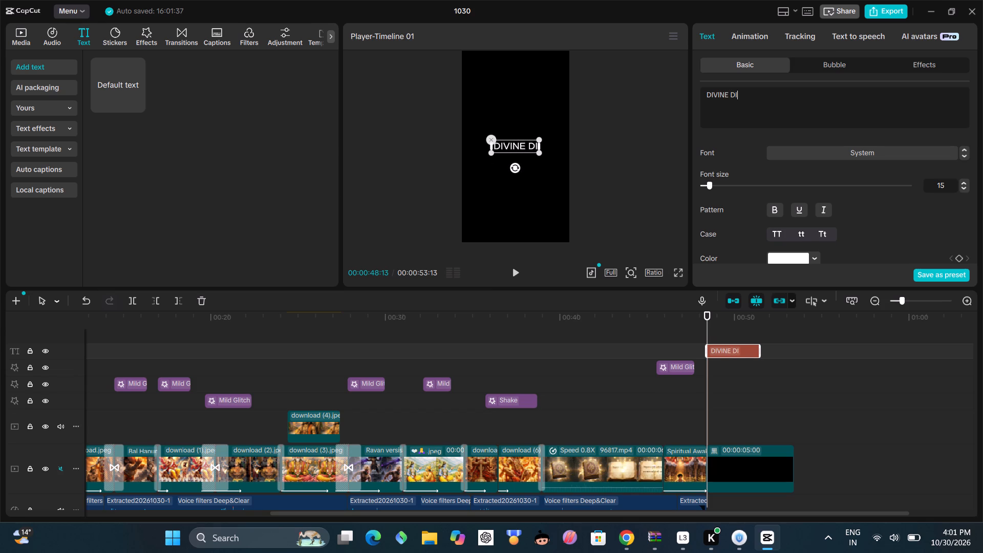
key("a")
key("r")
key("i")
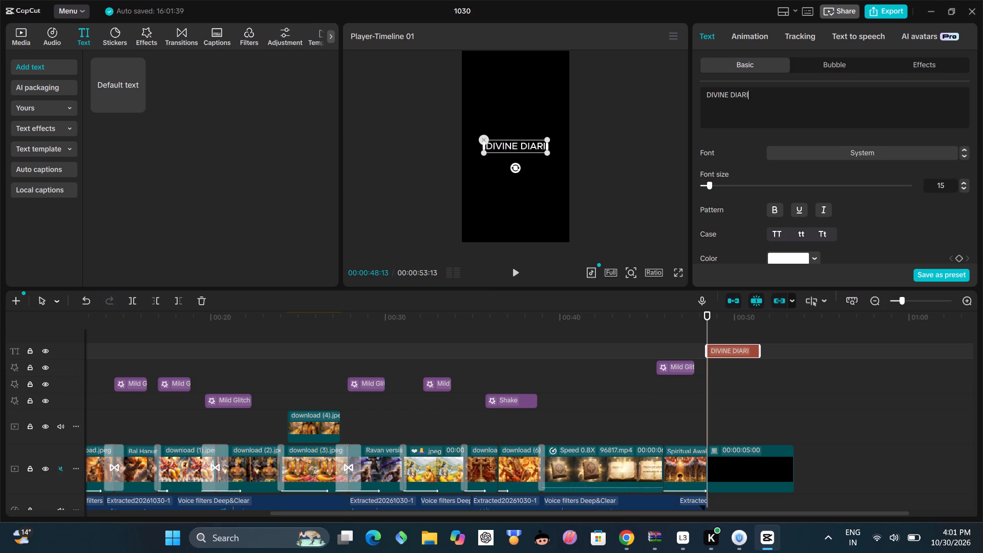
key("e")
key("s")
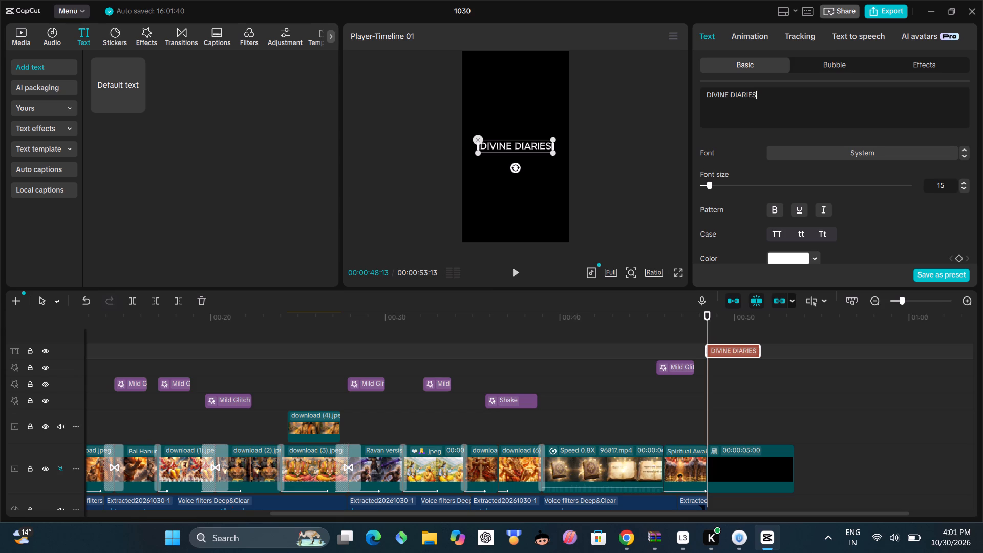
Change the second word of the title so it reads DIVINE DAIRIES.
key("Left")
key("Left")
key("Left")
key("Left")
key("BackSpace")
key("BackSpace")
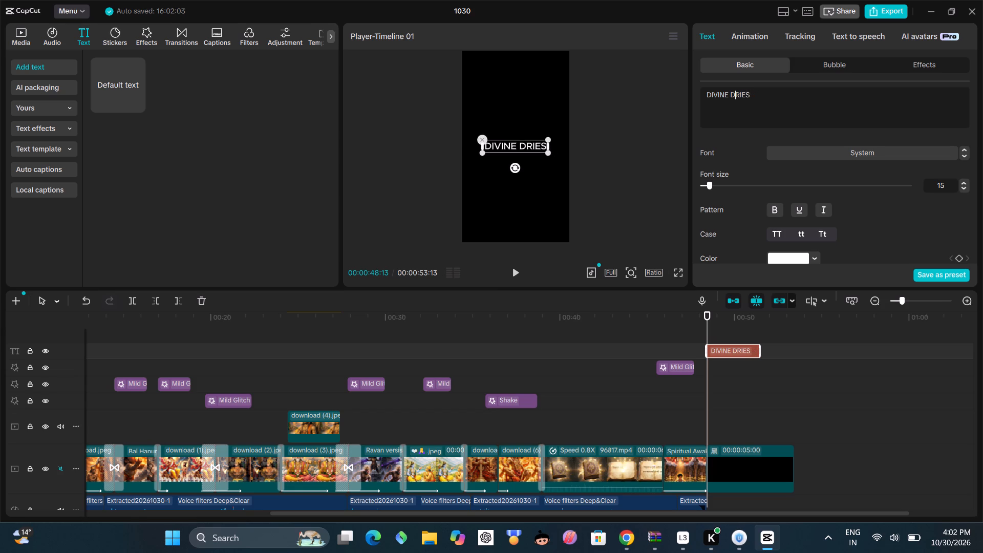
key("a")
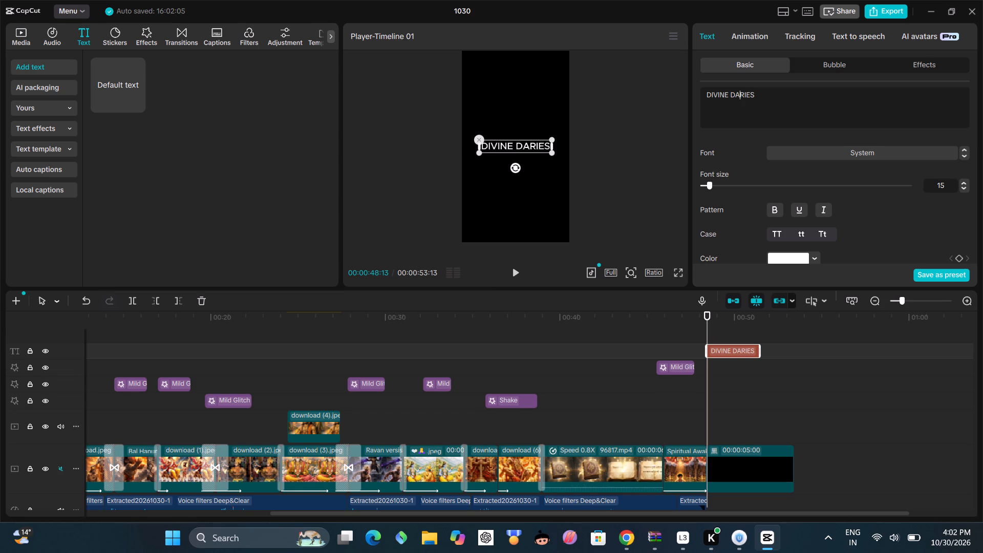
key("i")
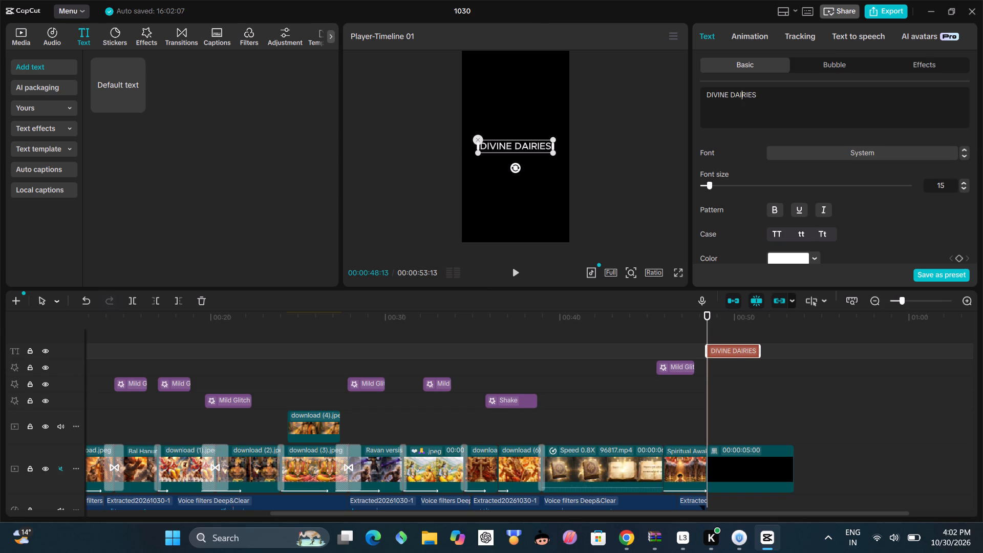
Make the DIVINE DAIRIES title bold and set its font to Typer.
left_click(773, 212)
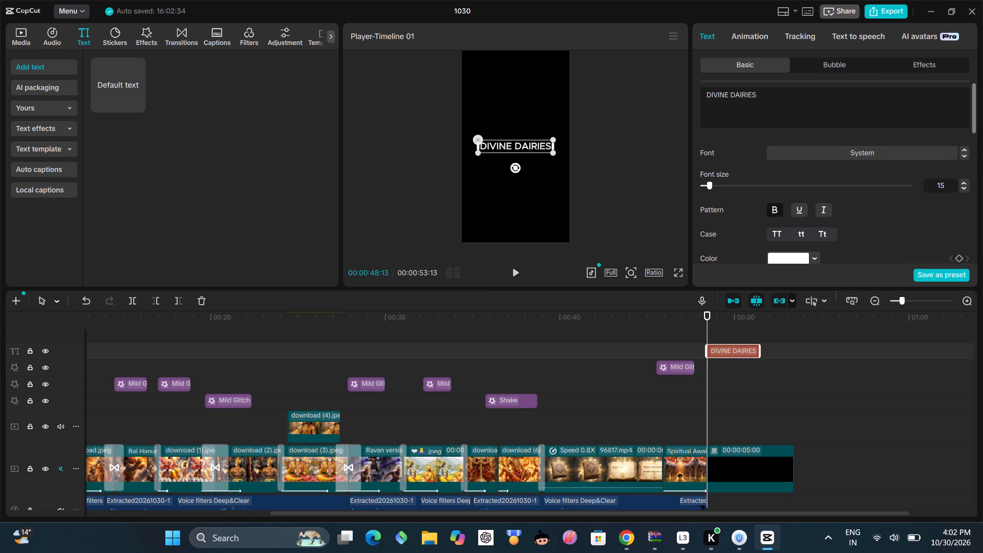
left_click(915, 153)
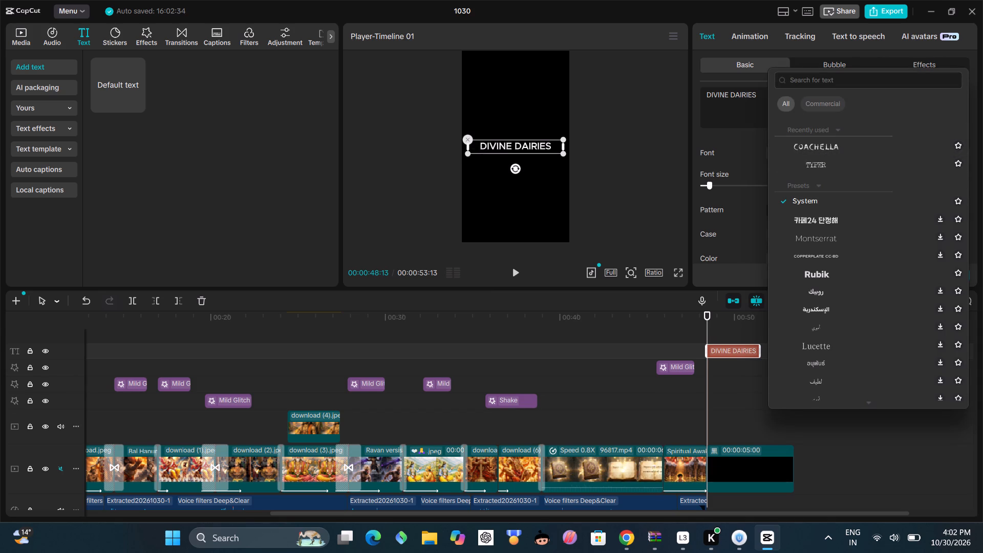
left_click(889, 161)
Enlarge the black closing image to a scale of 251% so it covers the vertical frame.
left_click(534, 169)
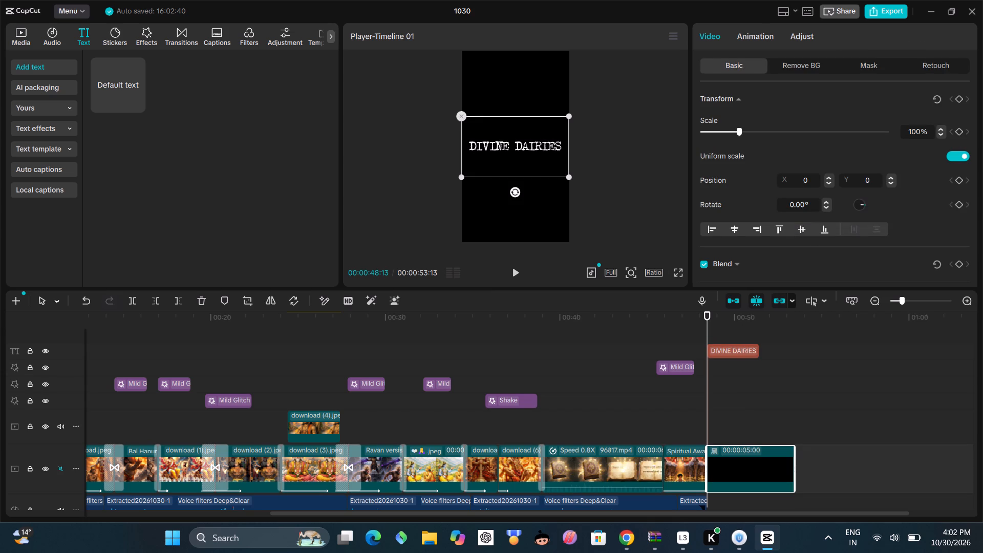
left_click_drag(566, 177, 671, 269)
left_click(663, 248)
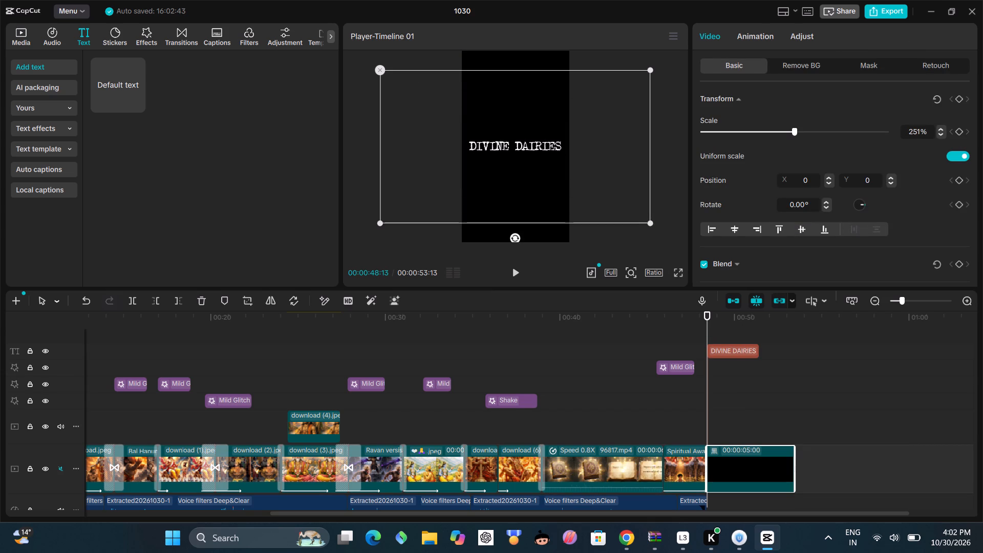
Try the Swag Flex entrance animation on the title, and replace it with Snow …Print lasting 1.5 s.
left_click(546, 146)
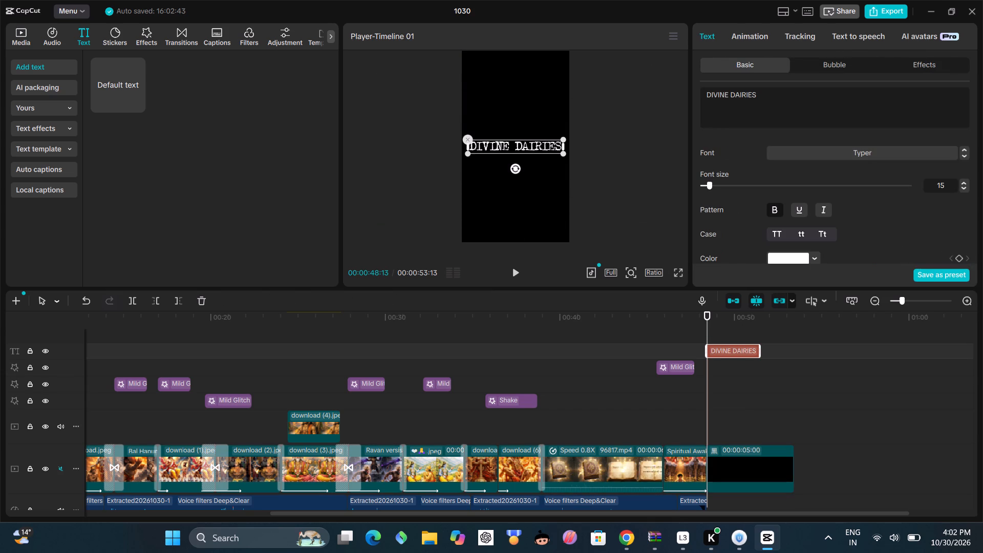
left_click(741, 30)
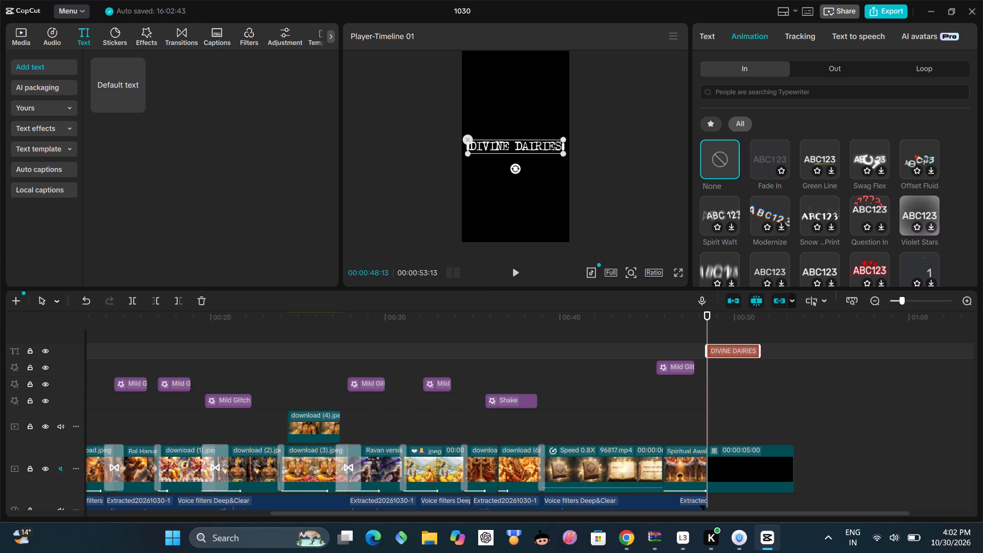
left_click(872, 151)
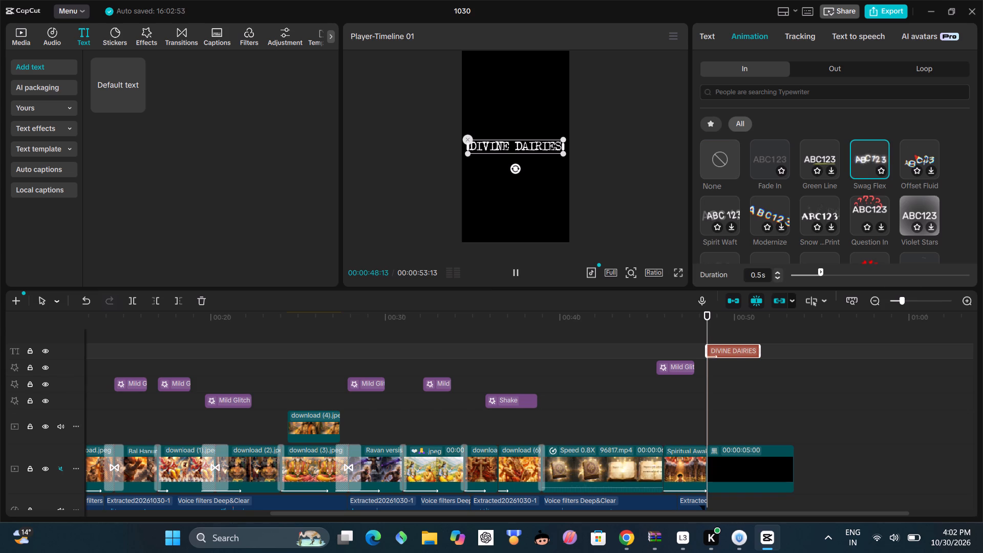
left_click(826, 207)
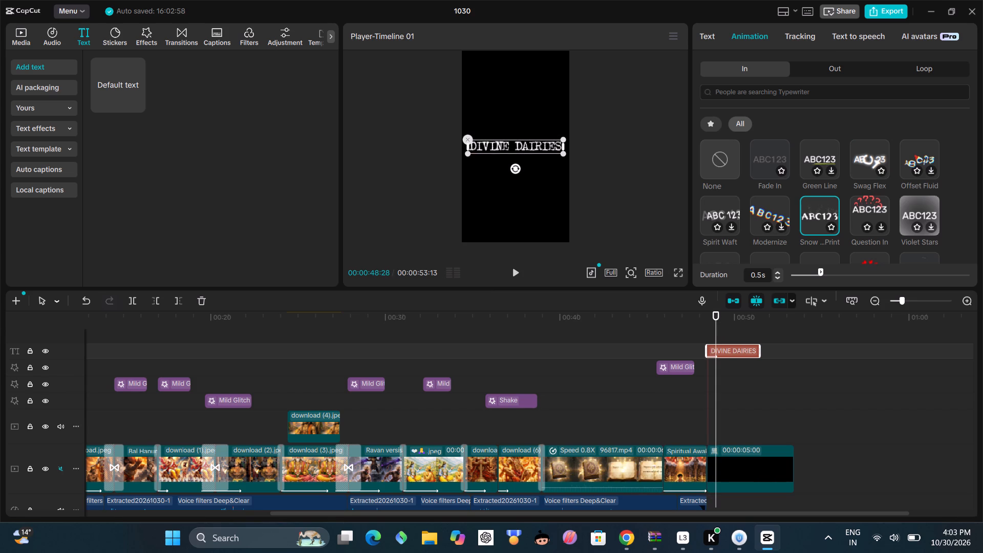
left_click(878, 265)
left_click(878, 273)
left_click(817, 208)
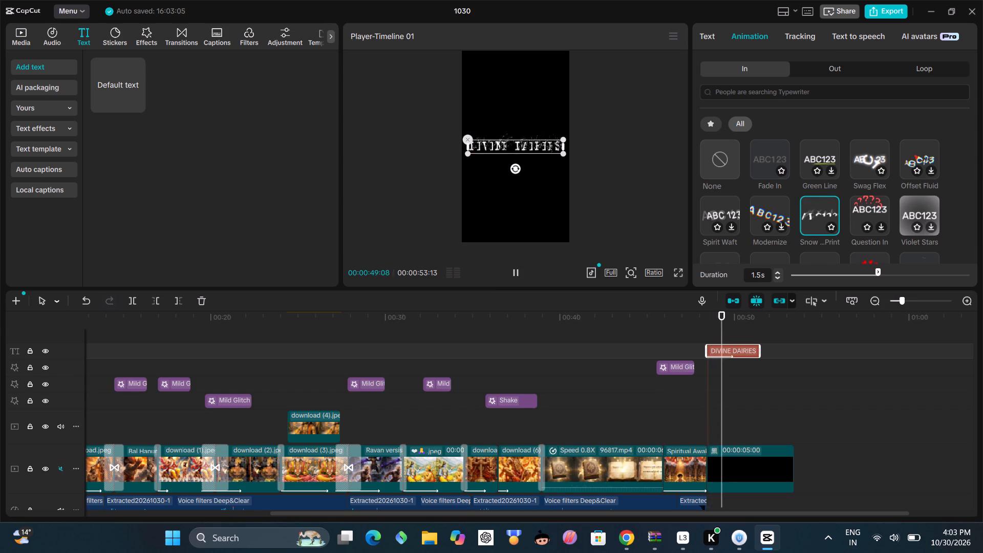
Narrow the title's text box so the two words wrap onto separate lines, and recentre it horizontally just below mid-frame.
left_click_drag(564, 144, 534, 142)
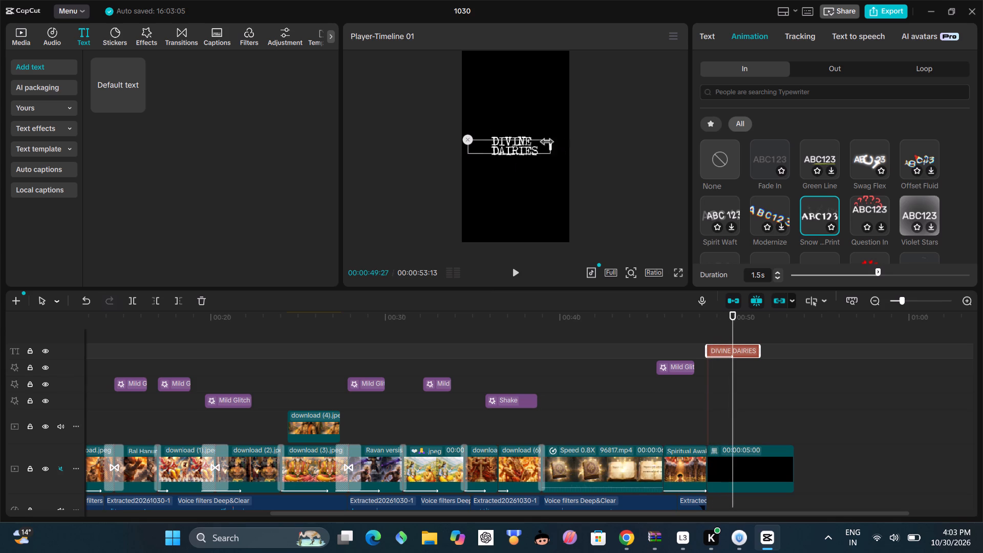
left_click_drag(534, 142, 544, 141)
left_click_drag(498, 142, 536, 145)
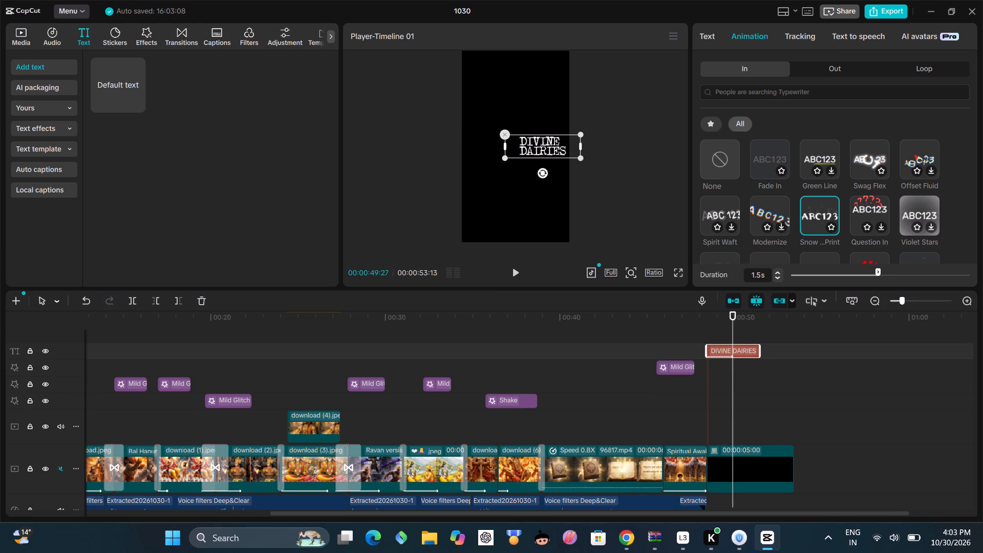
left_click_drag(539, 143, 513, 150)
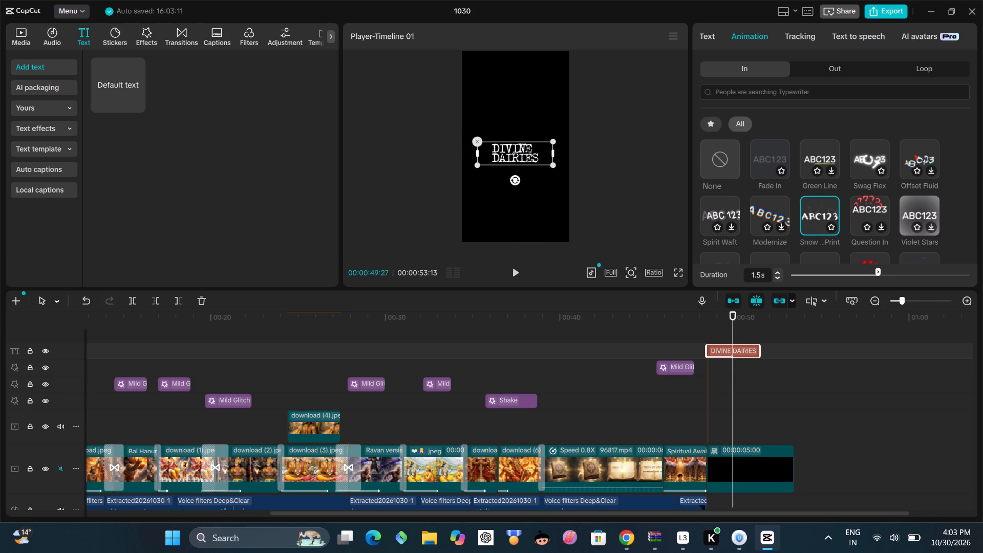
Replace the space in the title with a line break between DIVINE and DAIRIES.
left_click(712, 32)
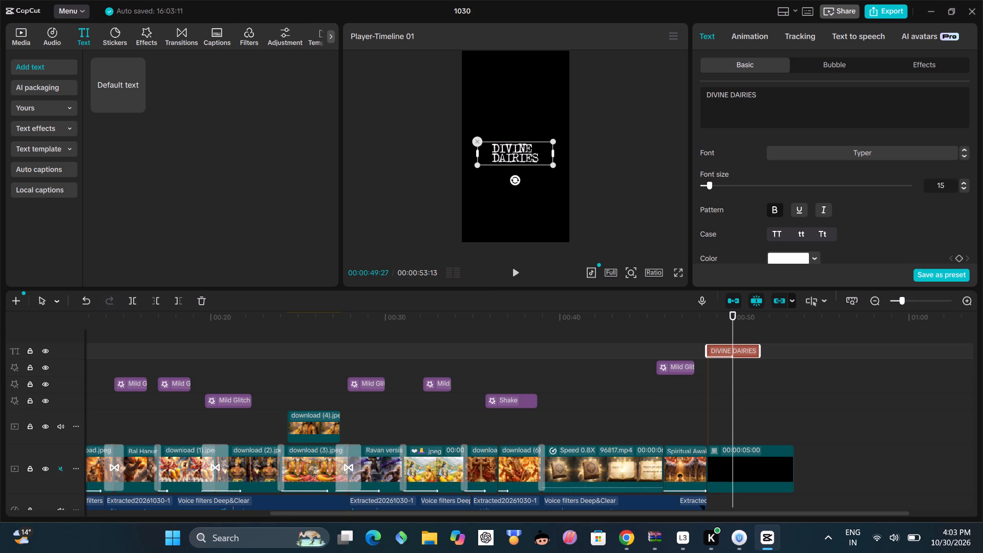
left_click(733, 94)
key("Left")
key("BackSpace")
key("Return")
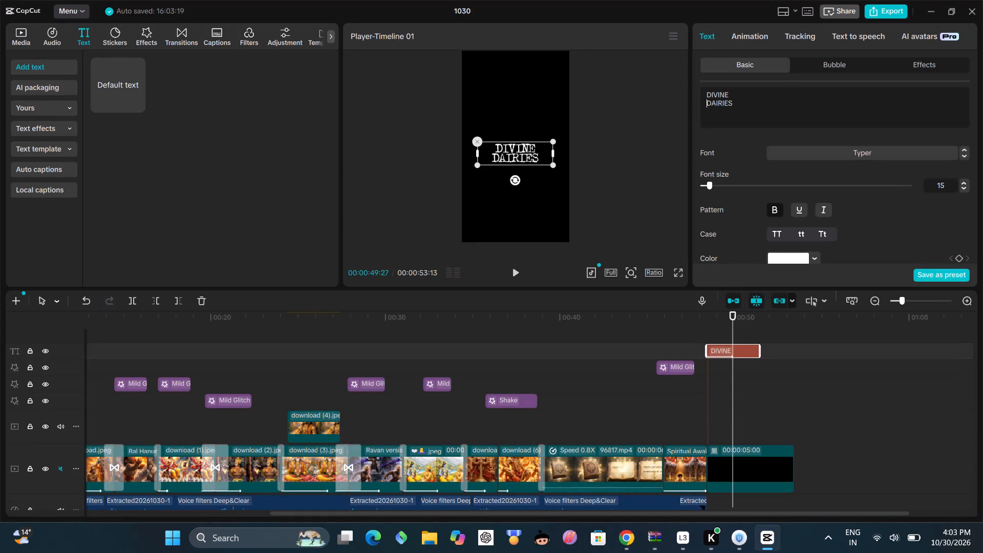
Enlarge the two-line title until its letters span most of the frame's width.
left_click_drag(550, 166, 564, 191)
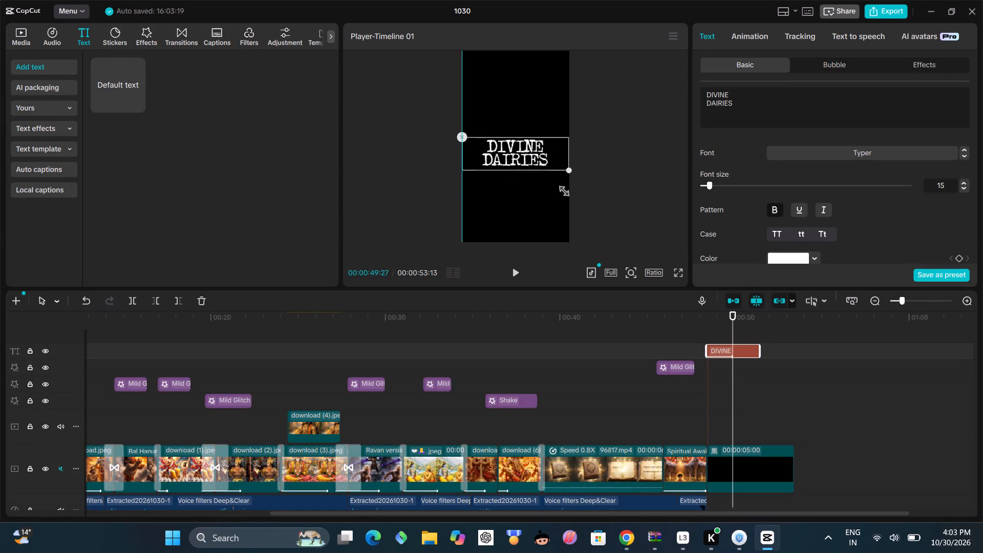
left_click_drag(564, 191, 585, 200)
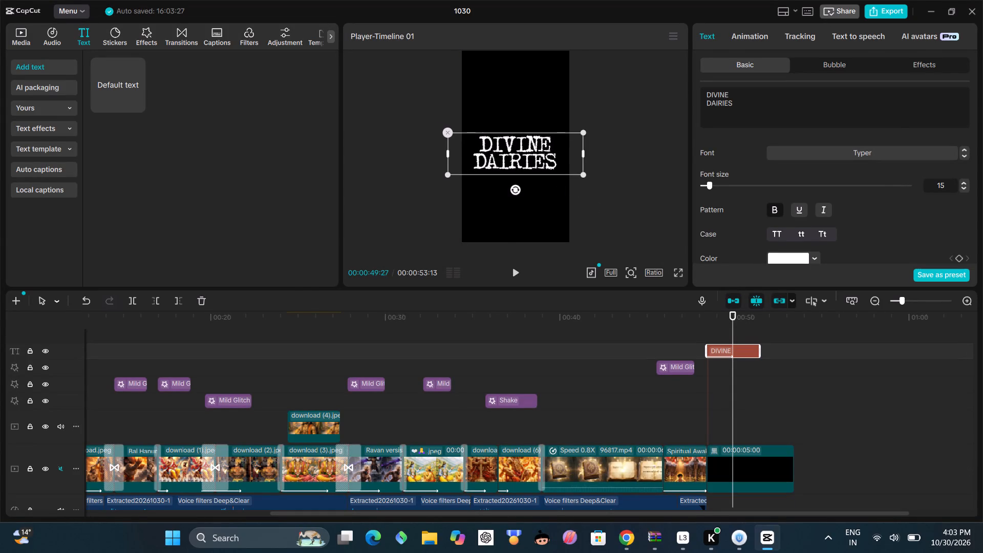
Trim the end of the black closing clip to the title's end, for a duration of 00:00:03:00.
left_click(627, 184)
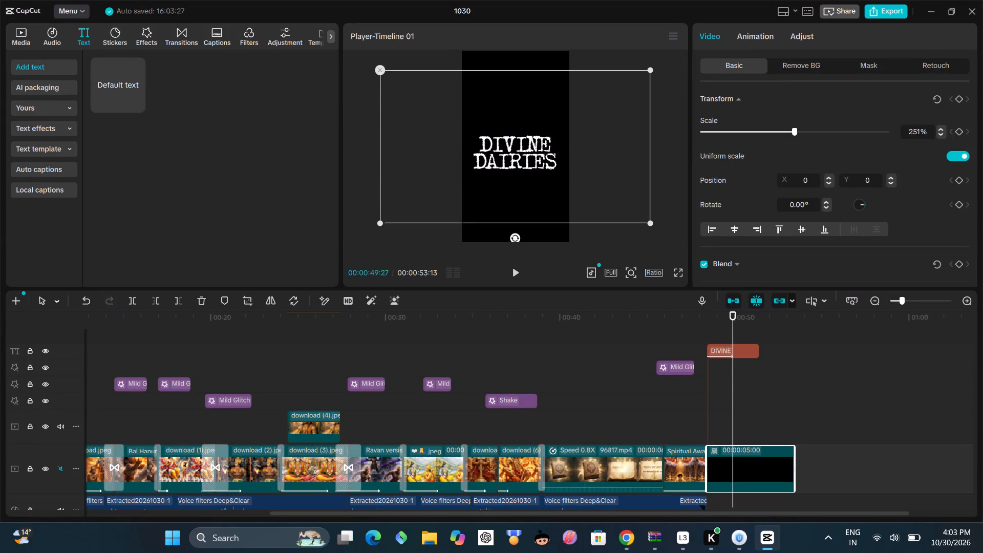
left_click(771, 480)
left_click_drag(797, 463, 764, 466)
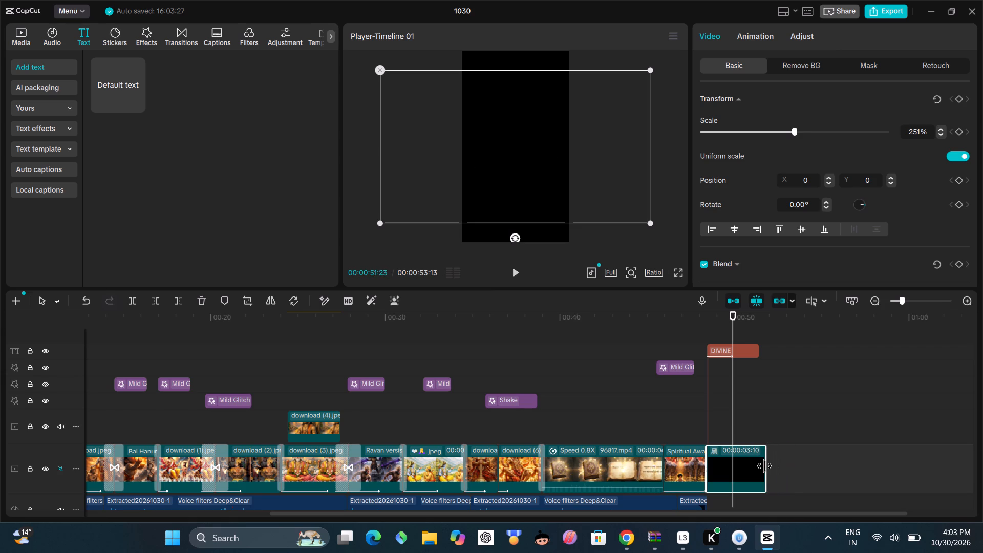
left_click_drag(764, 466, 758, 467)
Audition the trending sound effects swish_whoosh (large)(794558), Realistic sound effects for typing on keyboards, and Ding for the closing title.
scroll(739, 422, "down", 3)
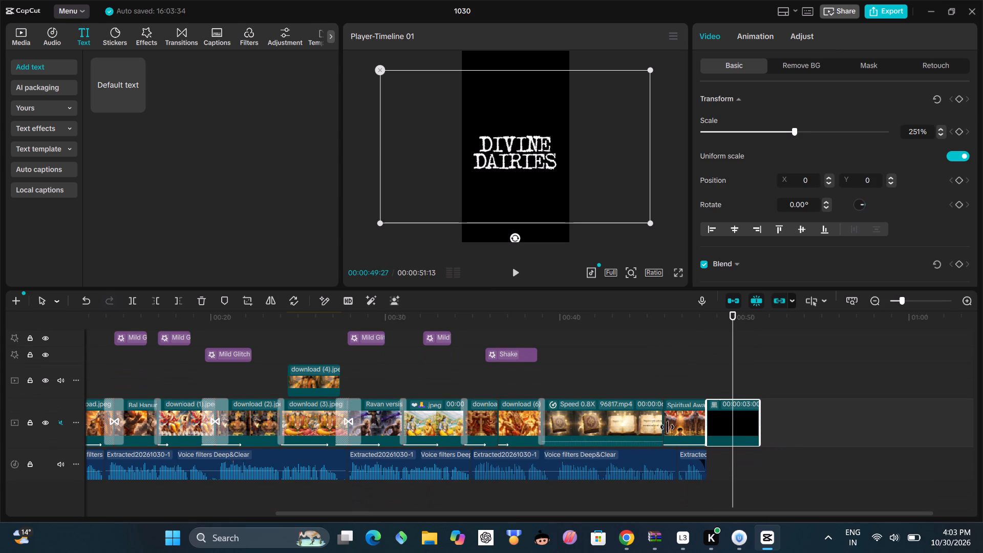
left_click(37, 29)
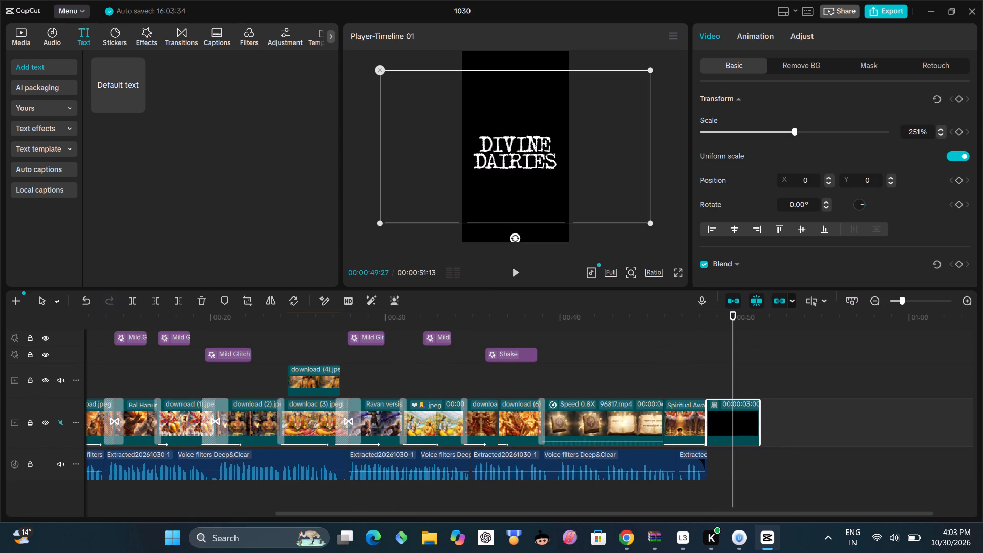
left_click(46, 30)
left_click(39, 151)
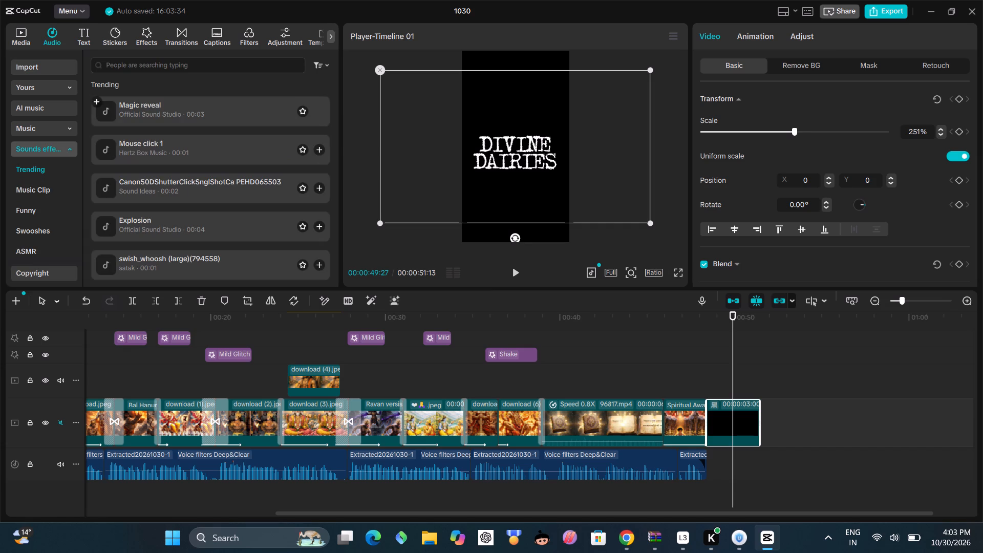
scroll(105, 225, "down", 1)
left_click(103, 201)
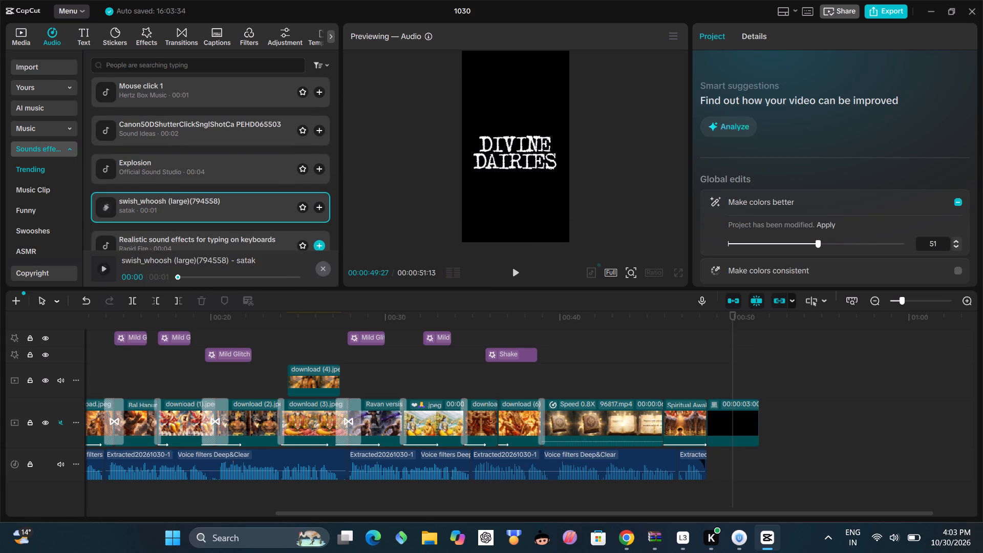
double_click(101, 248)
scroll(130, 197, "down", 1)
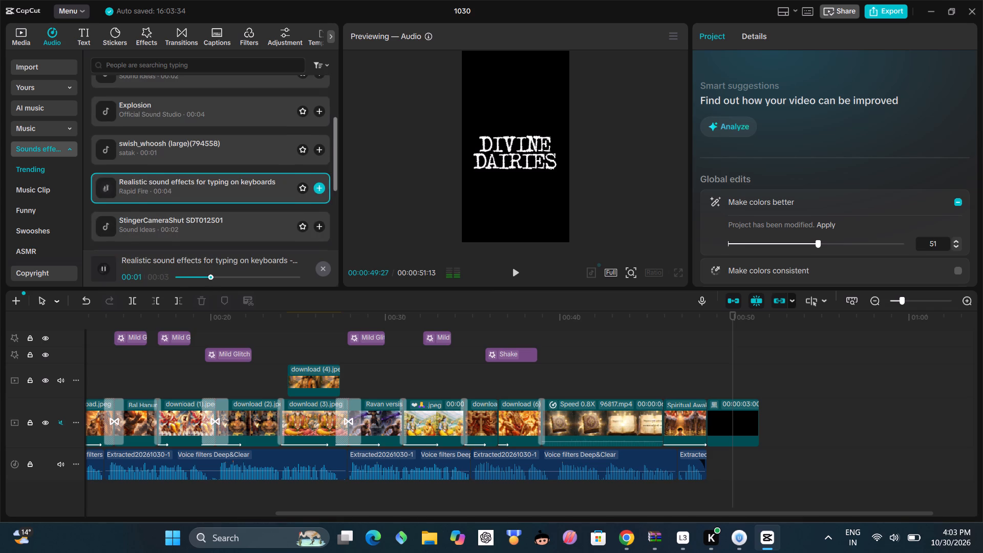
scroll(130, 200, "down", 1)
left_click(106, 202)
scroll(163, 194, "down", 1)
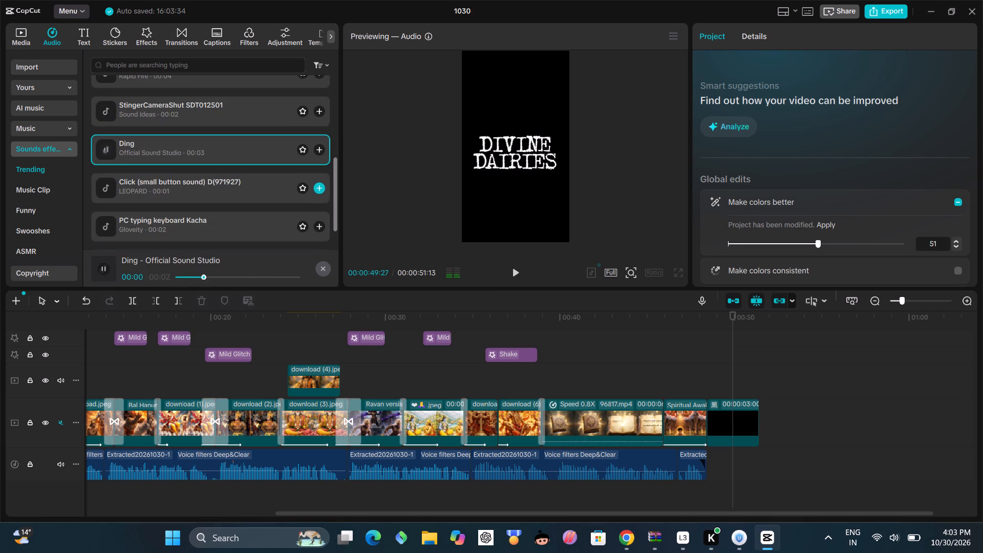
Look further through the trending sound effects, trying Shutter Sound of the Camera, Paper bag rough 14 and Hmm? The Question.
scroll(163, 196, "down", 2)
scroll(100, 208, "down", 3)
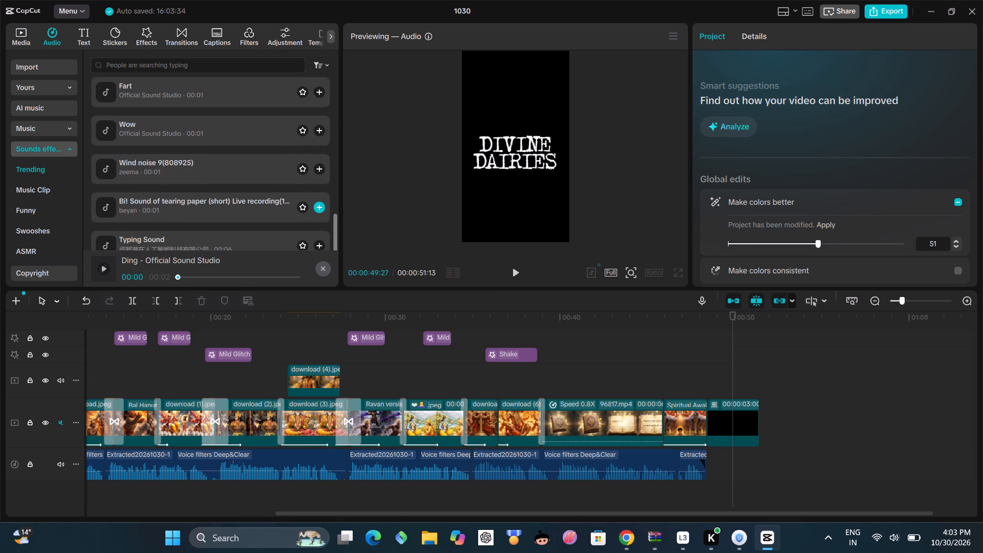
scroll(108, 212, "down", 10)
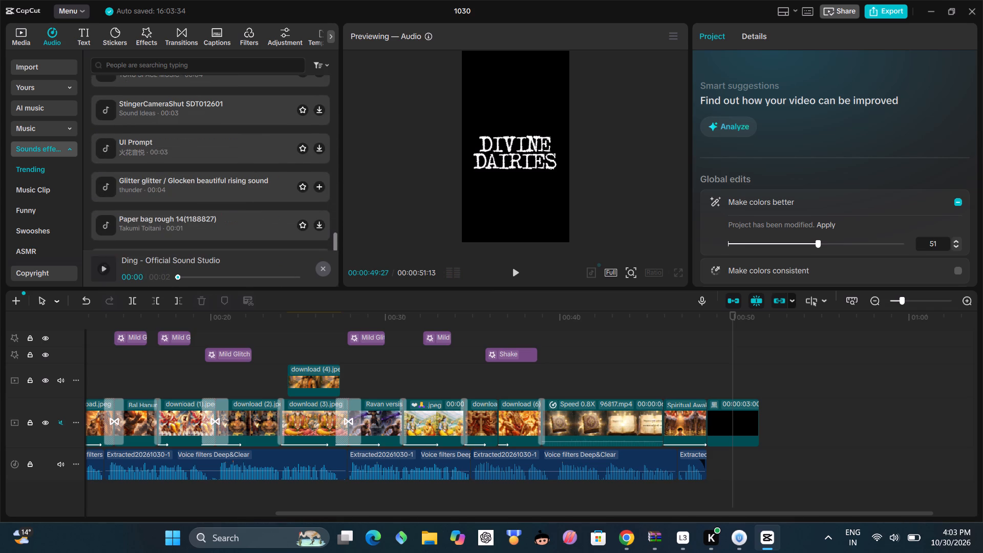
scroll(110, 201, "down", 1)
left_click(105, 204)
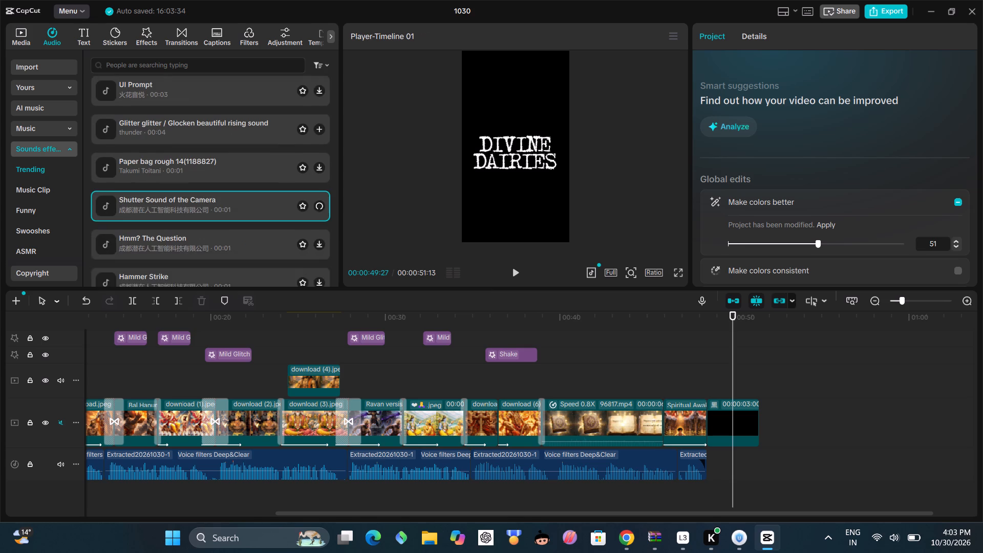
scroll(149, 175, "down", 2)
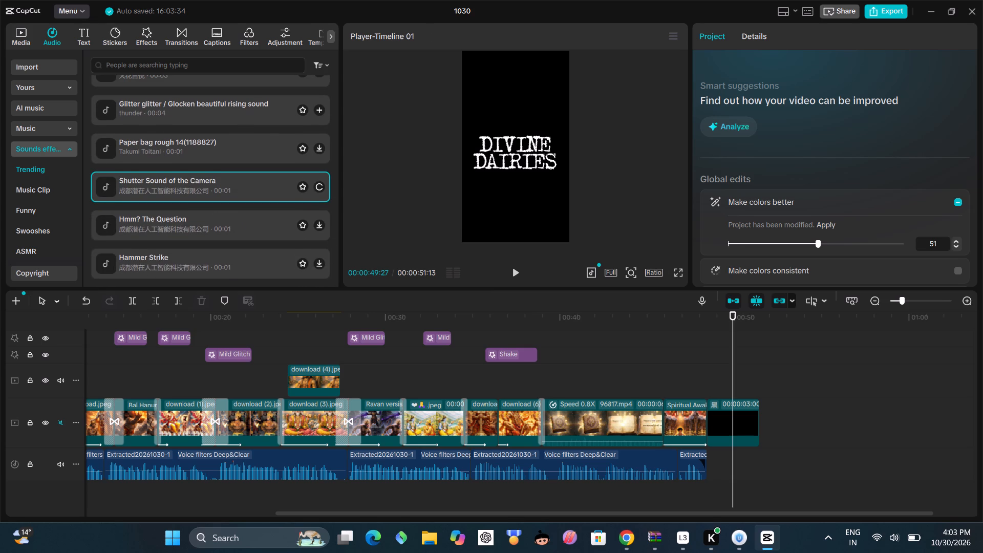
left_click(106, 149)
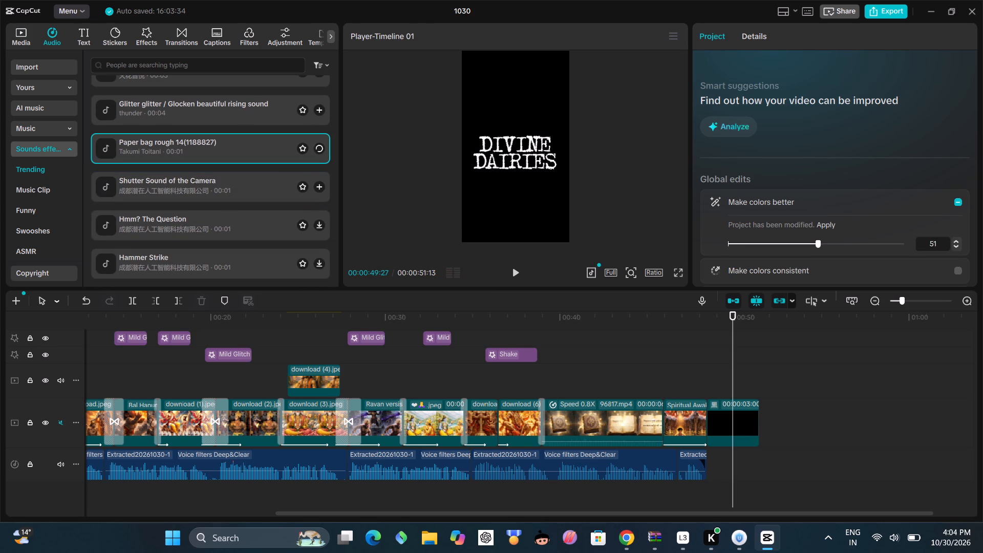
left_click(105, 224)
scroll(154, 205, "down", 3)
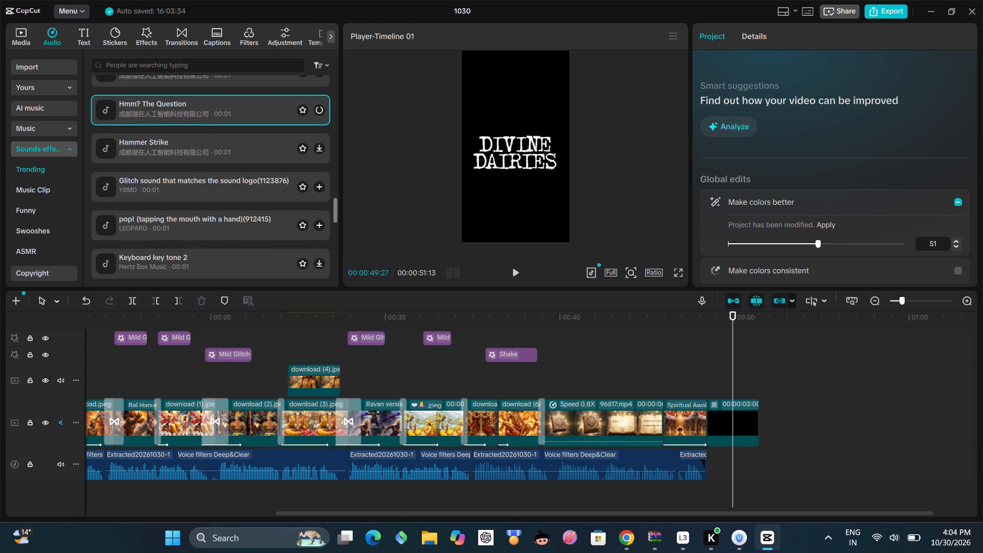
scroll(154, 205, "down", 2)
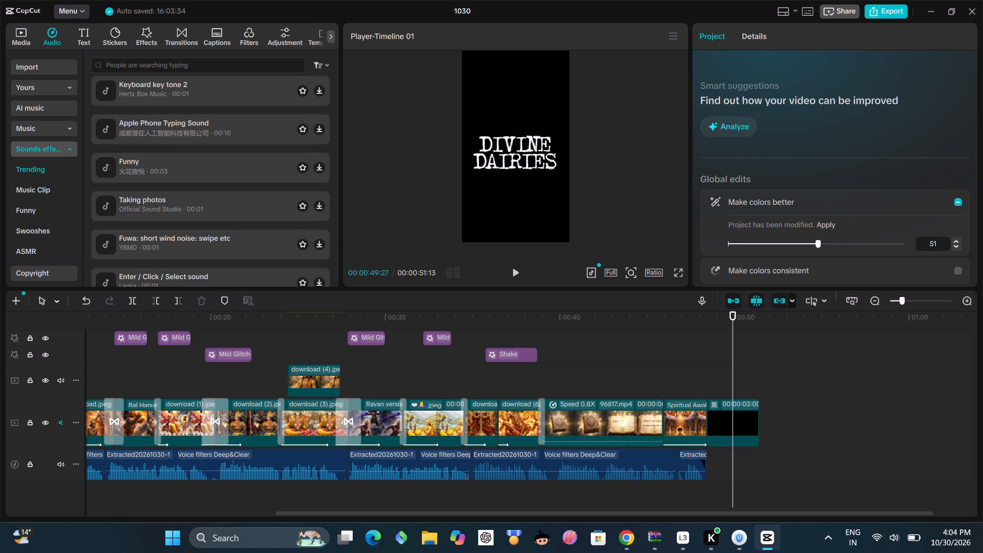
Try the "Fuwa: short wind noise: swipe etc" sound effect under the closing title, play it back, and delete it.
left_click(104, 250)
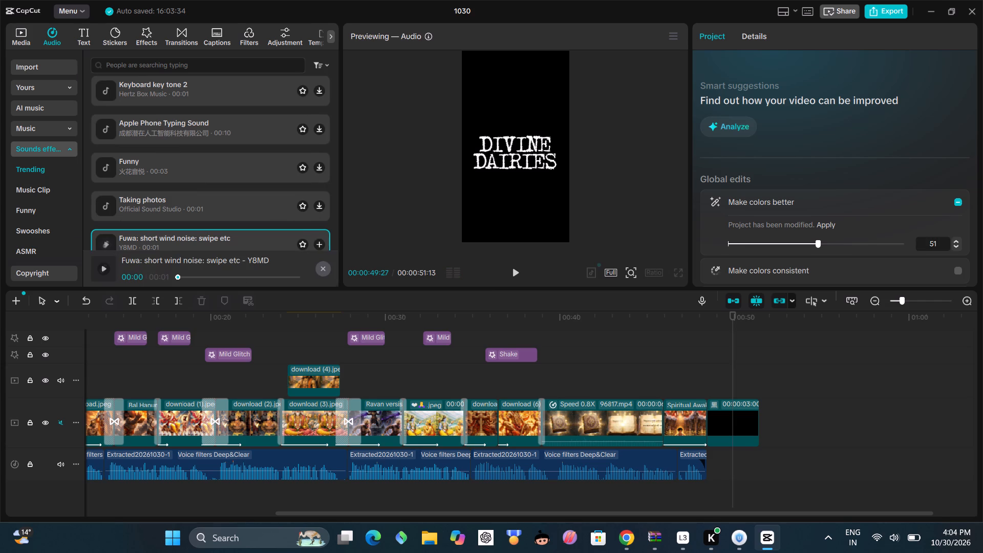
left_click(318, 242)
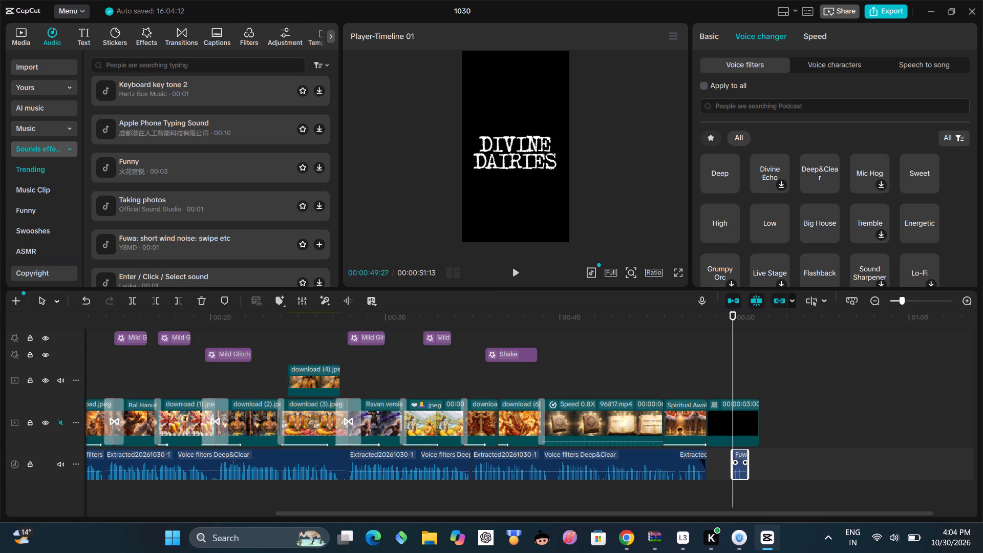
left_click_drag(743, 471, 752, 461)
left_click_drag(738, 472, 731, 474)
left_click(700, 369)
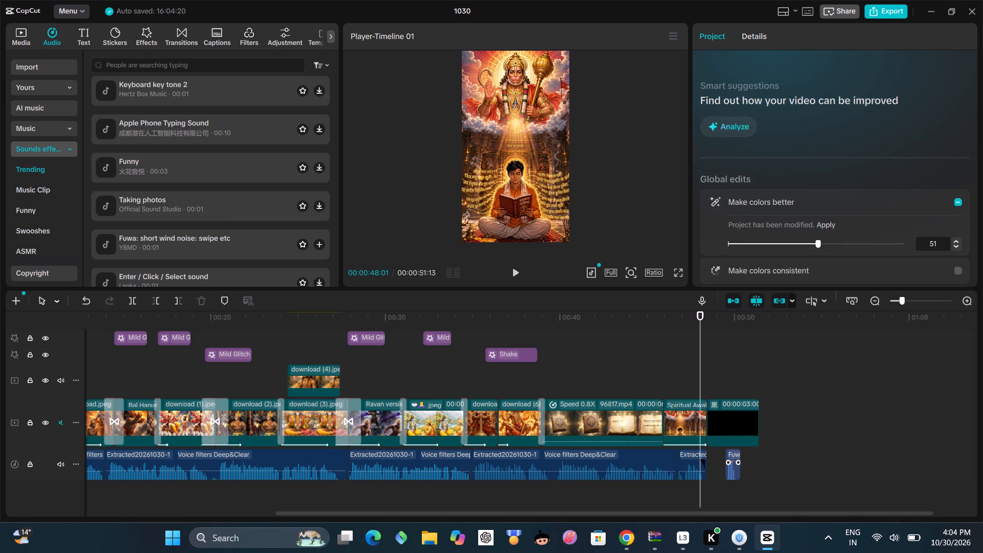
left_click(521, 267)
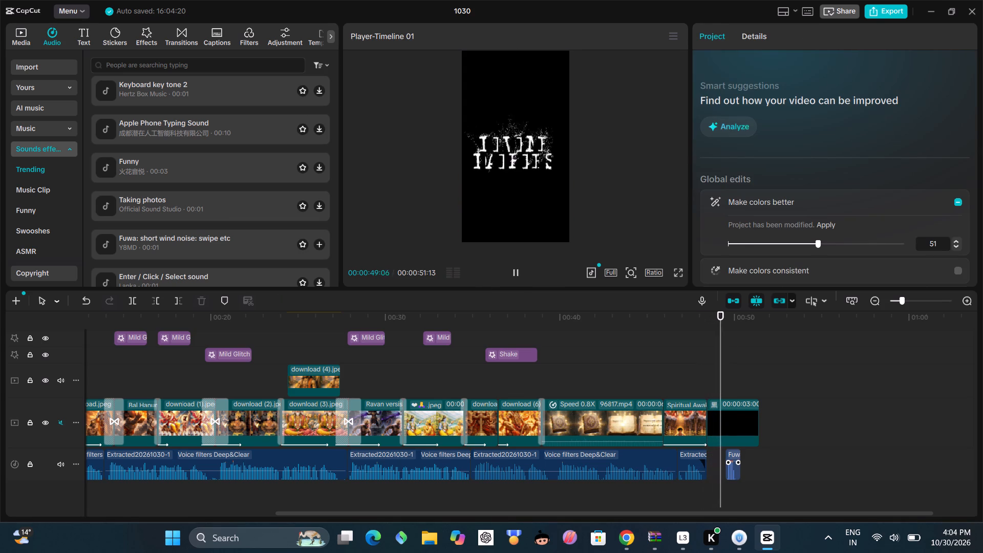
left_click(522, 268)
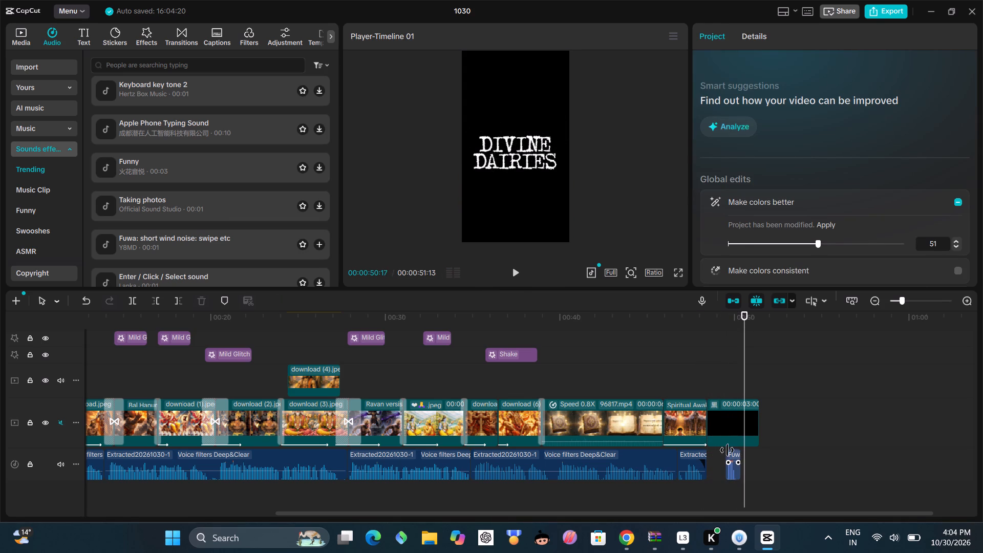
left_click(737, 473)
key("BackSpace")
Add the swish_whoosh (large)(794558) sound effect under the title reveal, starting about half a second into the black clip, and play it back.
left_click(695, 392)
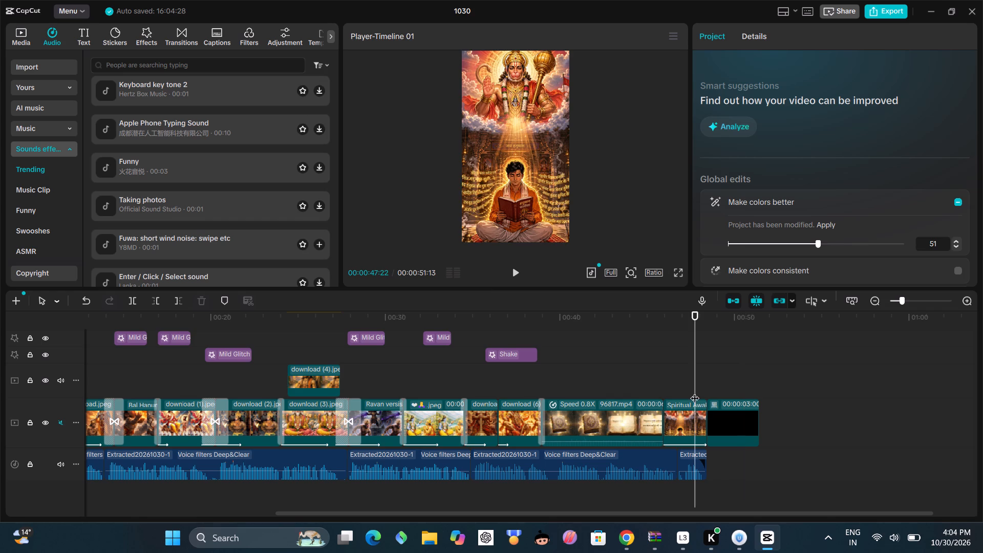
key("Return")
left_click(510, 270)
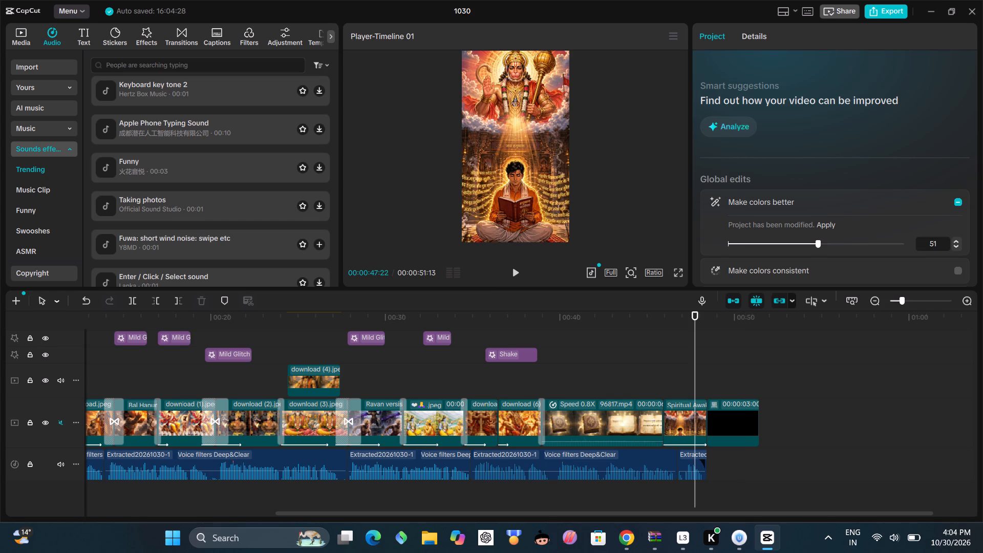
left_click(517, 269)
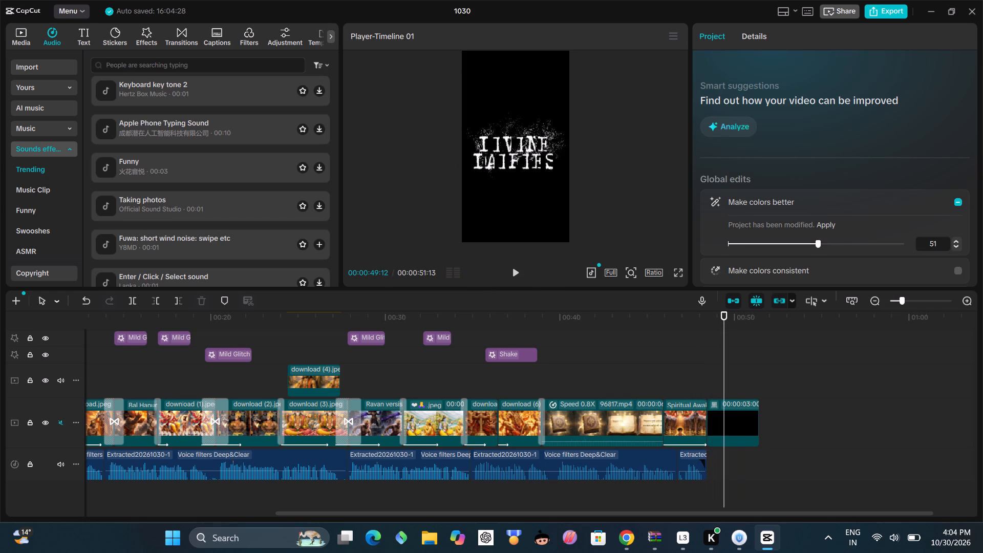
scroll(151, 155, "up", 4)
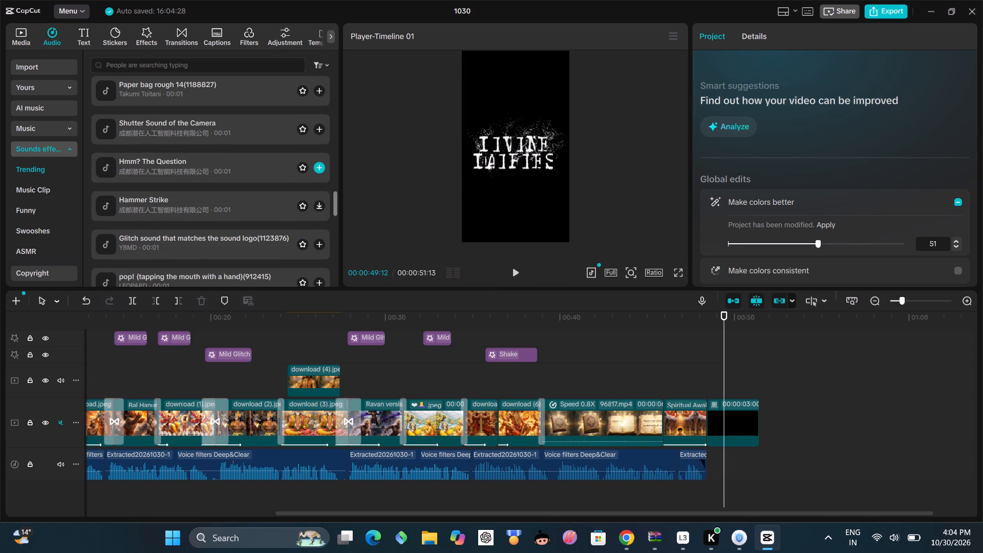
scroll(161, 174, "up", 8)
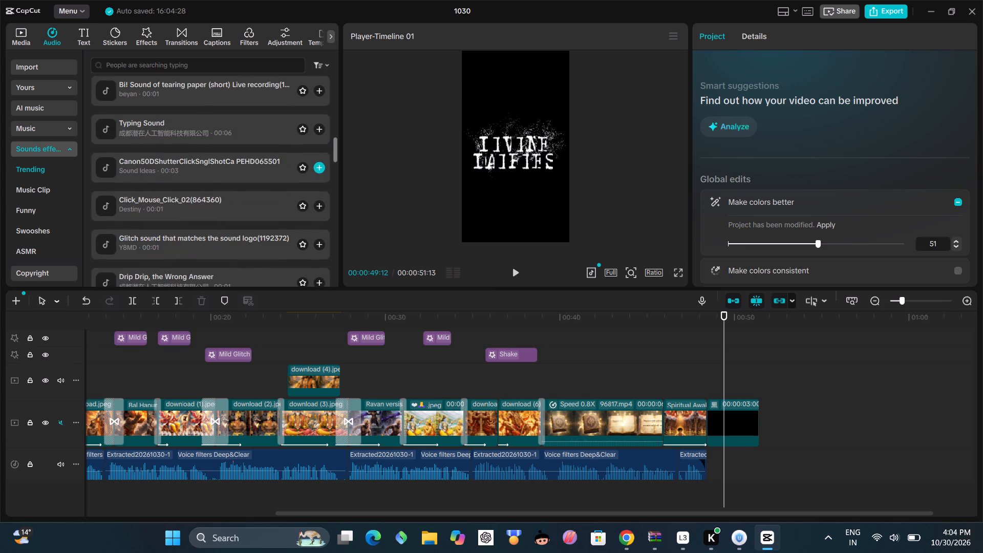
scroll(162, 180, "up", 8)
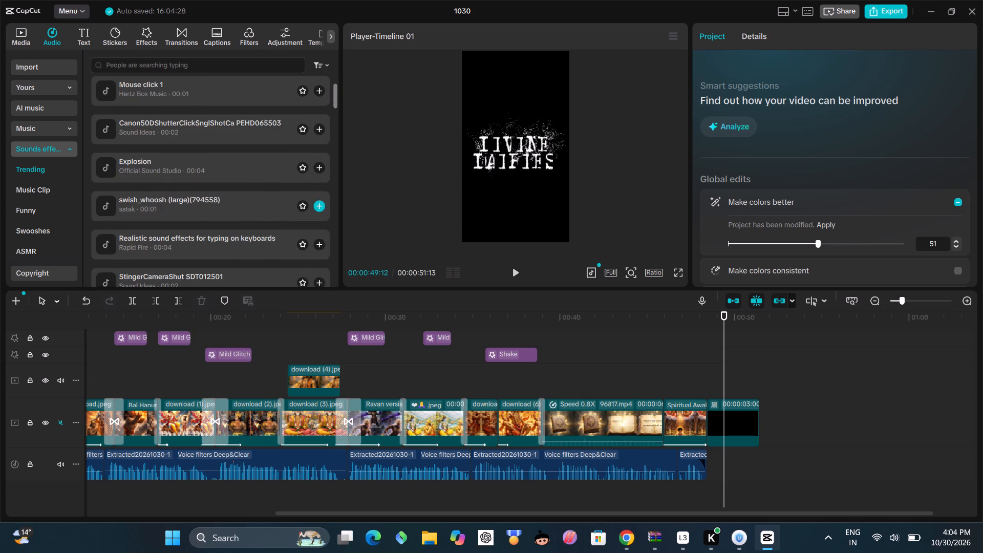
scroll(176, 191, "up", 2)
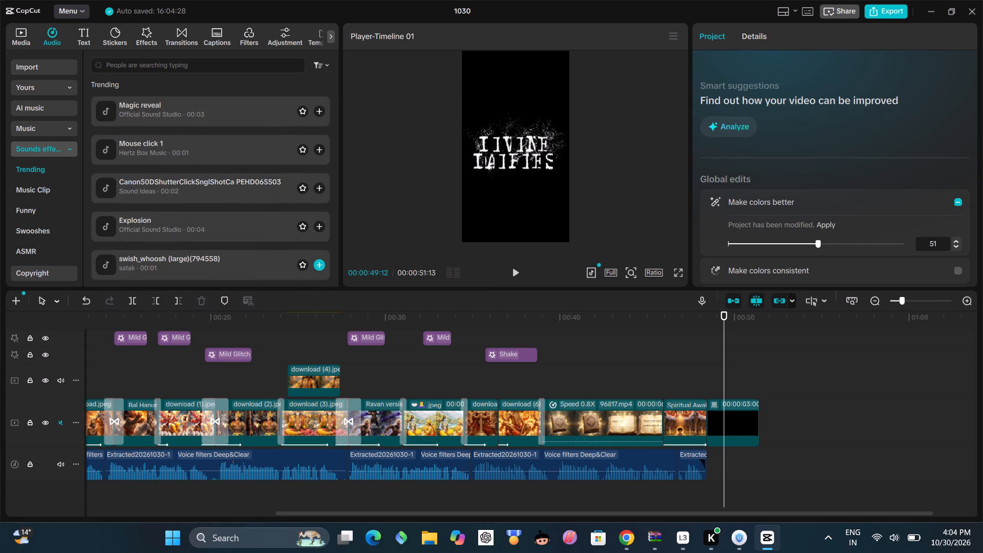
left_click(104, 266)
left_click(323, 266)
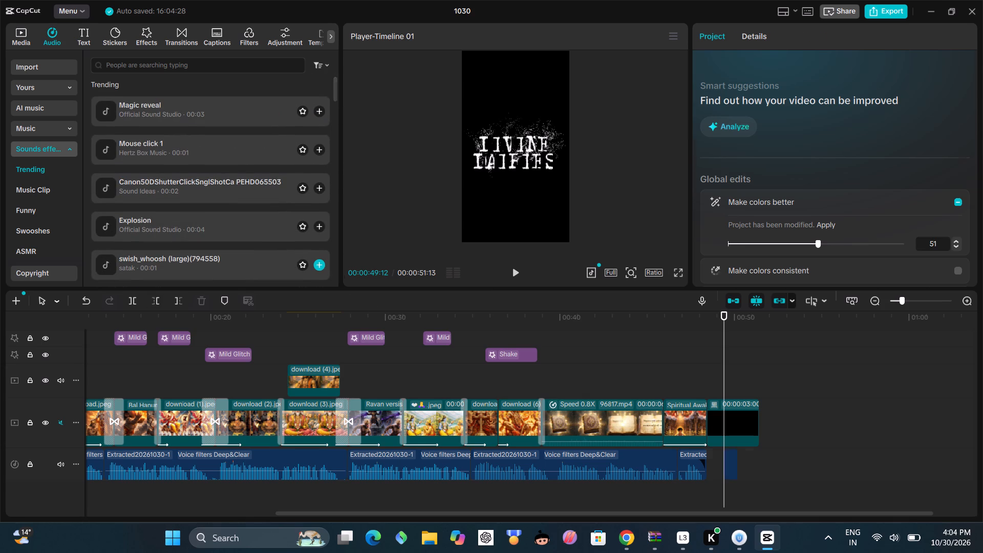
left_click_drag(732, 468, 724, 467)
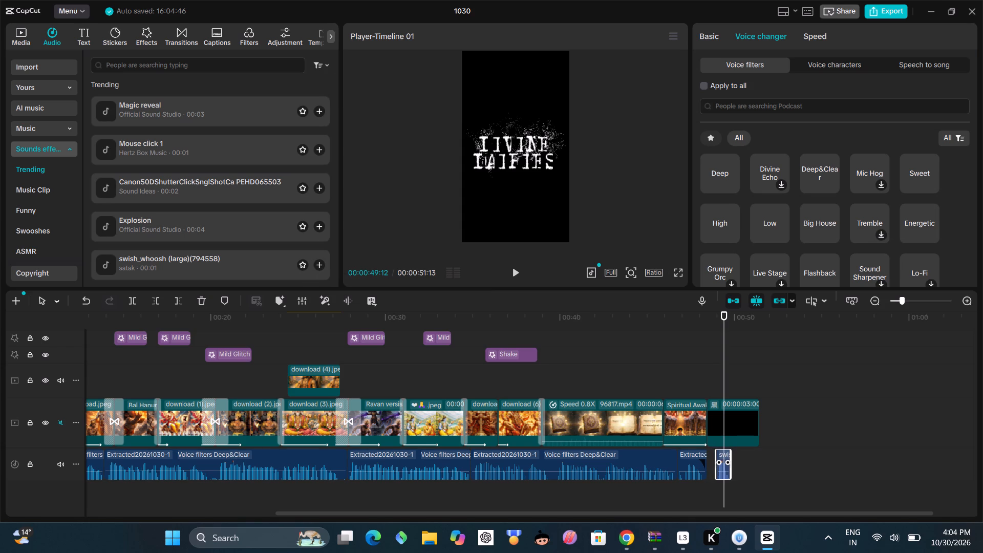
left_click(700, 388)
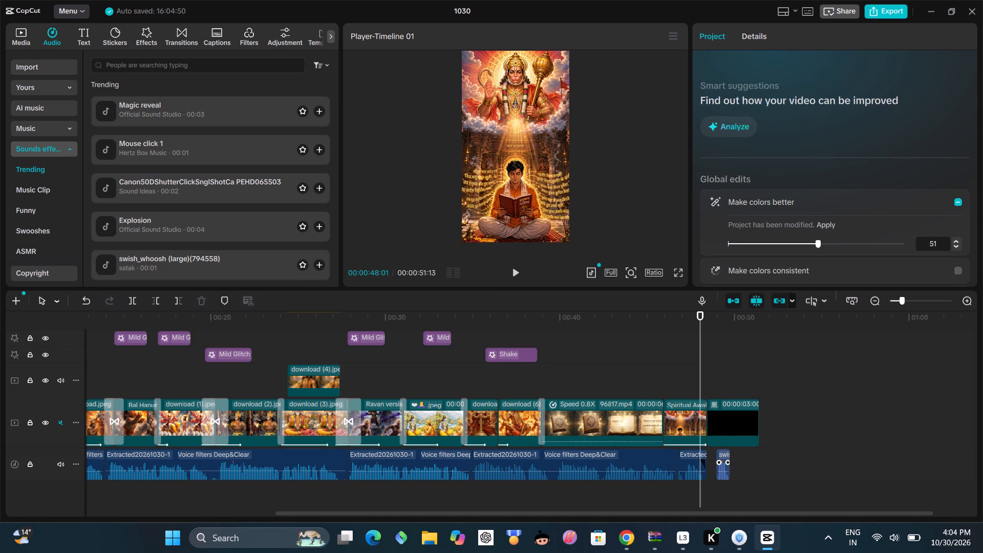
left_click(513, 272)
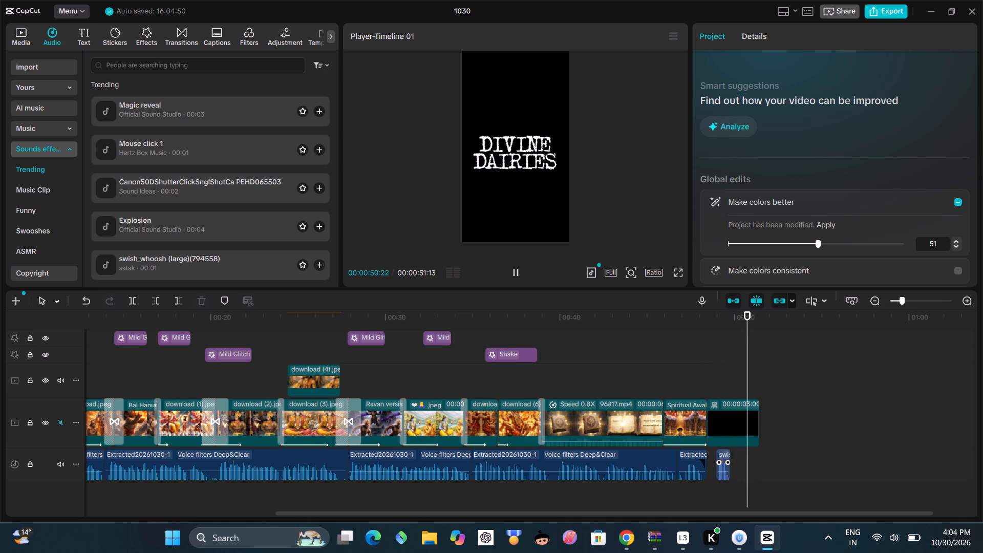
left_click(515, 272)
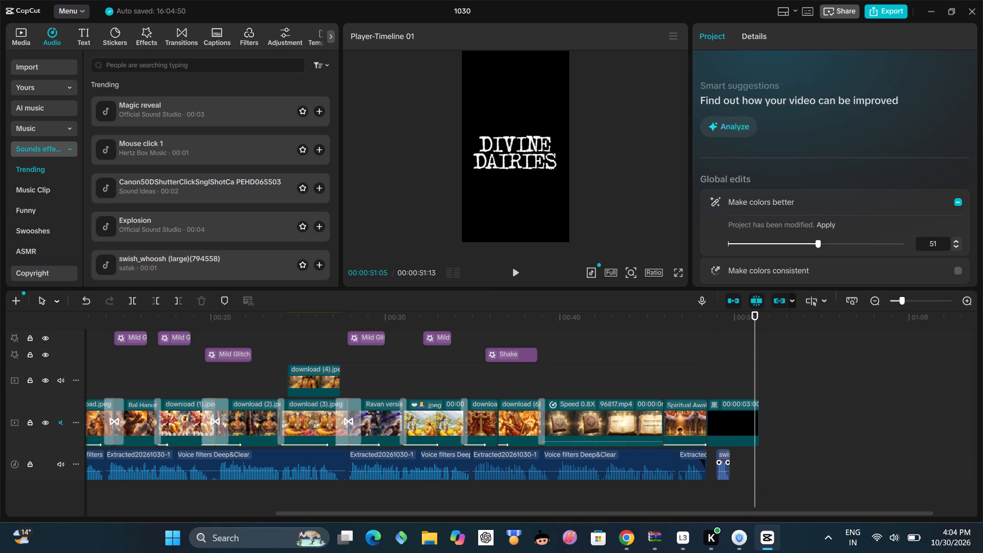
Return the playhead to the start and look through the auto captions' spoken languages for one matching the narration.
left_click(282, 349)
left_click_drag(279, 349, 49, 344)
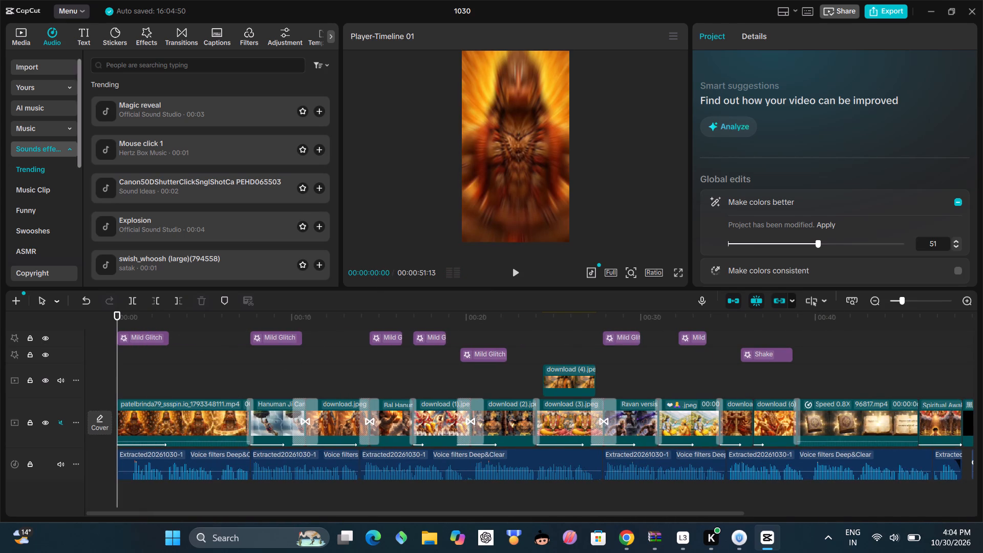
left_click(219, 34)
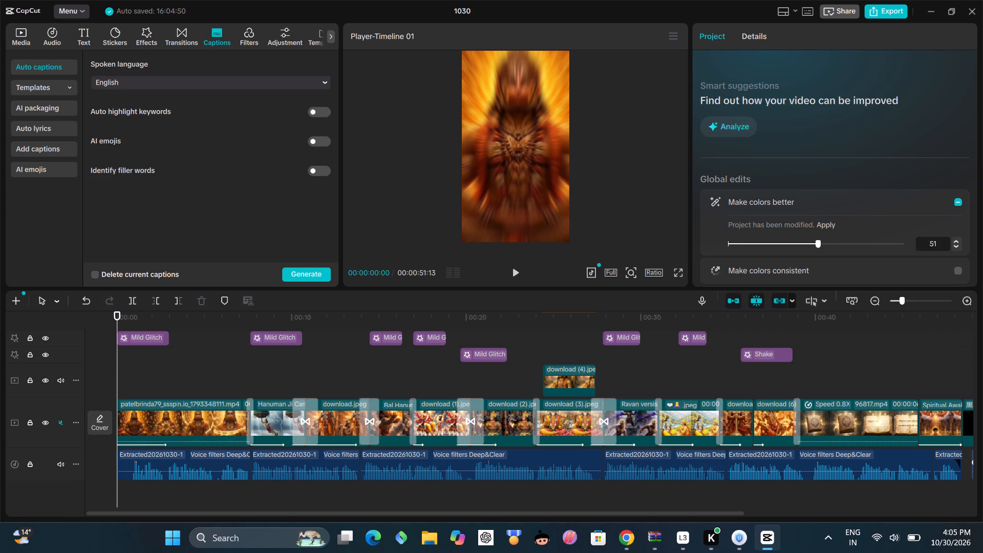
left_click(273, 82)
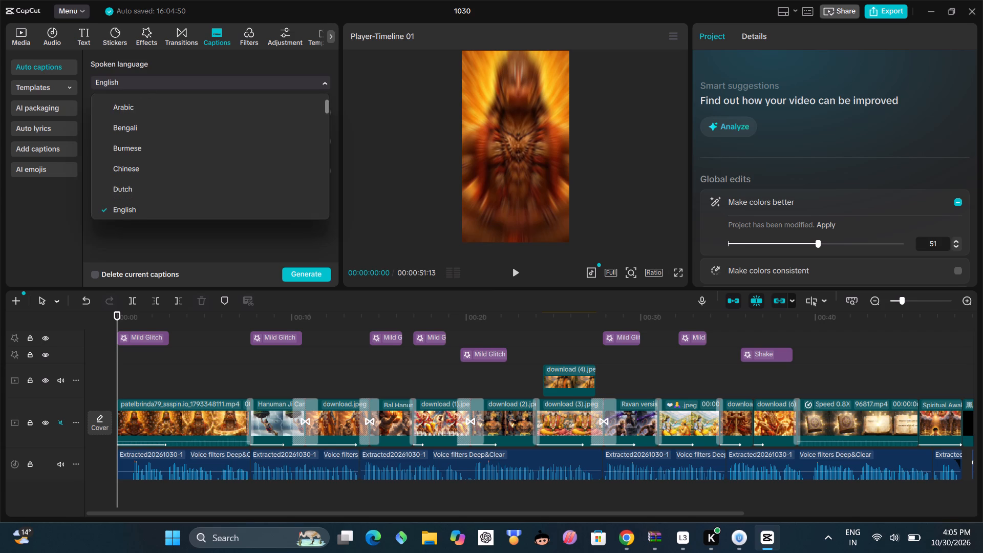
scroll(222, 160, "down", 5)
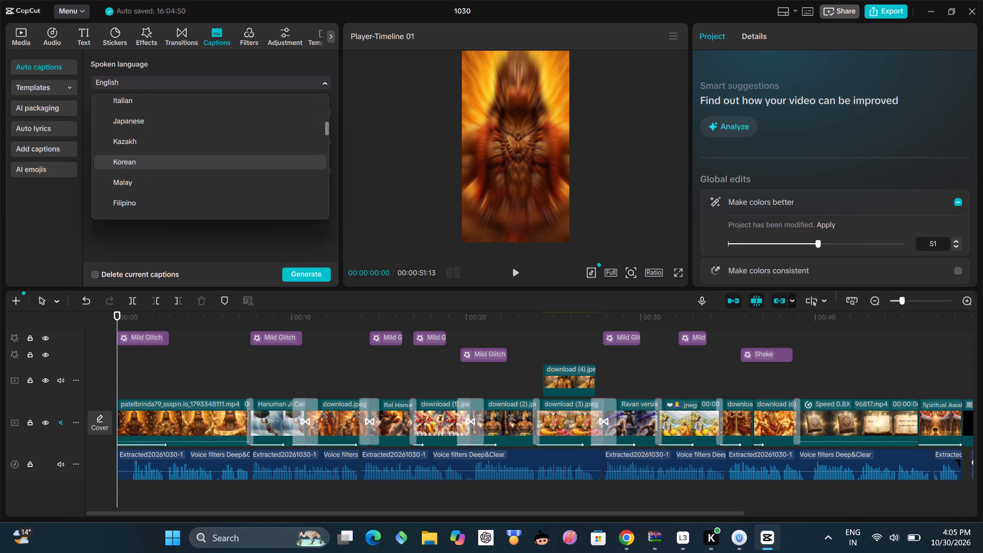
scroll(228, 161, "down", 9)
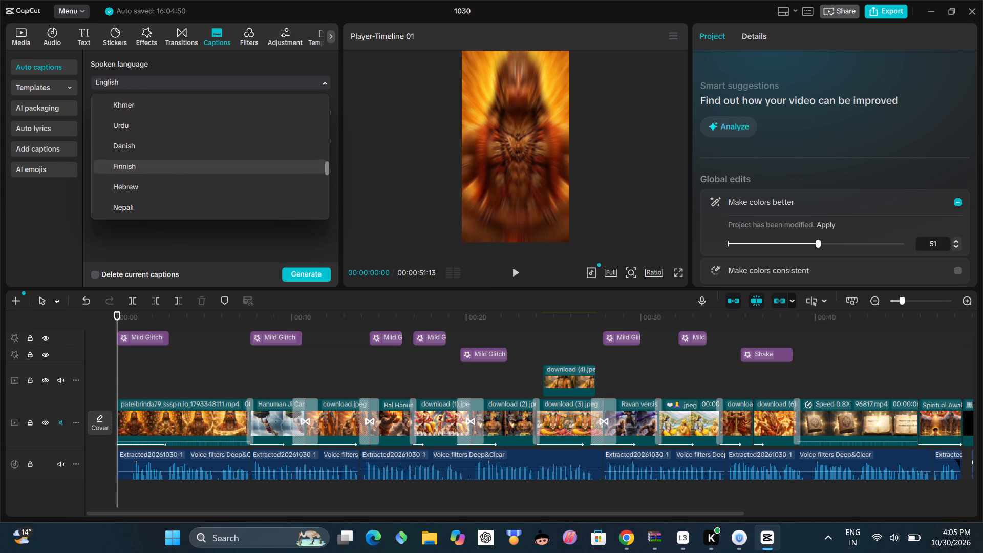
scroll(244, 165, "up", 1)
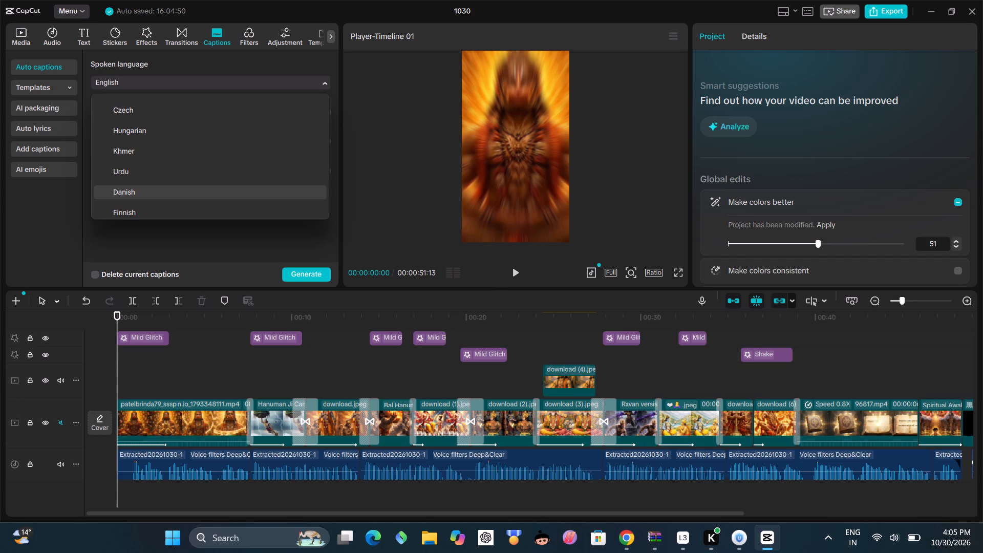
scroll(234, 186, "down", 2)
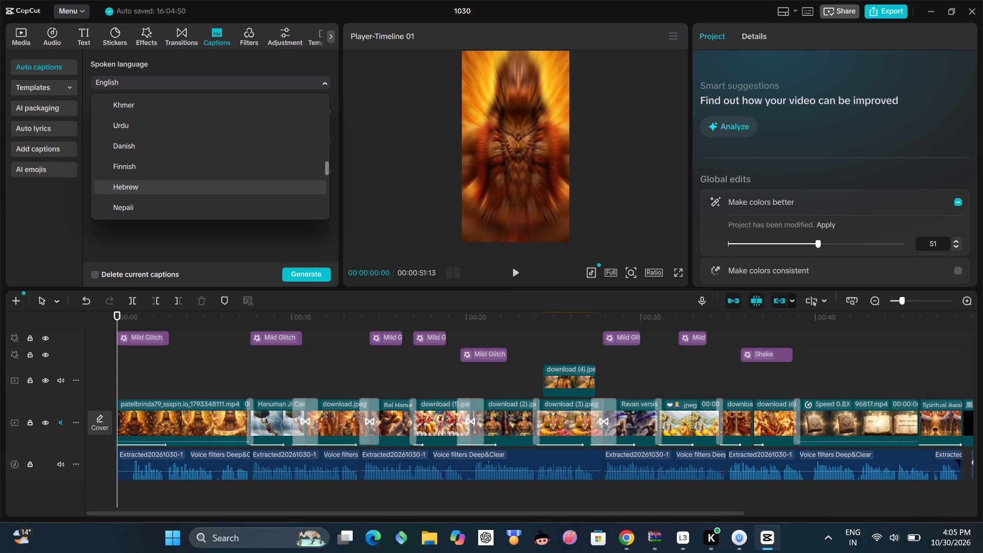
scroll(234, 186, "down", 5)
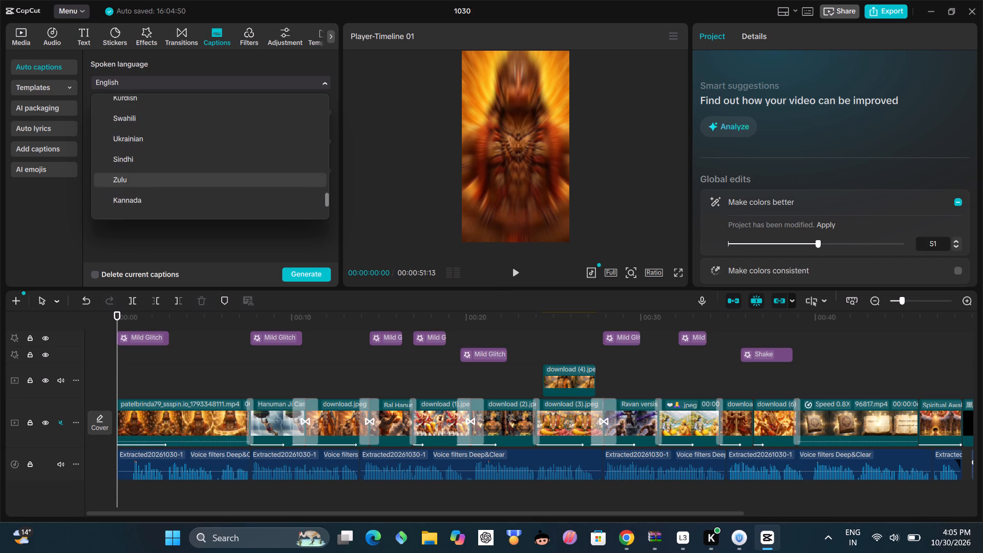
scroll(234, 186, "down", 9)
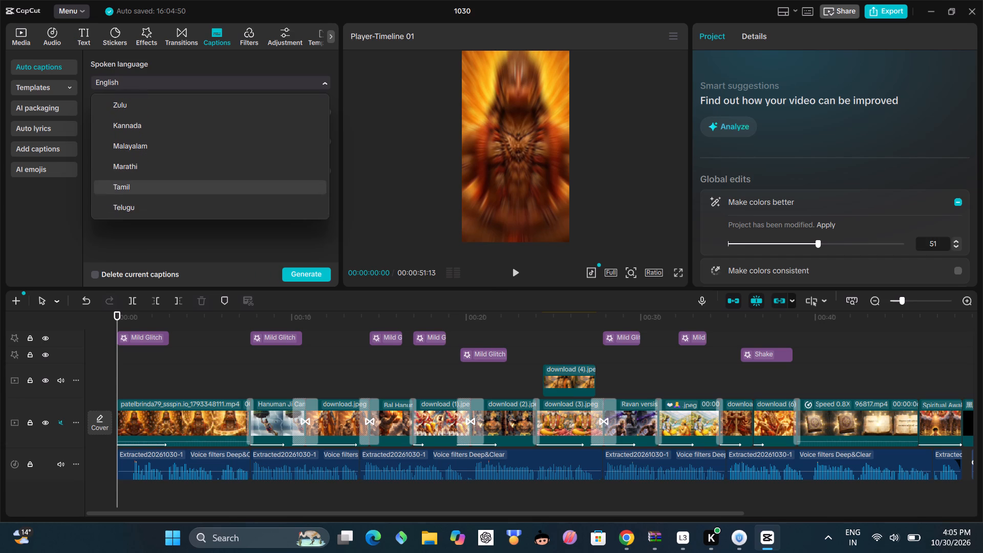
scroll(235, 182, "up", 7)
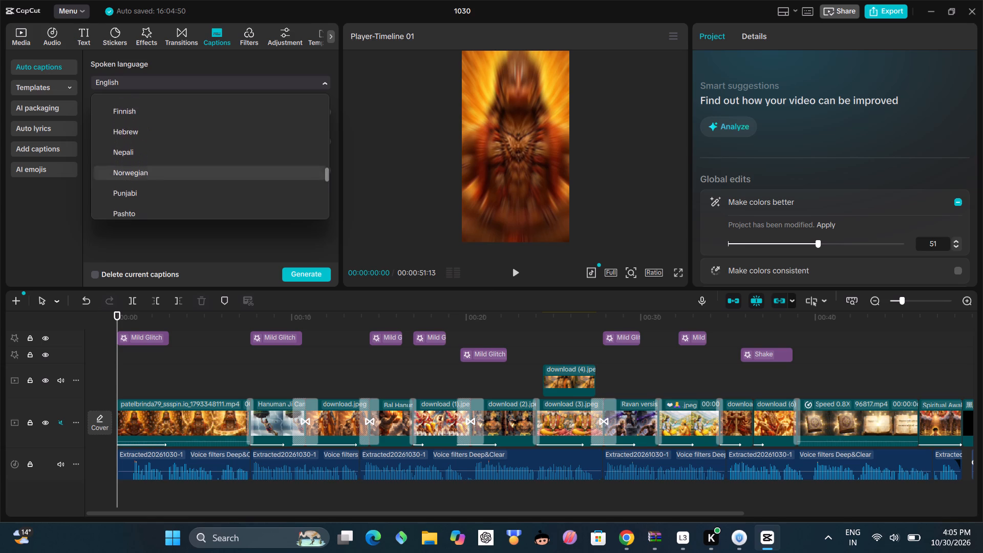
scroll(235, 181, "up", 4)
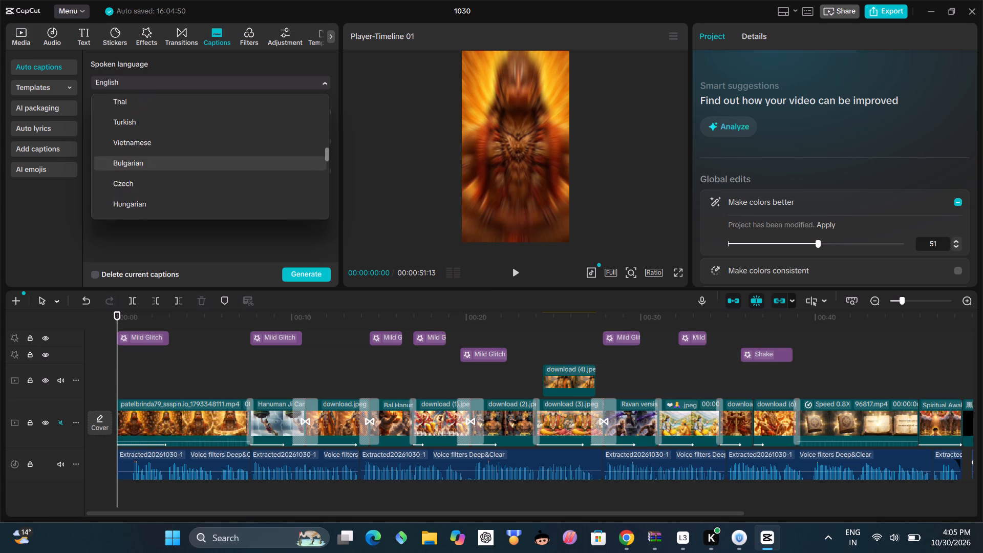
scroll(235, 172, "up", 6)
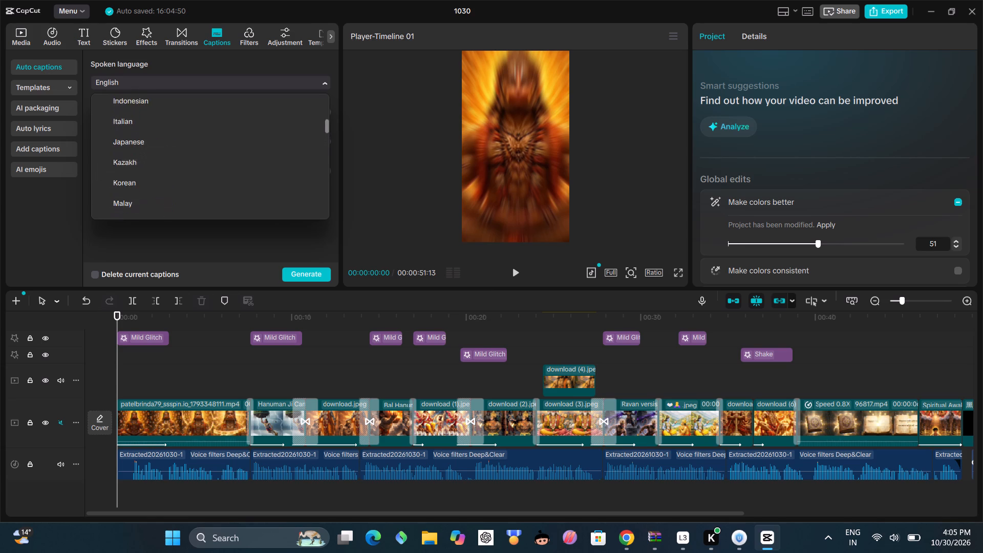
scroll(235, 172, "up", 11)
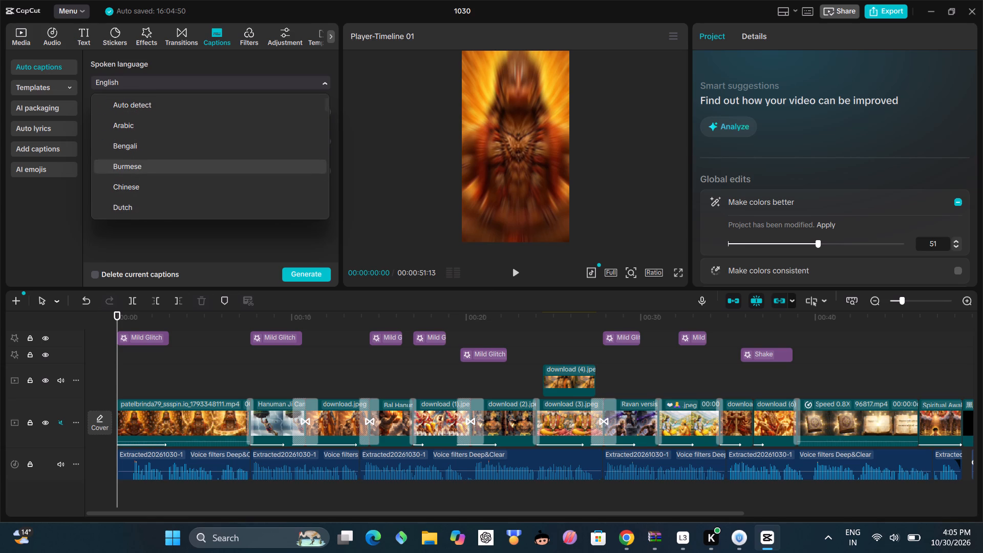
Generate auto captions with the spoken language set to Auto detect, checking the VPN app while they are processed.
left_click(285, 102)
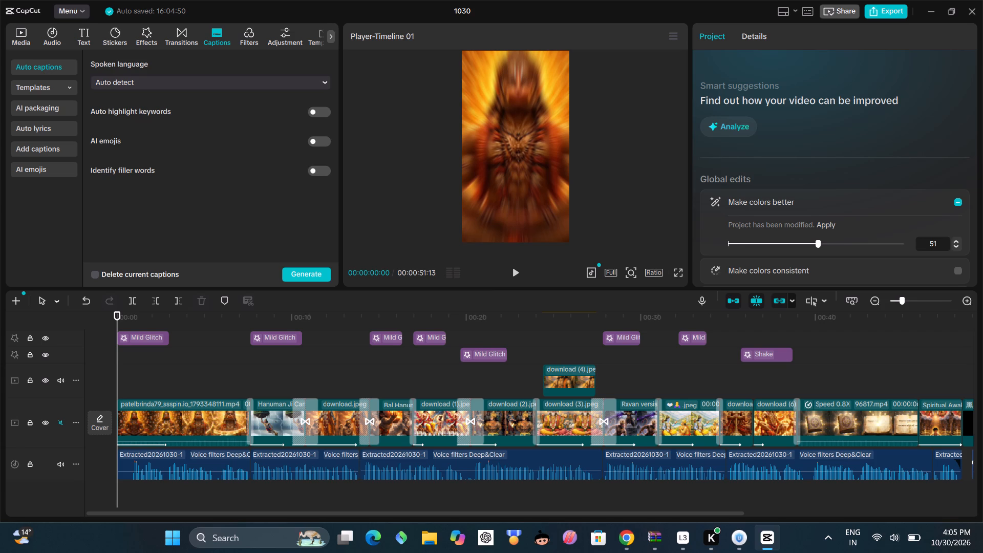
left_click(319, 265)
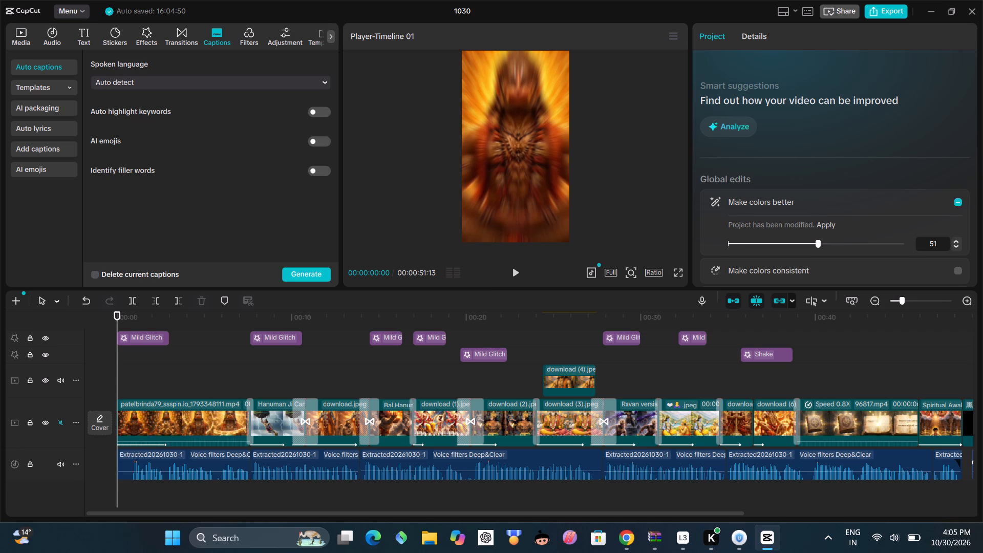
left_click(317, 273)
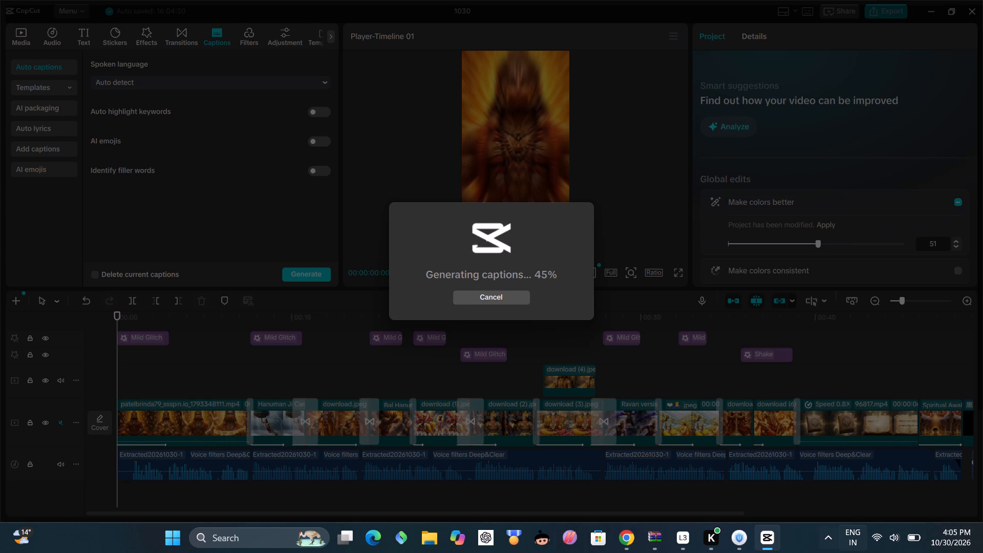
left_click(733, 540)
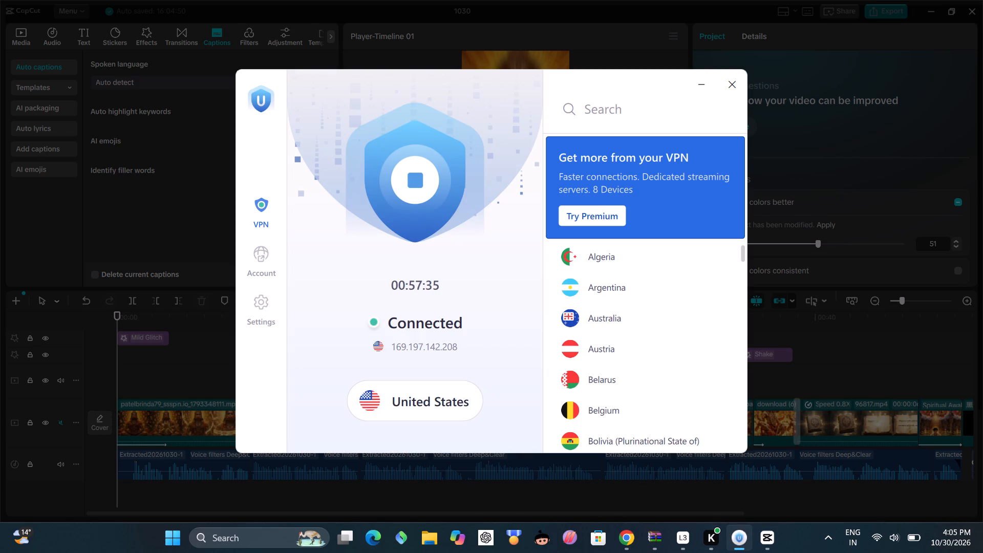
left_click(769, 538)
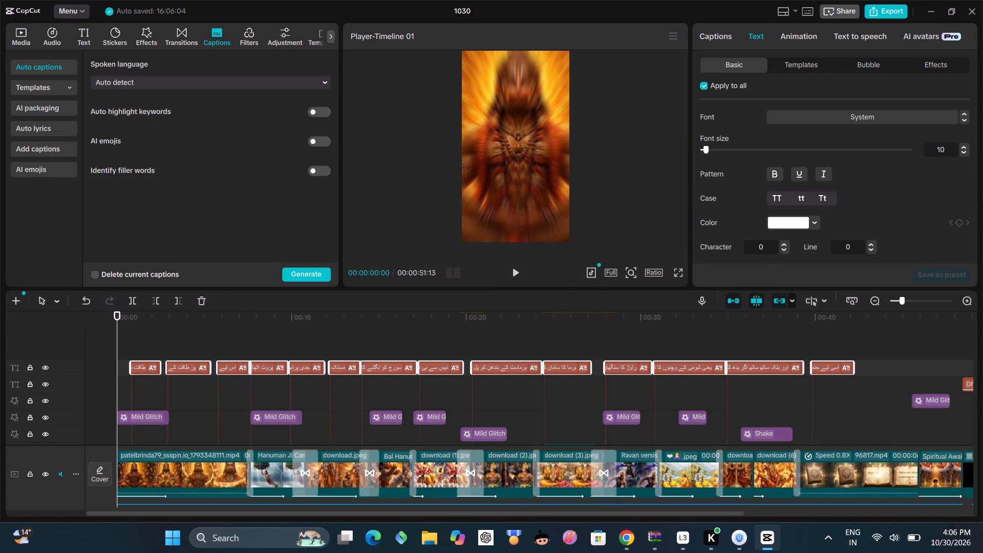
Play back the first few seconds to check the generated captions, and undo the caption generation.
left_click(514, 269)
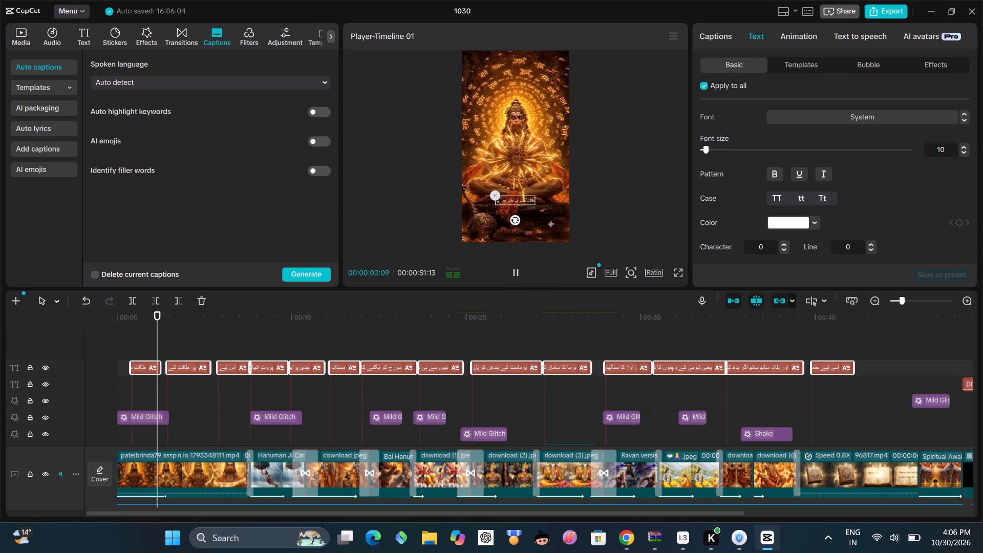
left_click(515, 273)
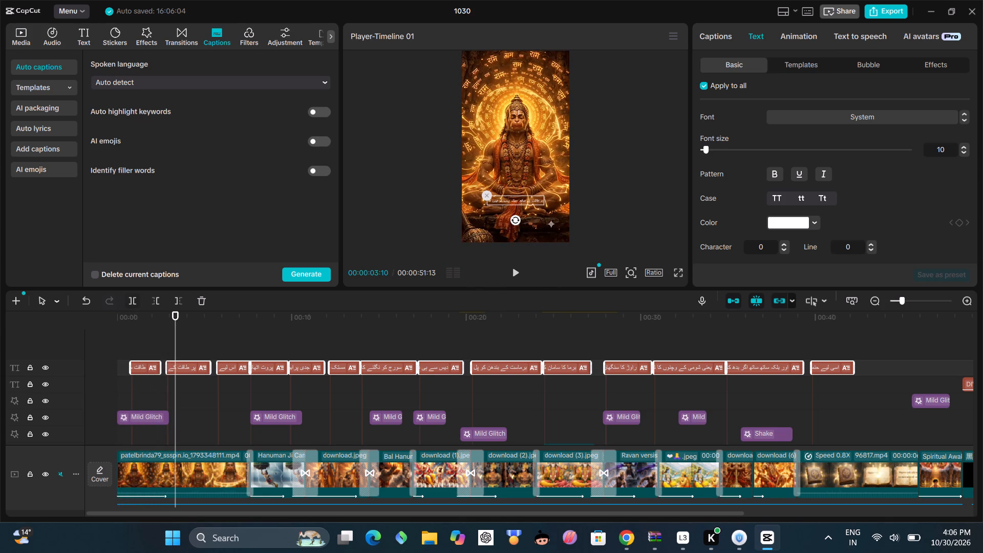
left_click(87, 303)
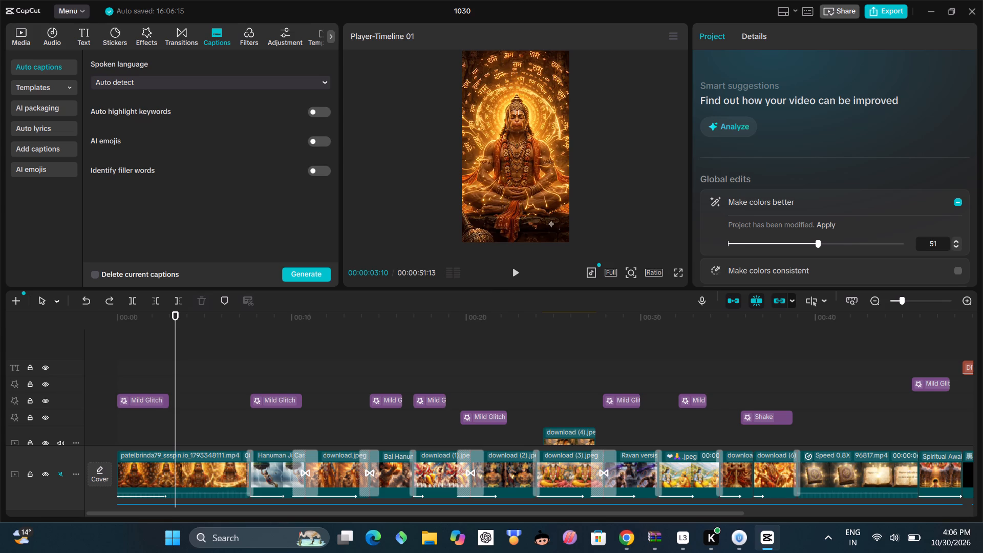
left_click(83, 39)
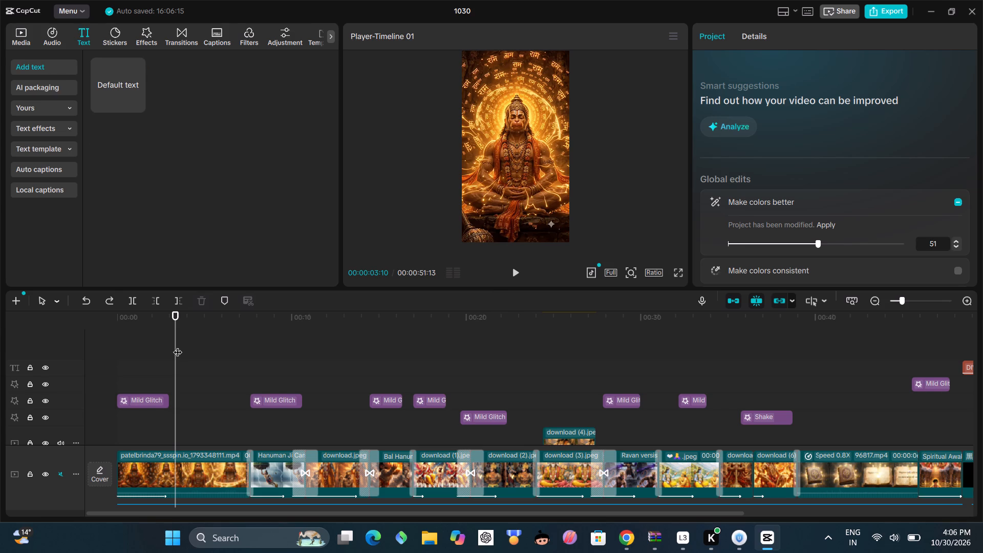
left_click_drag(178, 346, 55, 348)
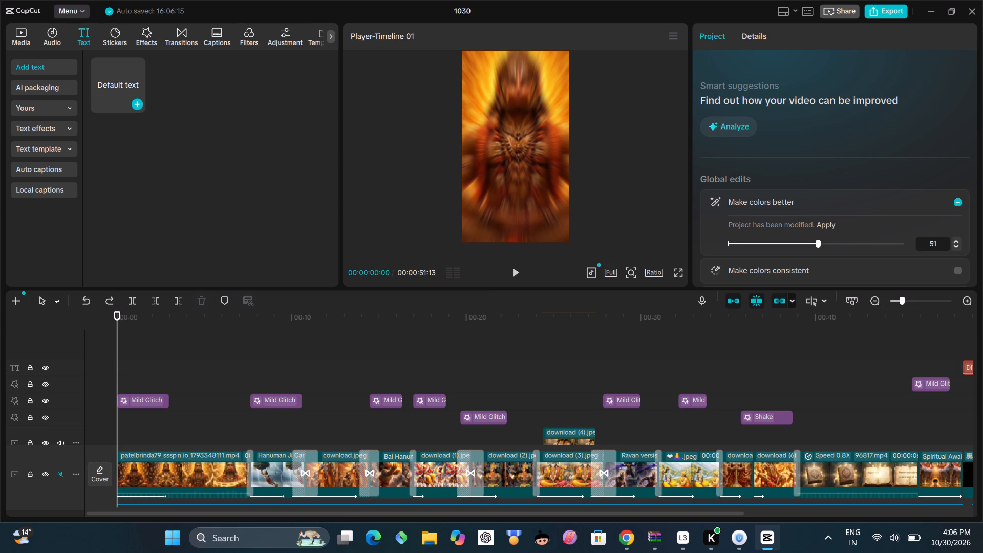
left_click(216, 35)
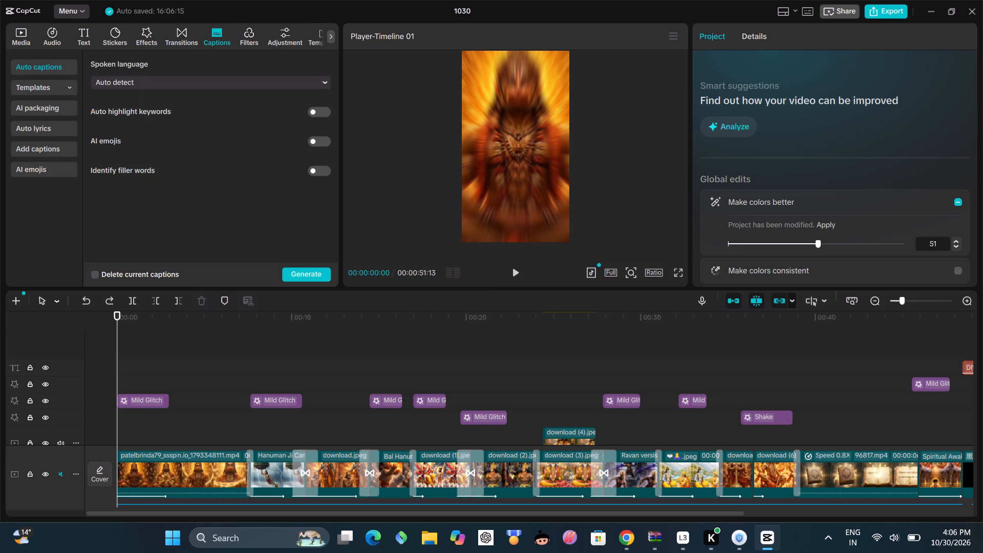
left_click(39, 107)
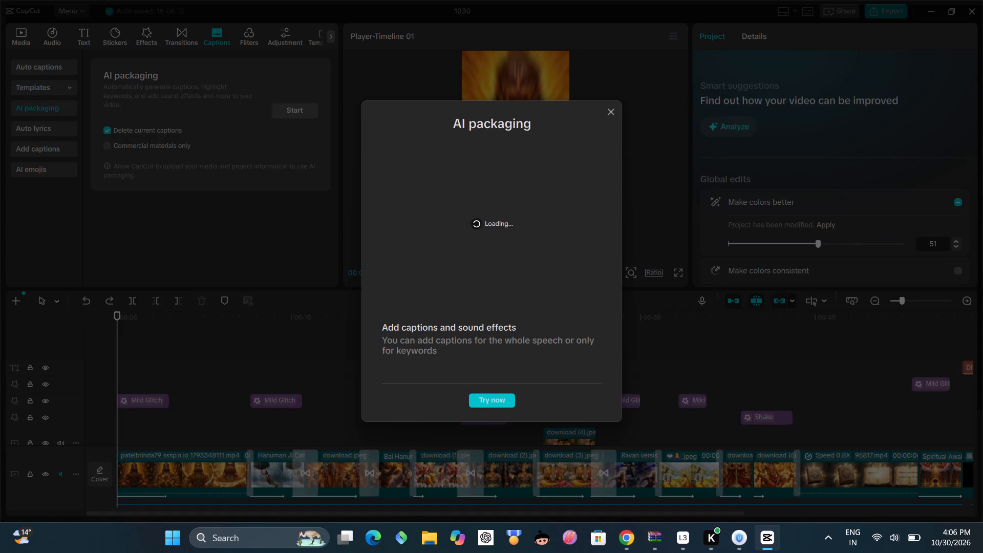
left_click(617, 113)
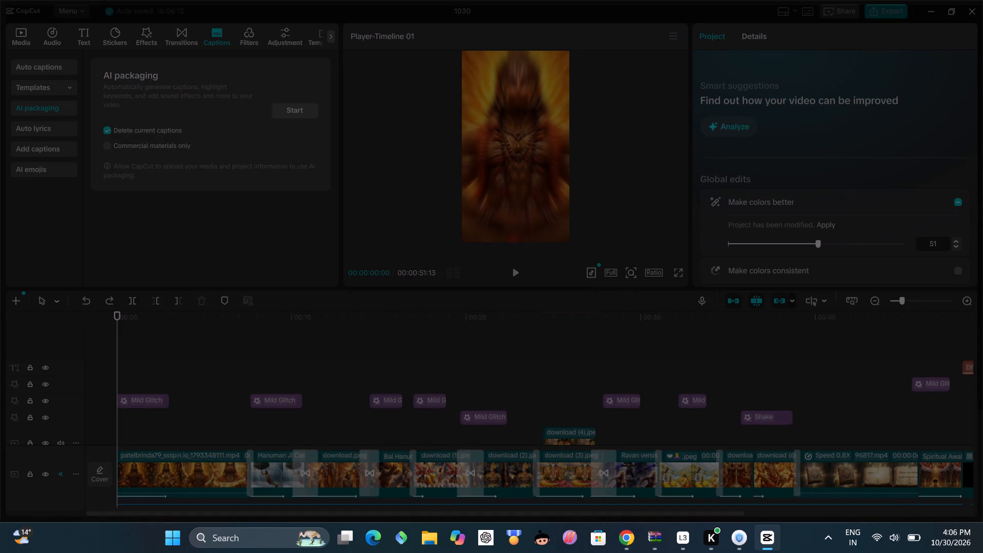
Set the auto lyrics language to Hindi, try the Dark Wave and another lyrics template, and choose None as the template.
left_click(46, 129)
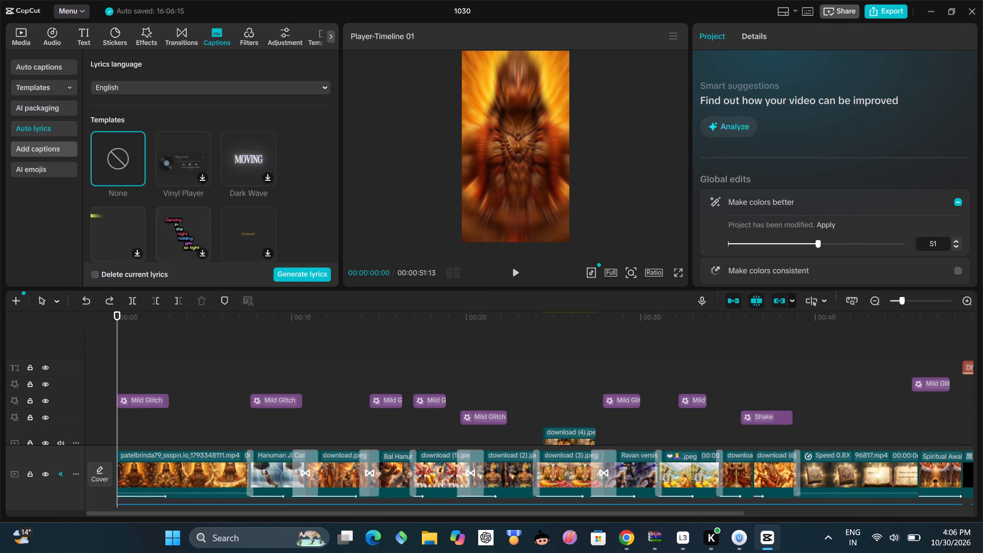
left_click(240, 86)
left_click(168, 144)
left_click(246, 158)
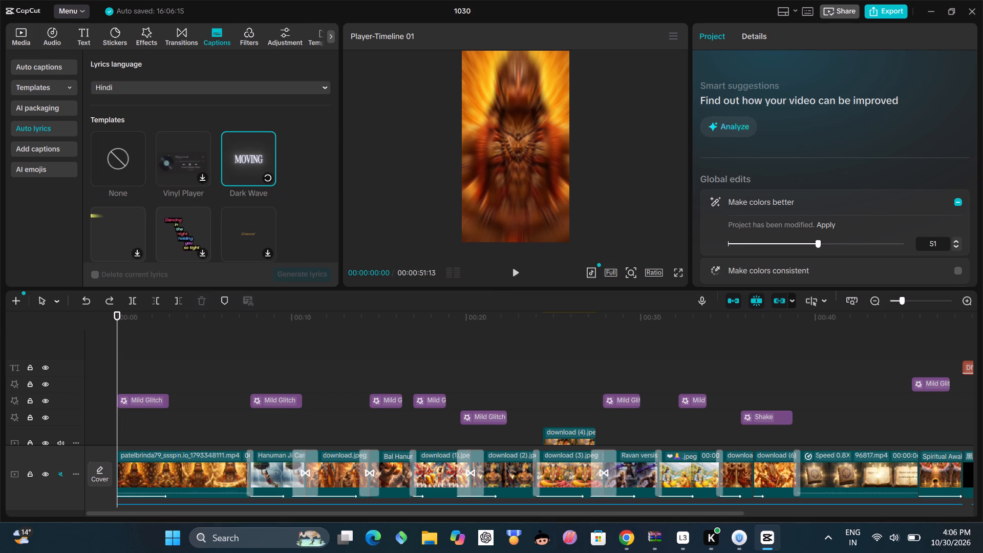
left_click(226, 236)
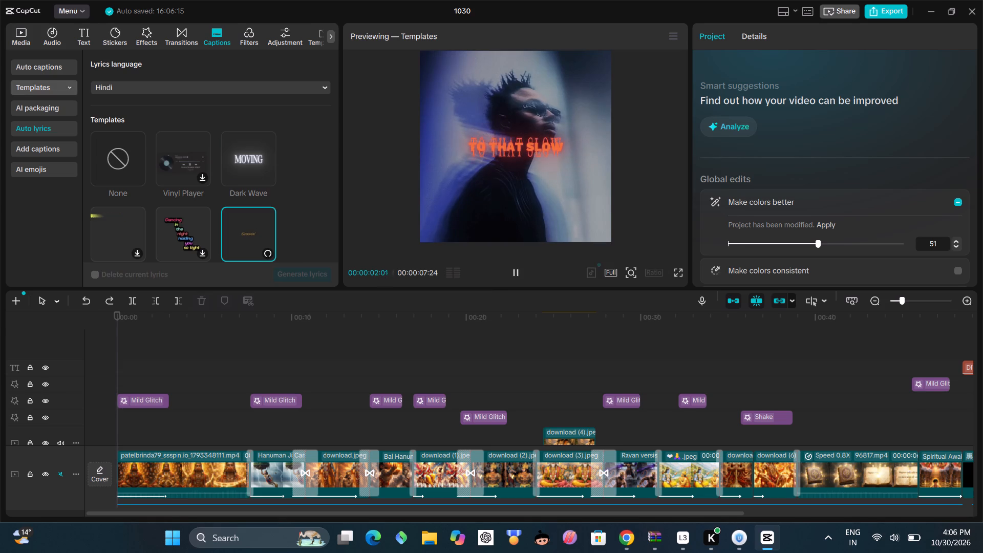
left_click(125, 158)
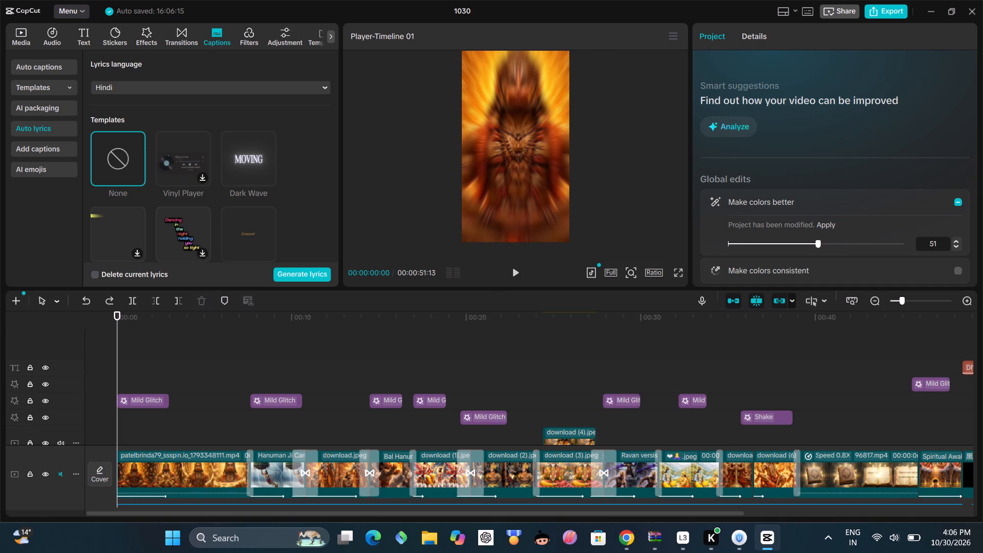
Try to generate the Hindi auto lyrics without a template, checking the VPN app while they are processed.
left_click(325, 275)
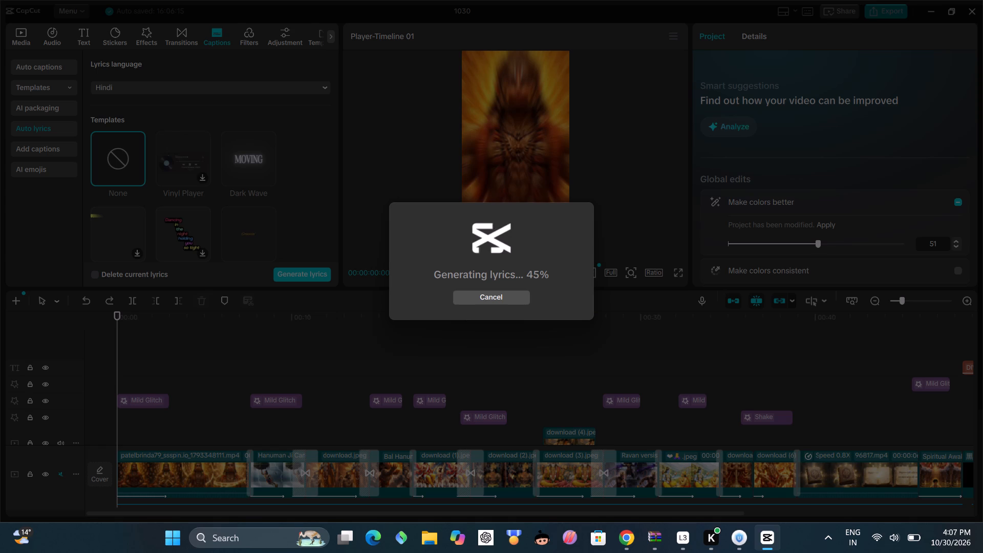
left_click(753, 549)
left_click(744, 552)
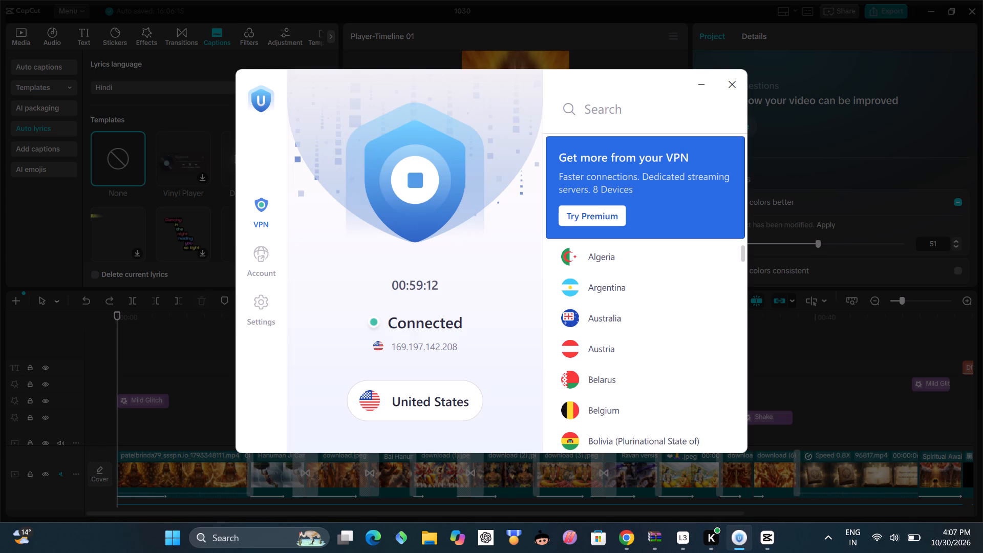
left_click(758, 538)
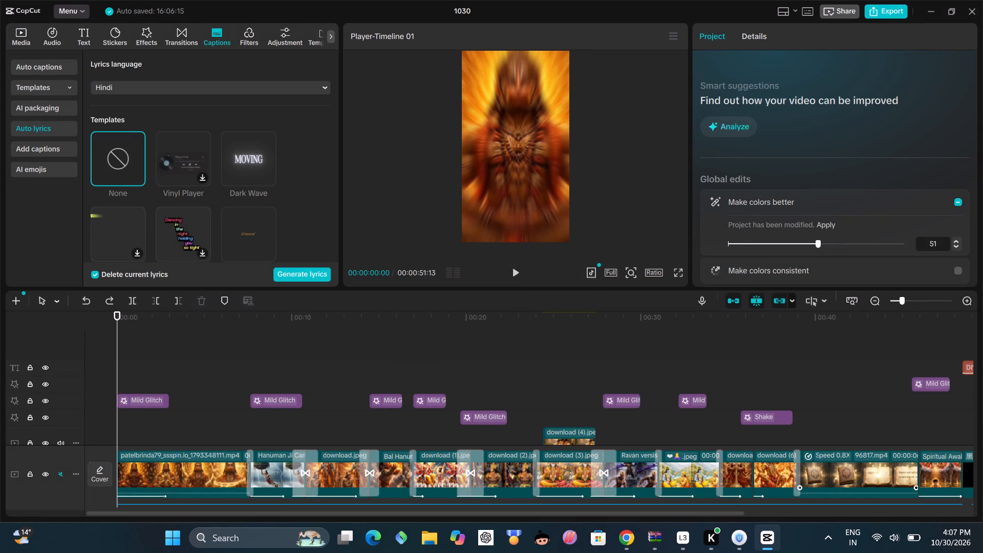
Check the add-captions and auto-captions options, play back the opening seconds of the video, and return to the start.
left_click(56, 148)
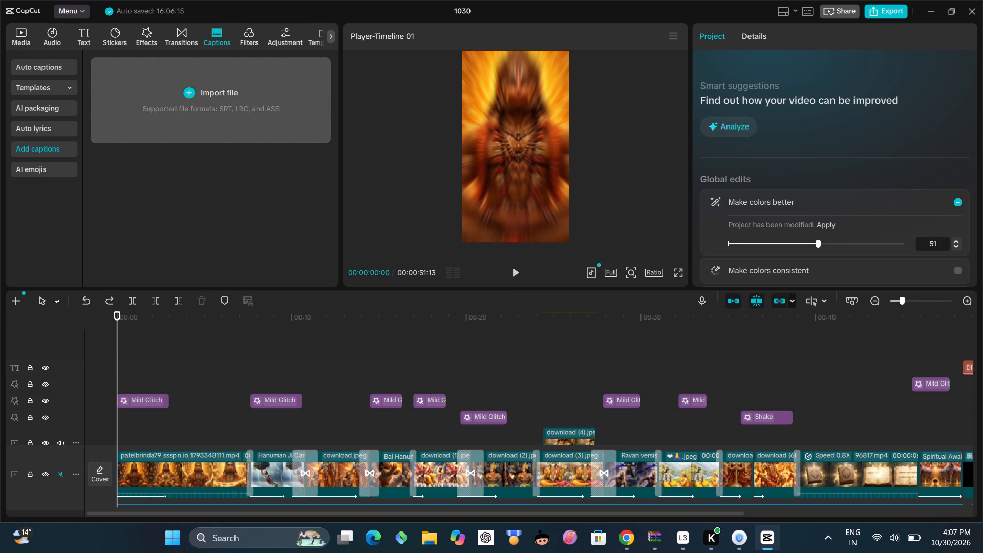
left_click(37, 66)
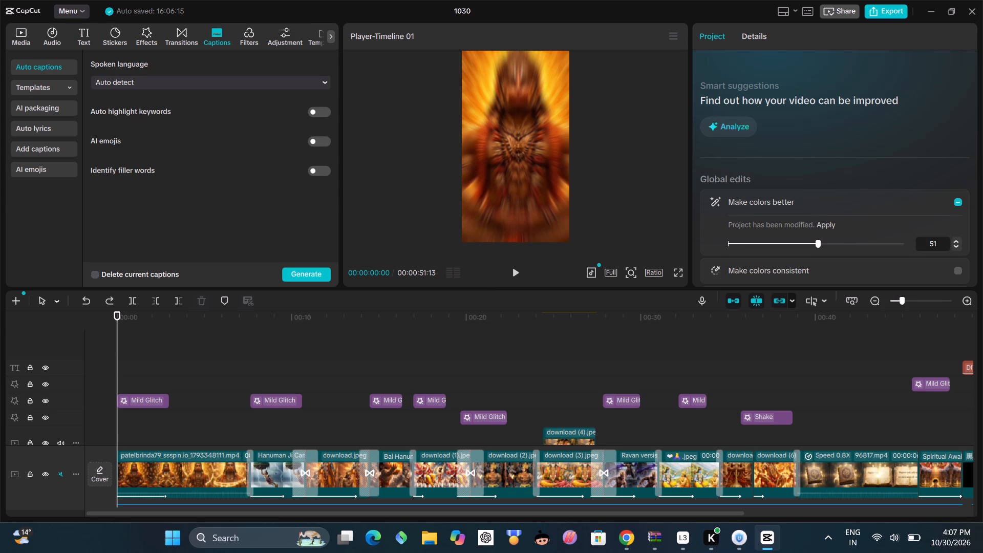
left_click(514, 273)
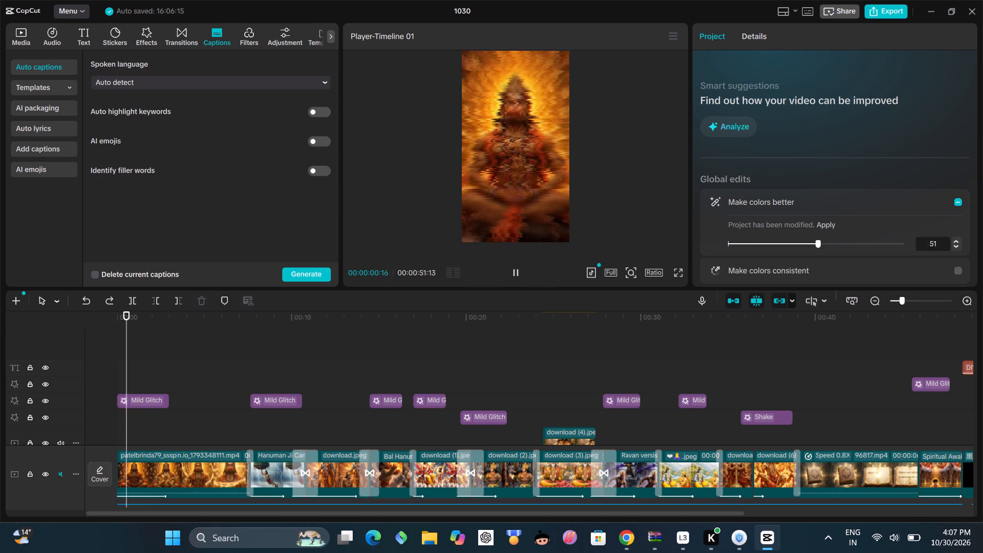
left_click(516, 273)
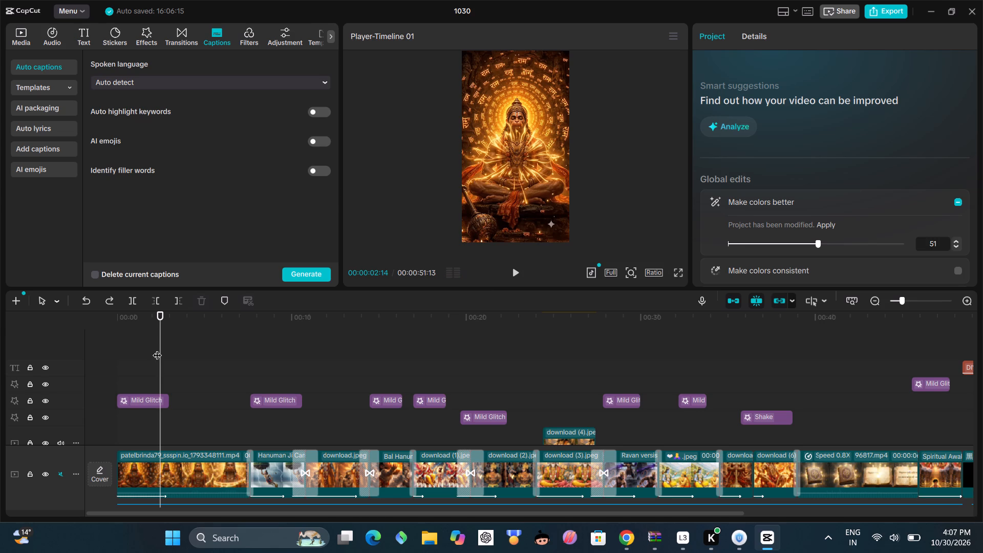
left_click_drag(161, 345, 80, 354)
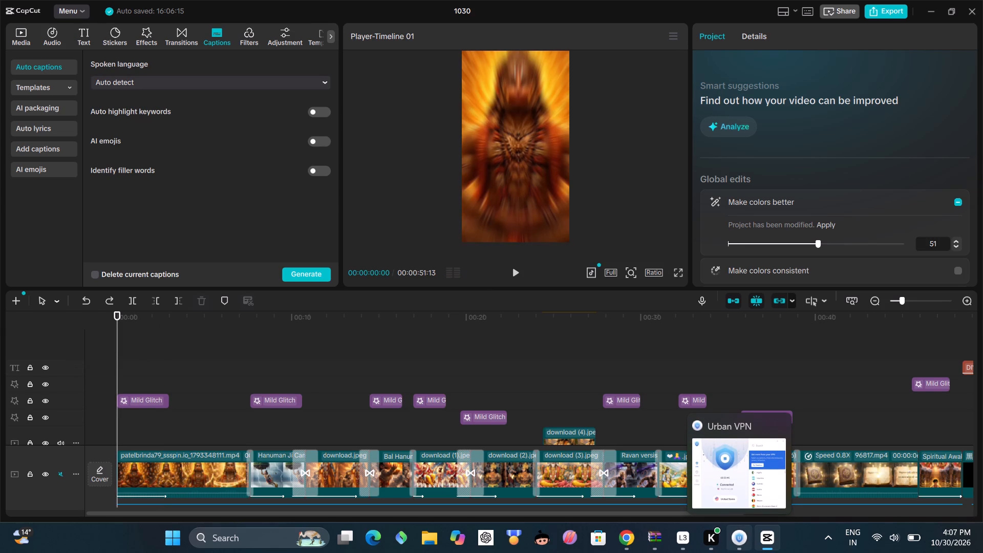
Add a default text clip at the start of the timeline and select all of its placeholder text.
left_click(93, 35)
left_click(134, 101)
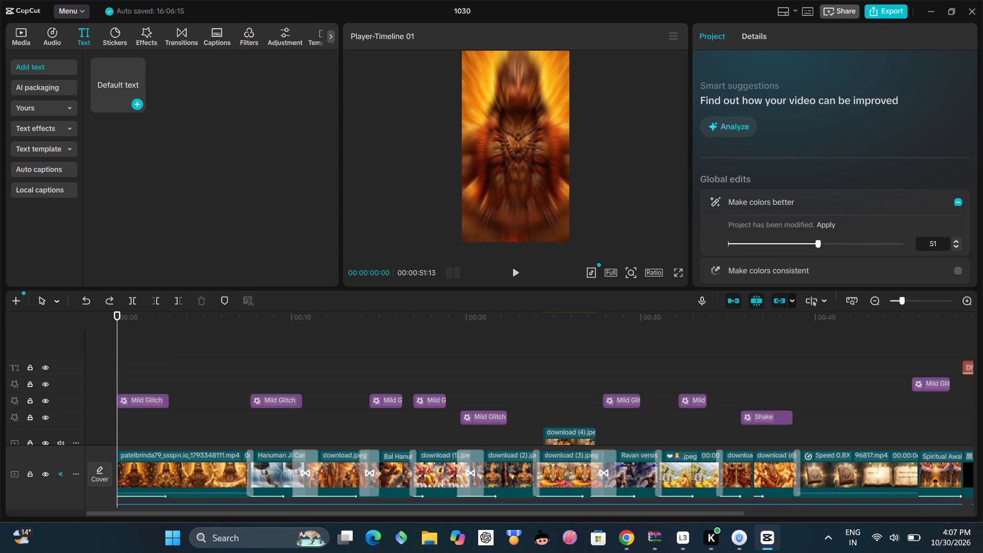
triple_click(822, 109)
left_click(822, 106)
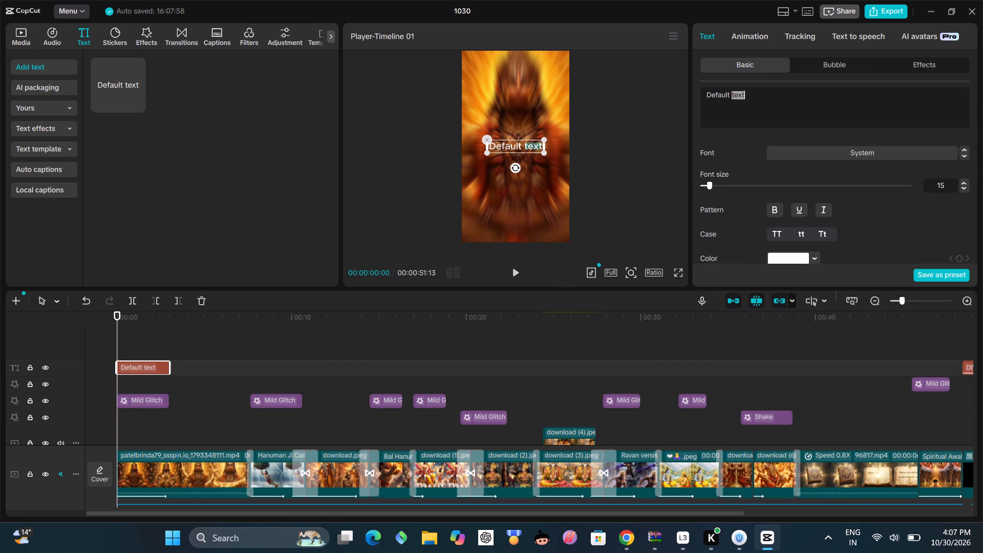
left_click(824, 104)
triple_click(825, 101)
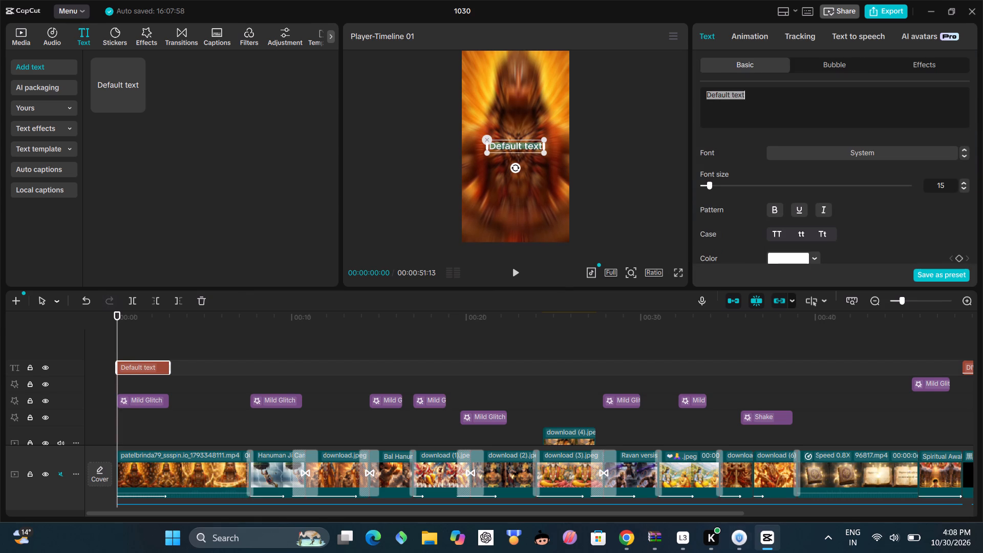
Switch to the open Chrome windows.
left_click(621, 547)
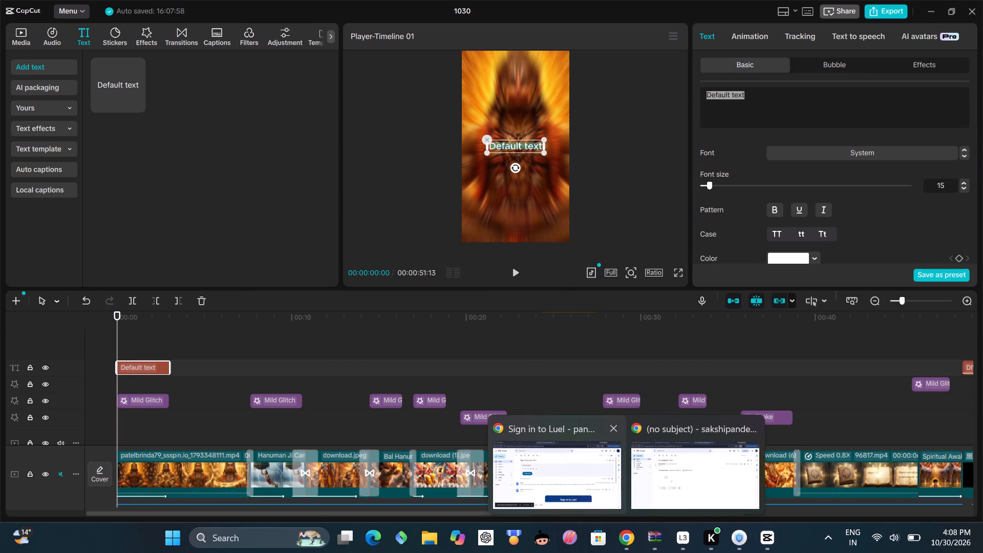
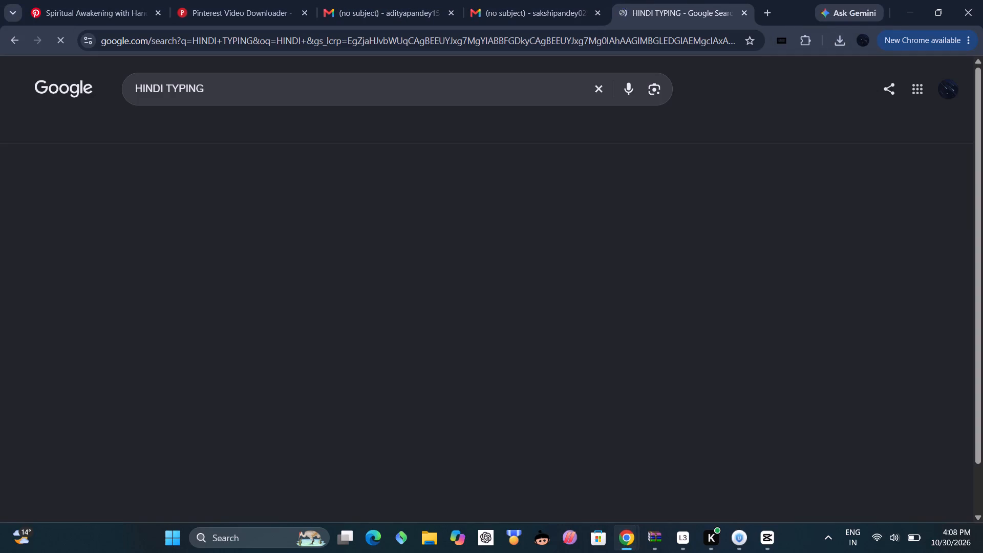
Open the Easy Hindi Typing site from the search results and activate its English-to-Hindi typing area for text entry.
left_click(195, 199)
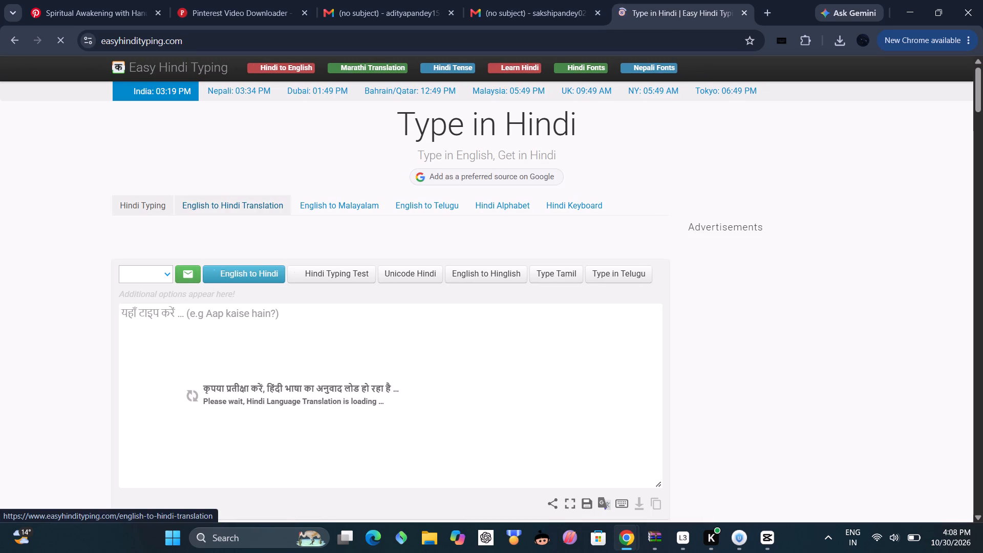
left_click(249, 333)
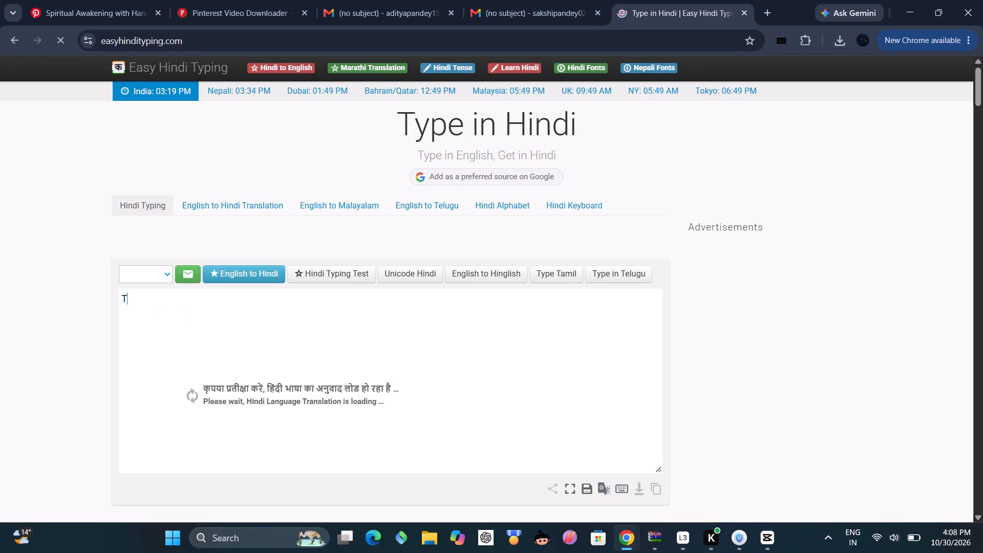